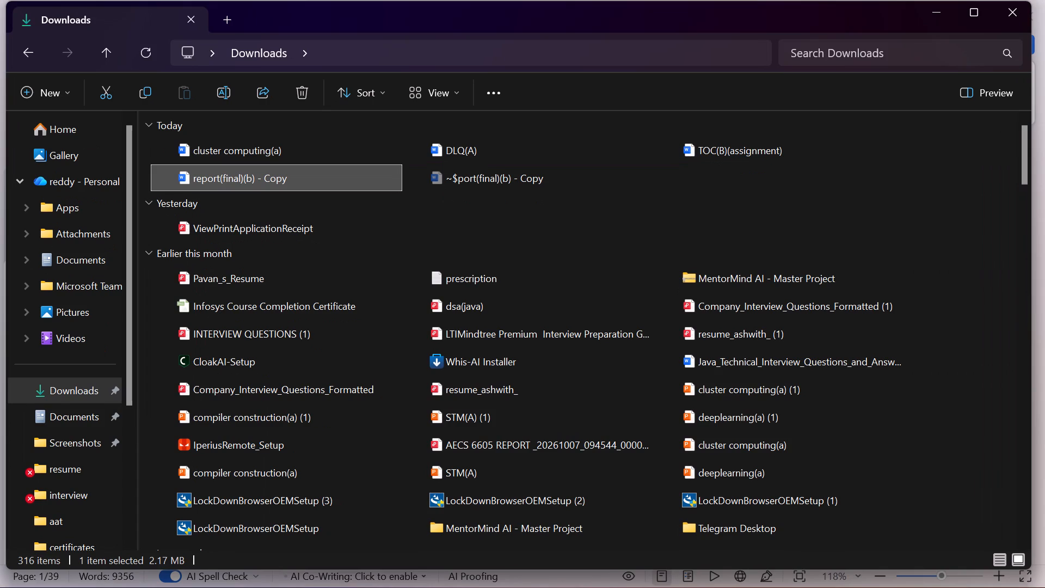
# Duplicate the report(final)(b) - Copy file within the Downloads folder.
pyautogui.hotkey('ctrl', 'c')
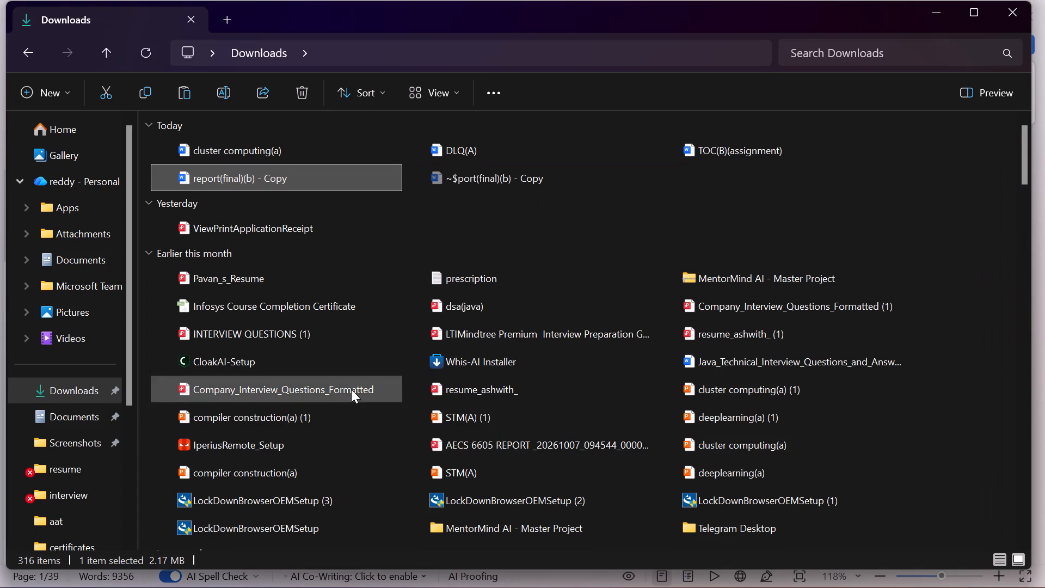
pyautogui.hotkey('ctrl', 'v')
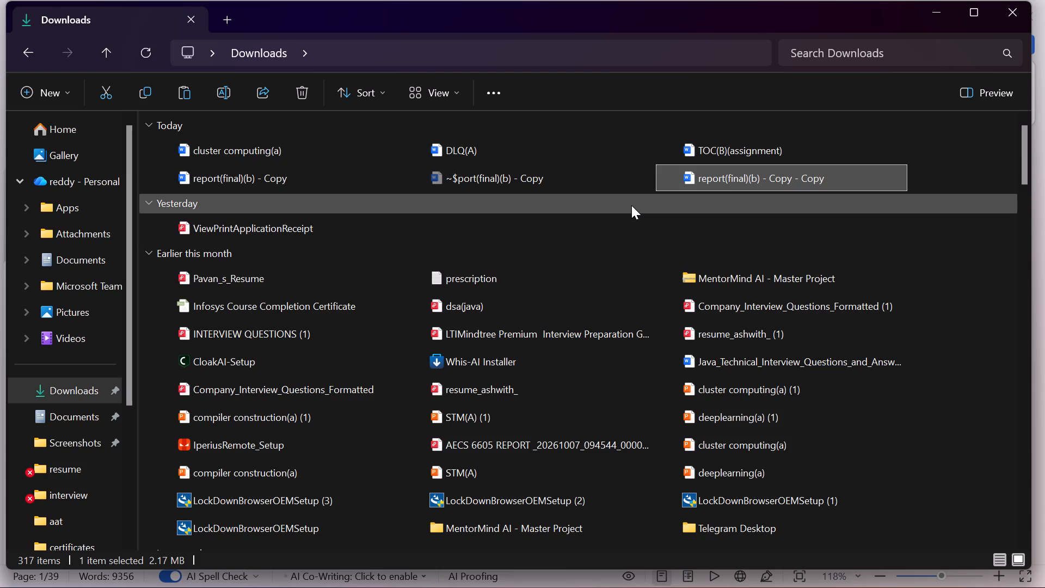
# Switch to the report in WPS Office and remove three spaces between name and roll number in the cover page's first author line.
pyautogui.hotkey('alt', 'Tab')
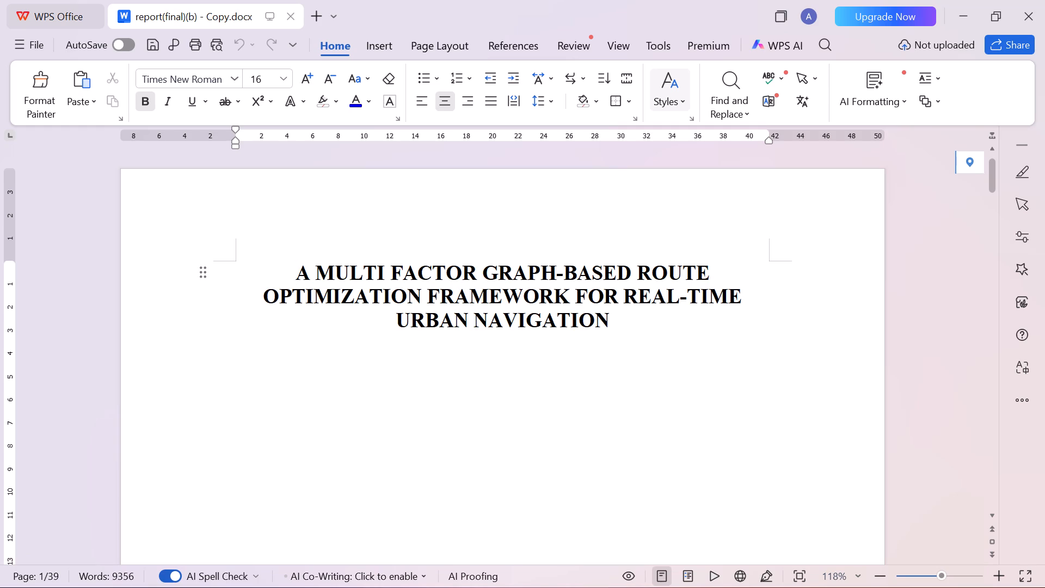
pyautogui.scroll(-2, 386, 329)
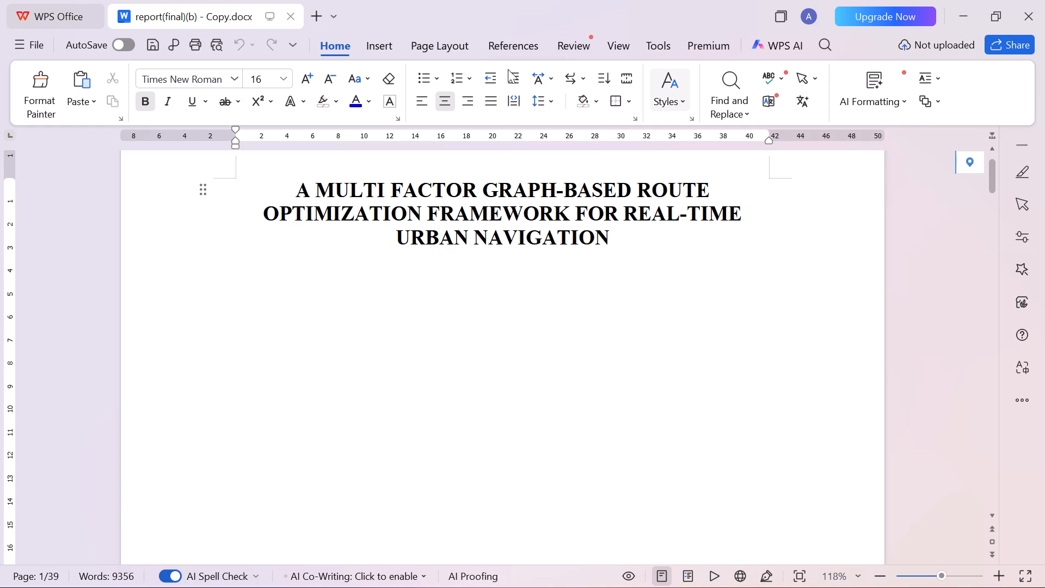
pyautogui.scroll(4, 543, 332)
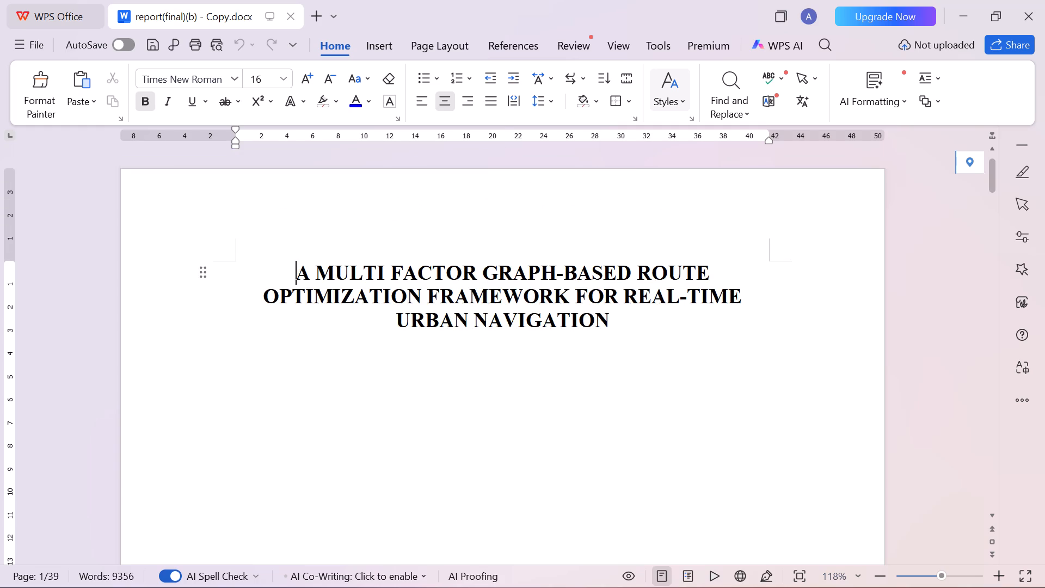
pyautogui.scroll(-9, 549, 355)
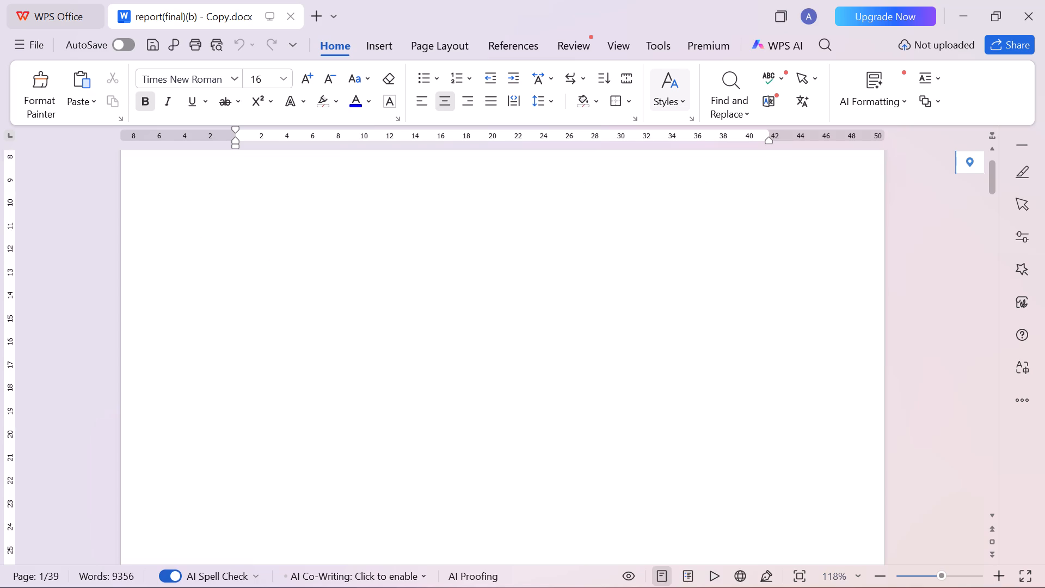
pyautogui.scroll(-8, 546, 359)
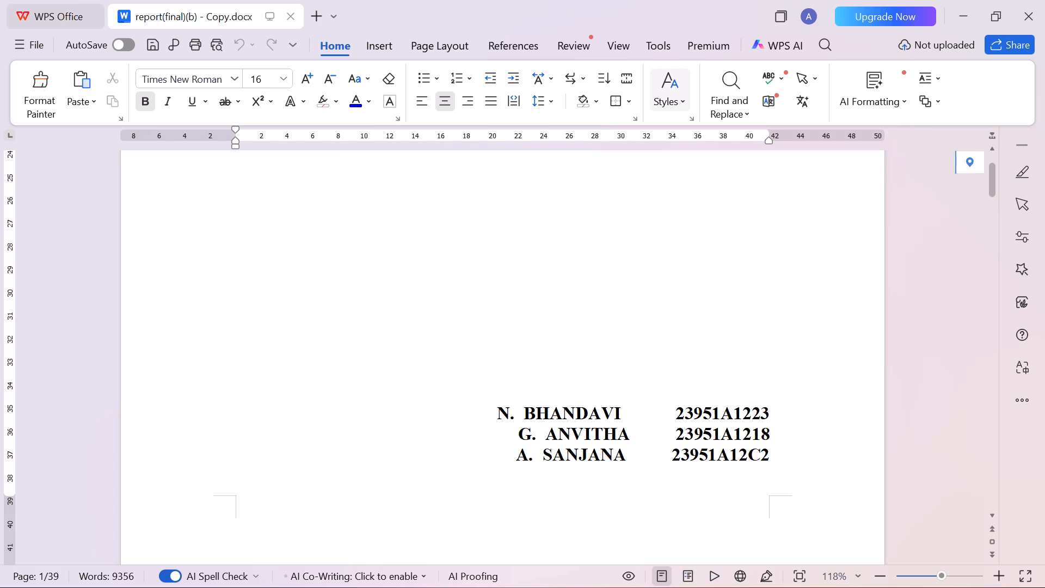
pyautogui.click(522, 413)
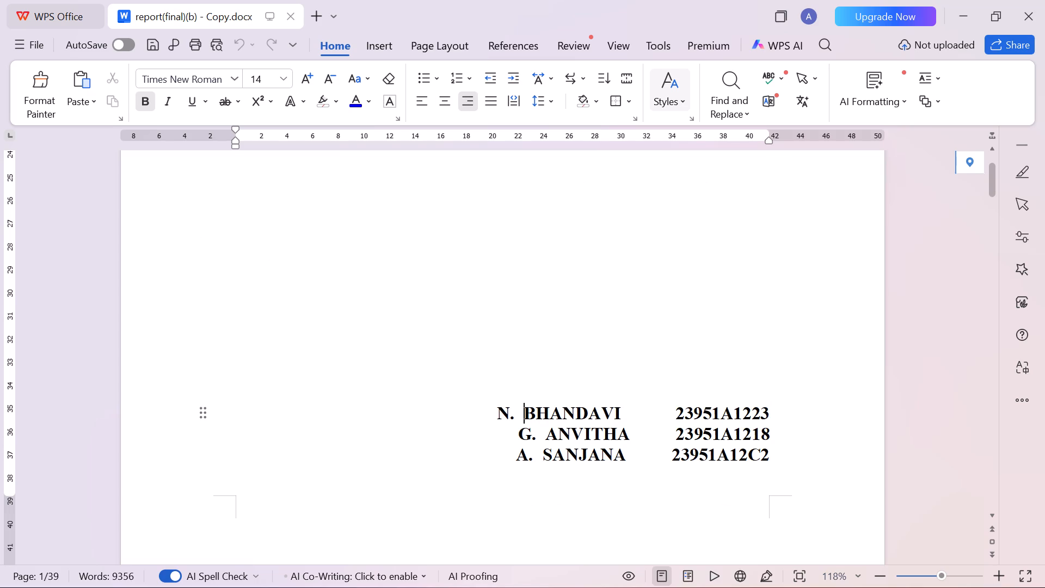
pyautogui.click(496, 415)
pyautogui.press('space')
pyautogui.press('space')
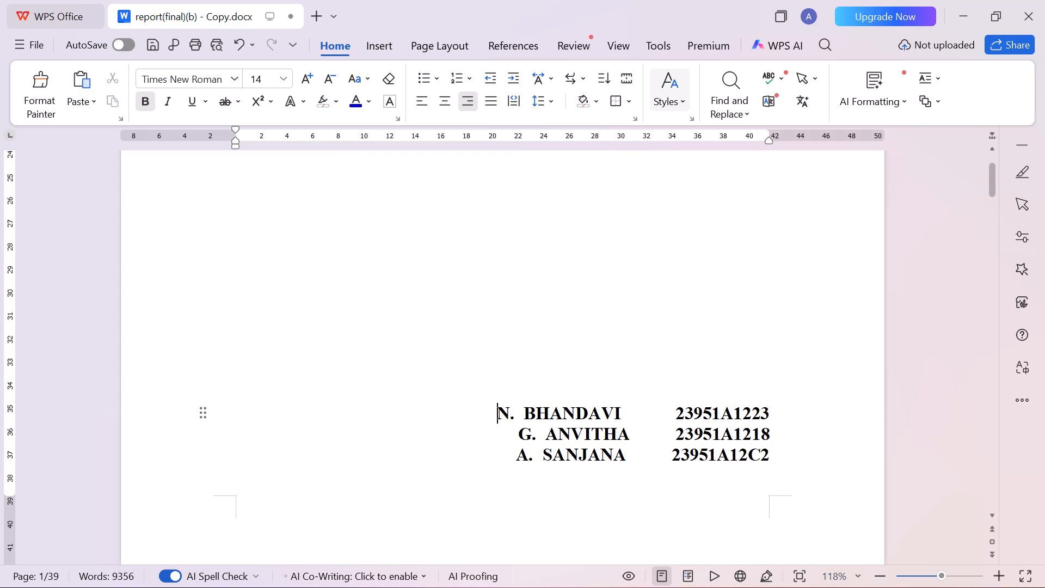
pyautogui.click(561, 419)
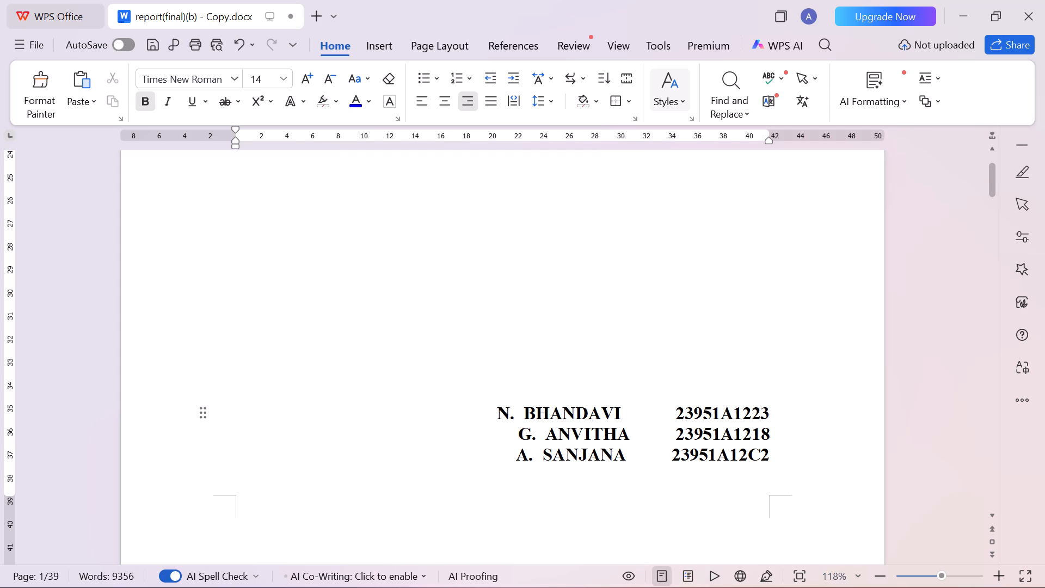
pyautogui.click(674, 418)
pyautogui.press('BackSpace')
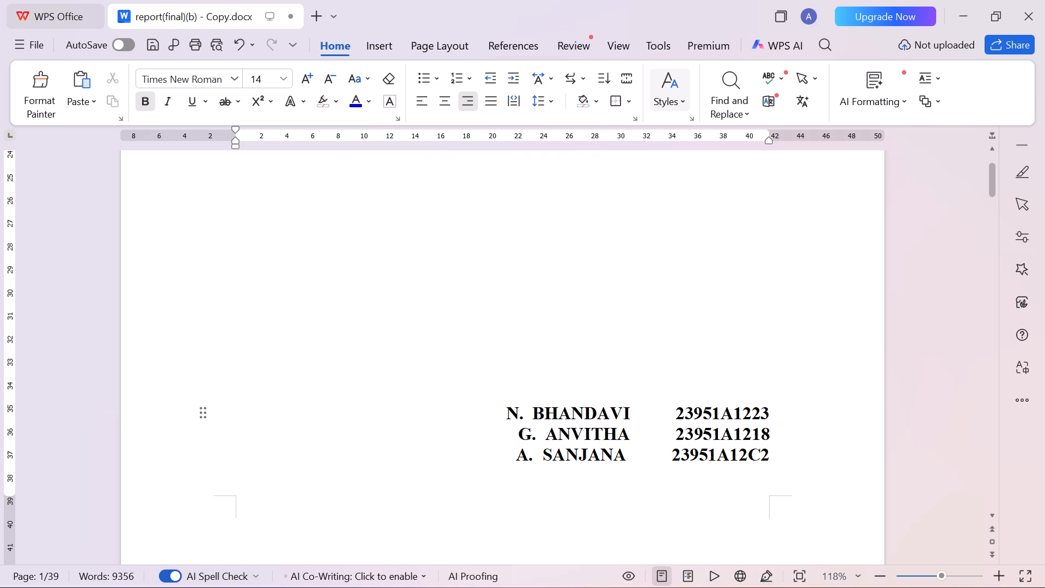
pyautogui.press('BackSpace')
pyautogui.press('BackSpace')
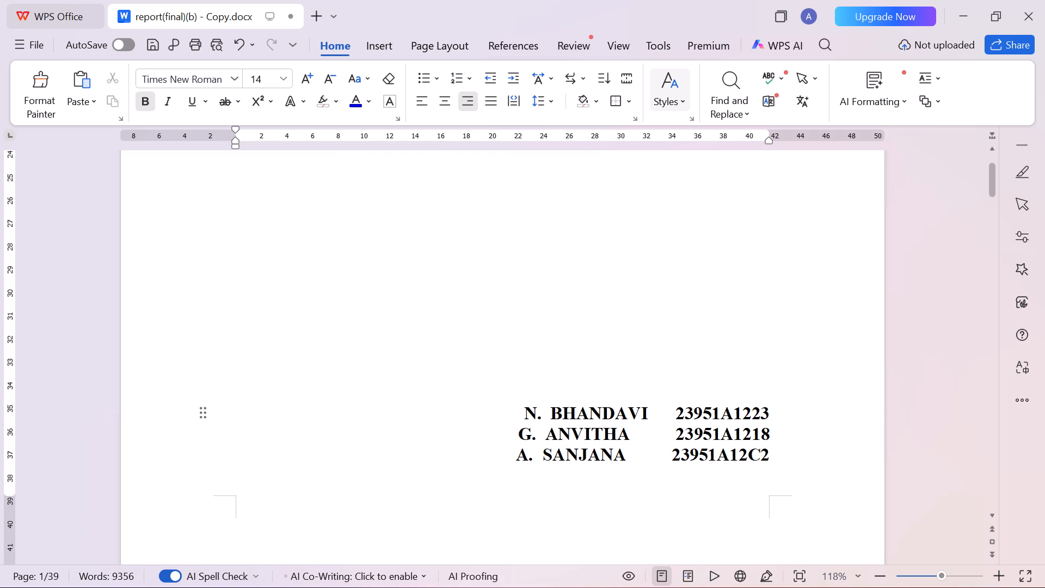
# Delete the leading spaces before the first author's name on the cover page and right-align that line.
pyautogui.click(526, 414)
pyautogui.press('BackSpace')
pyautogui.press('BackSpace')
pyautogui.press('BackSpace')
pyautogui.press('BackSpace')
pyautogui.press('BackSpace')
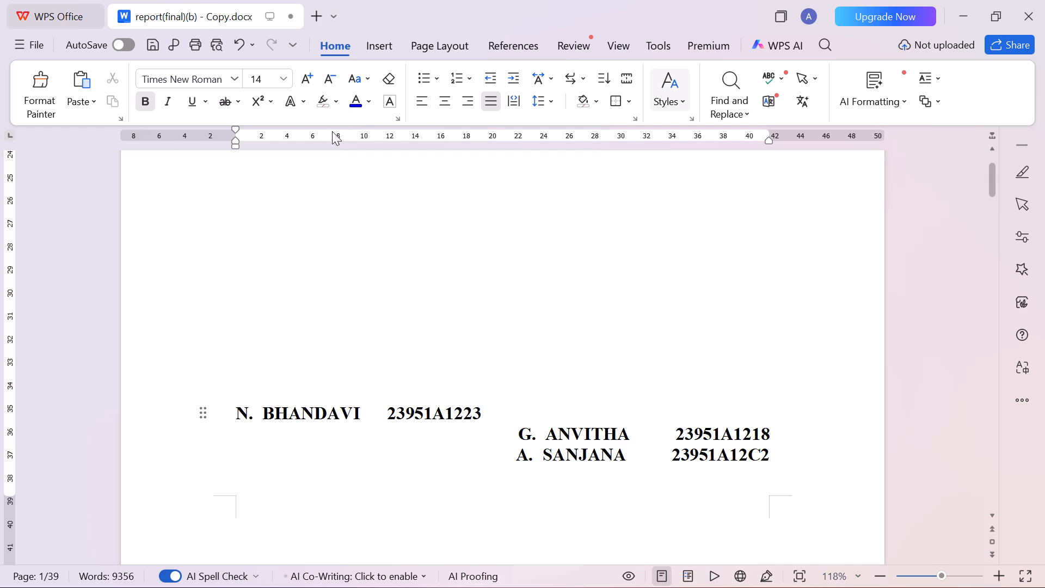
pyautogui.click(469, 103)
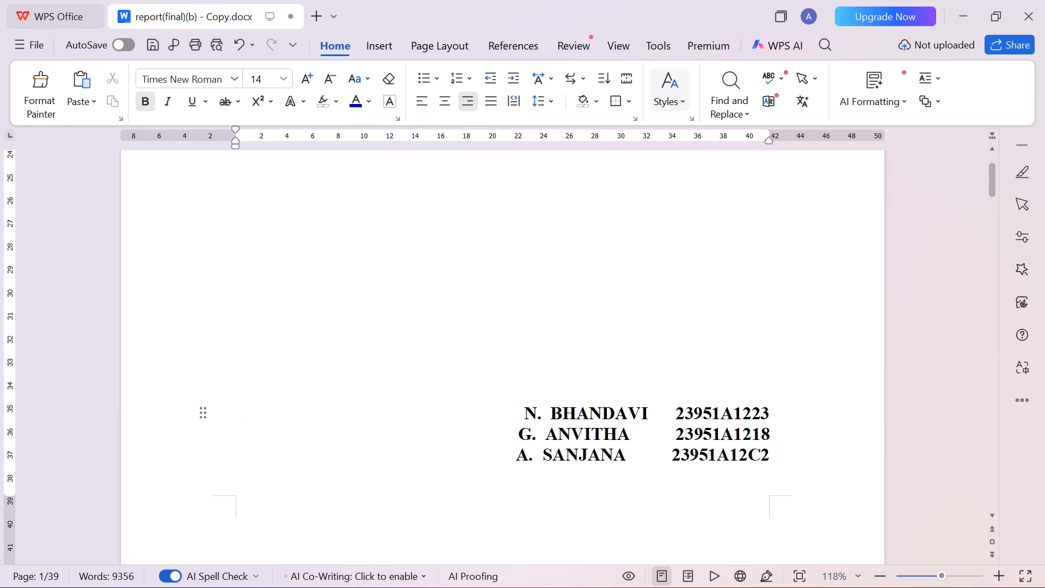
# Pad the start of the second author line with eight spaces and shorten the gap before its roll number by one space.
pyautogui.click(518, 434)
pyautogui.press('space')
pyautogui.press('space')
pyautogui.press('space')
pyautogui.press('space')
pyautogui.press('space')
pyautogui.press('space')
pyautogui.press('space')
pyautogui.press('space')
pyautogui.click(675, 433)
pyautogui.press('space')
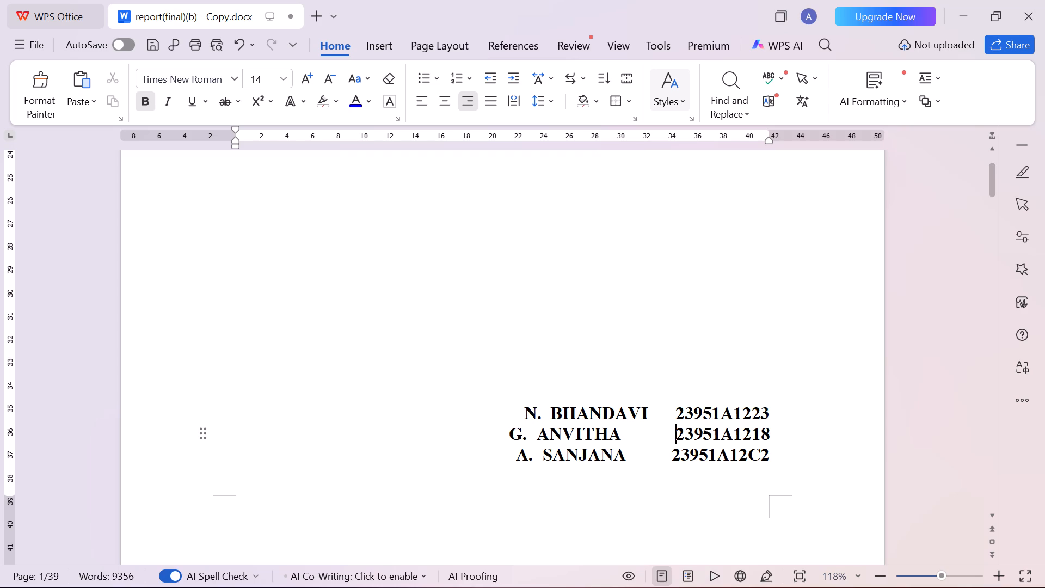
pyautogui.press('BackSpace')
pyautogui.press('BackSpace')
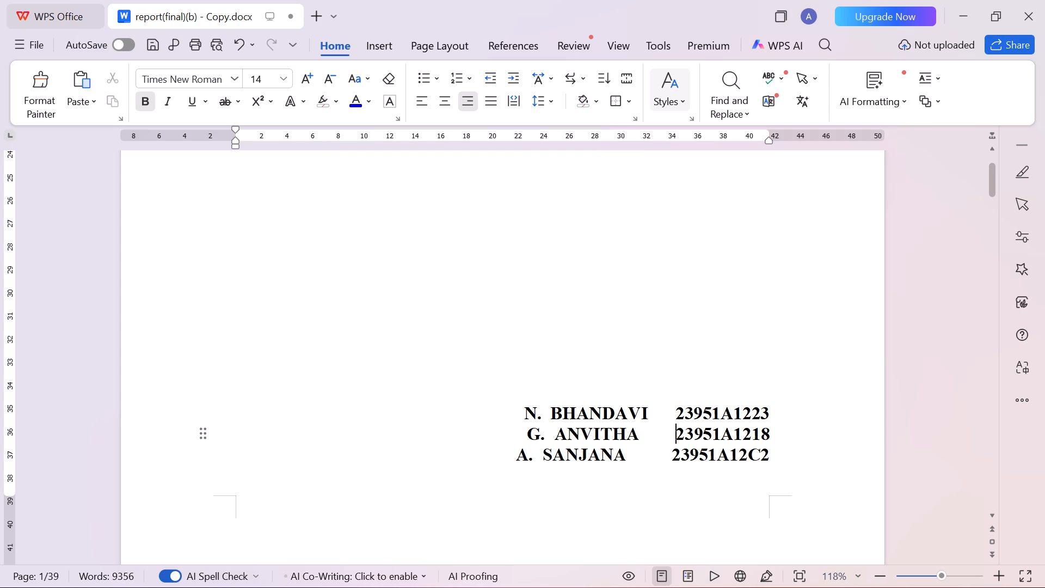
# Remove one space before the roll number in the third author line on the cover page.
pyautogui.click(672, 455)
pyautogui.press('BackSpace')
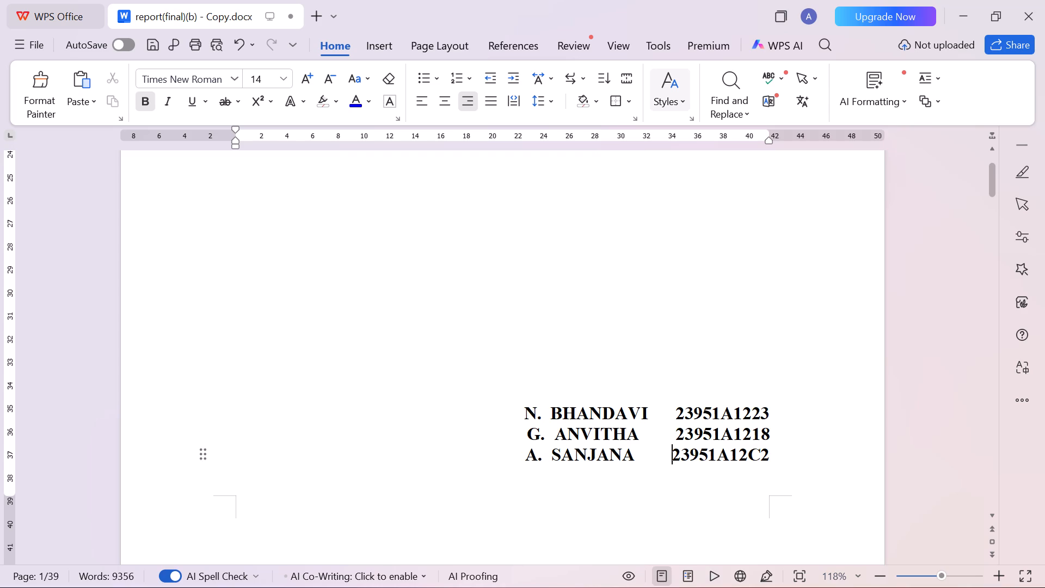
pyautogui.click(679, 495)
# Review the cover page layout and examine the formatting of the report title on page 2.
pyautogui.scroll(9, 643, 475)
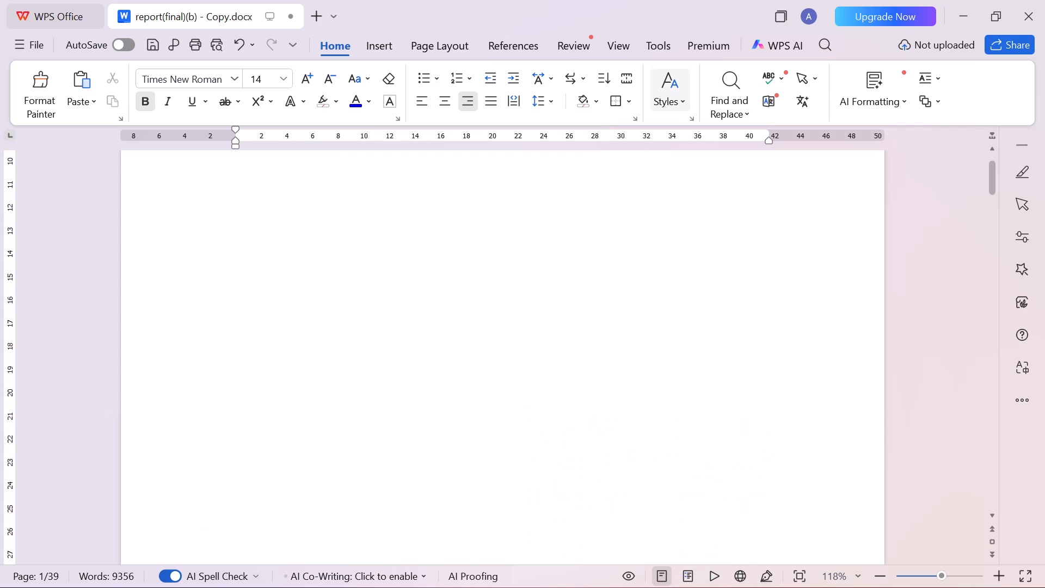
pyautogui.scroll(7, 643, 475)
pyautogui.scroll(-15, 641, 475)
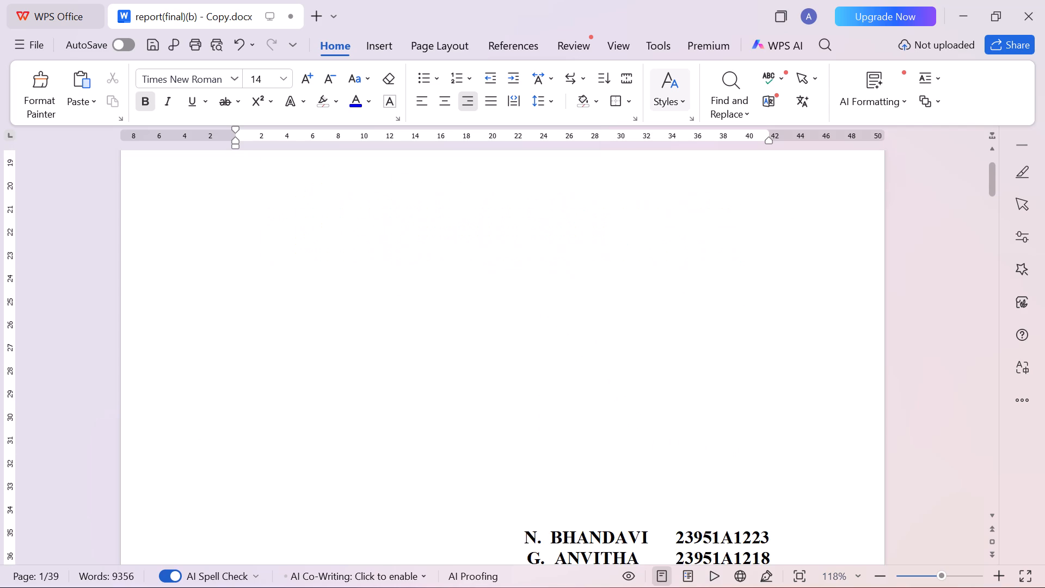
pyautogui.scroll(-2, 632, 480)
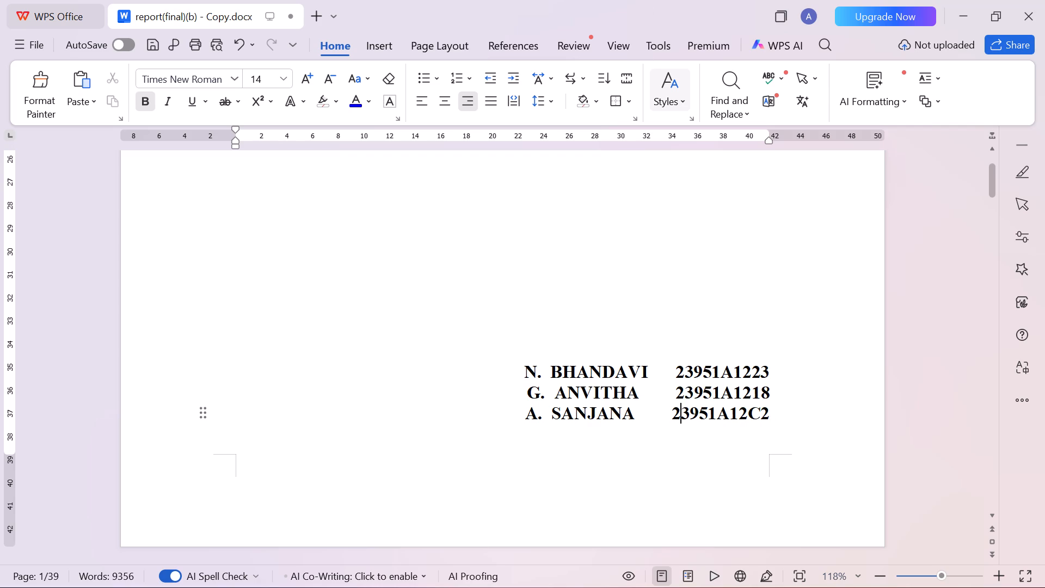
pyautogui.scroll(-2, 615, 422)
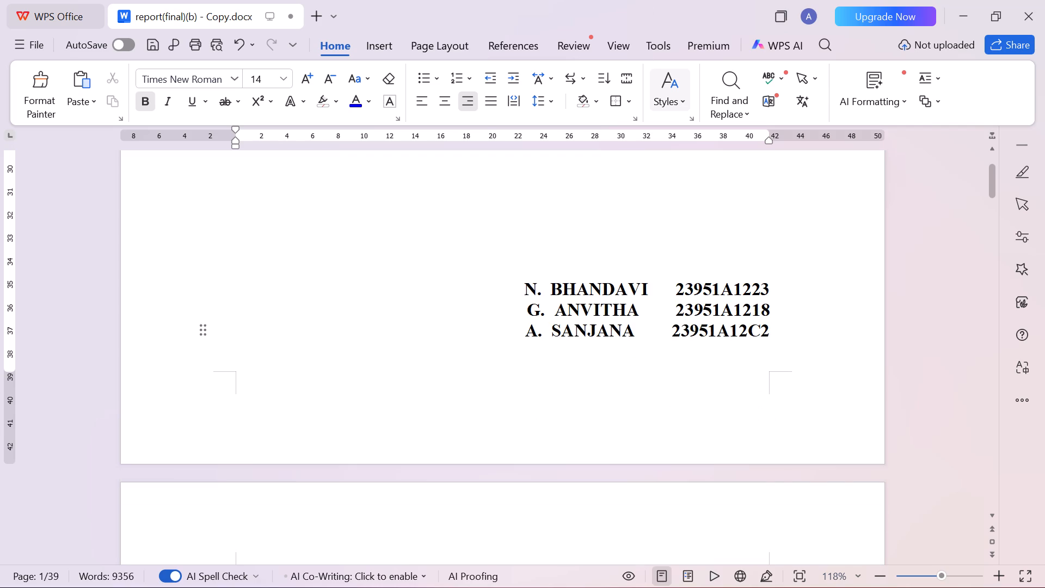
pyautogui.scroll(-8, 706, 393)
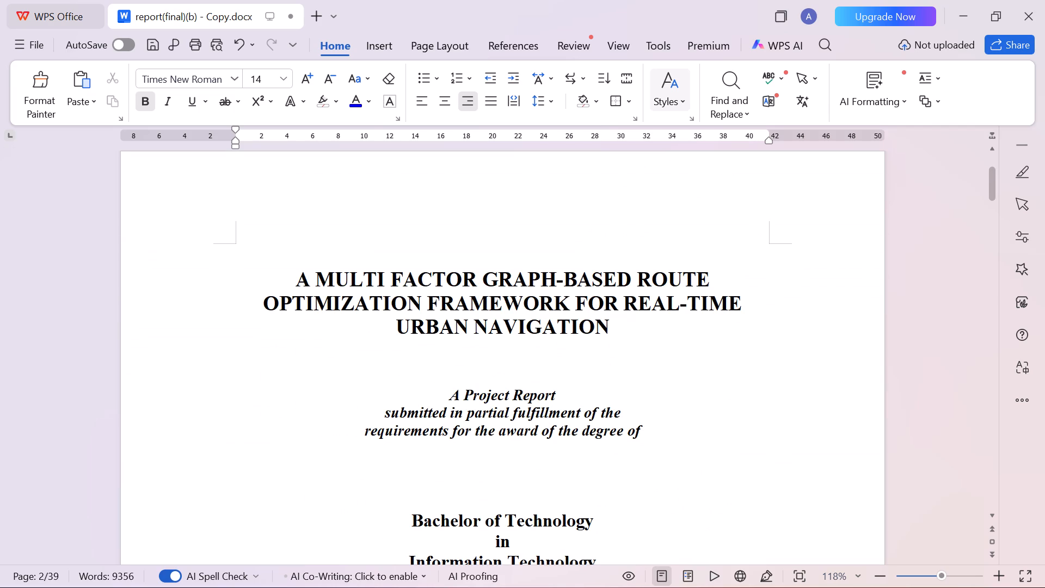
pyautogui.moveTo(298, 274); pyautogui.dragTo(657, 321)
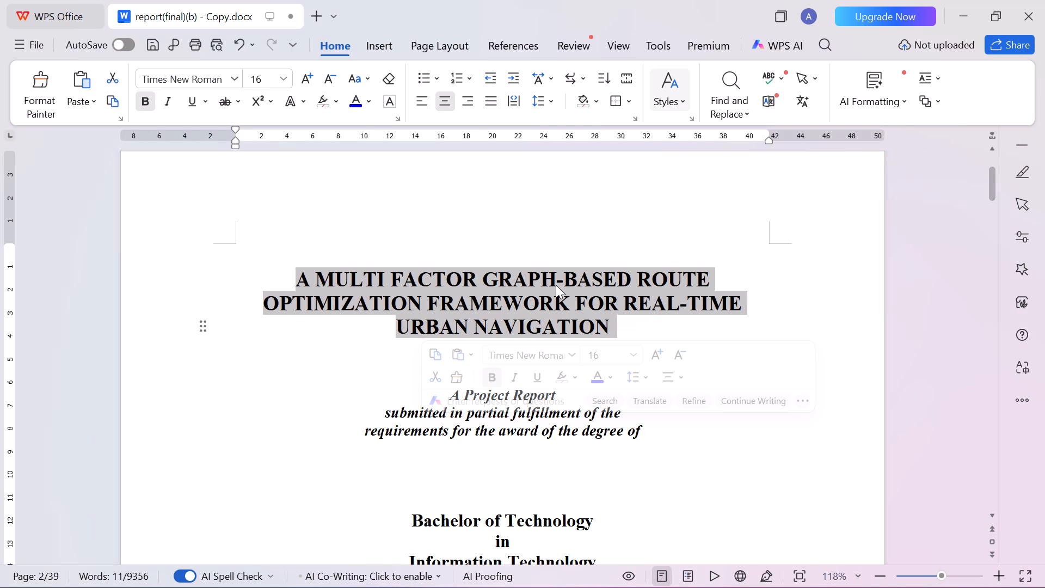
pyautogui.click(403, 299)
pyautogui.moveTo(299, 279); pyautogui.dragTo(620, 325)
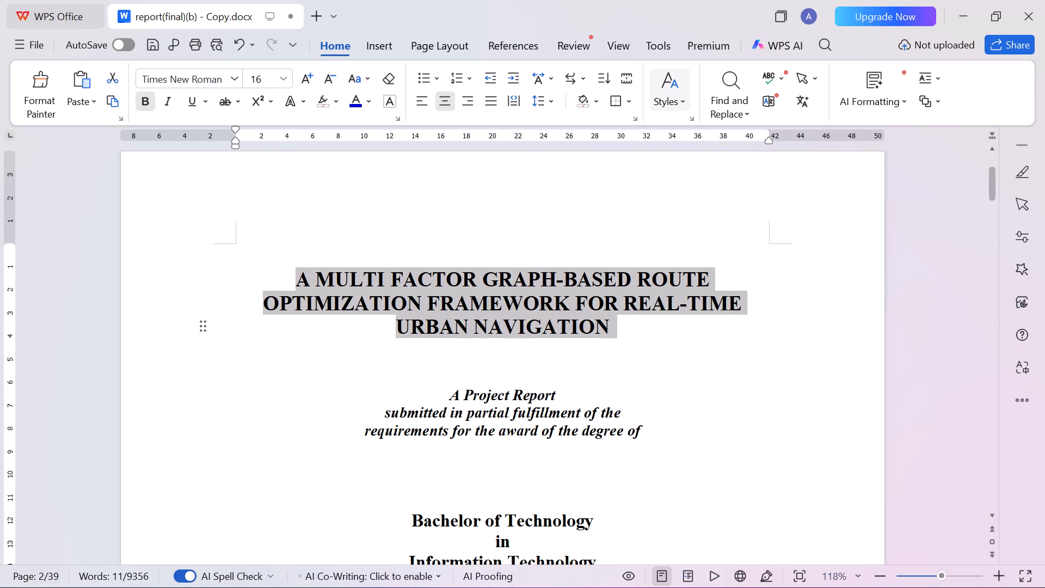
pyautogui.moveTo(620, 325); pyautogui.dragTo(620, 325)
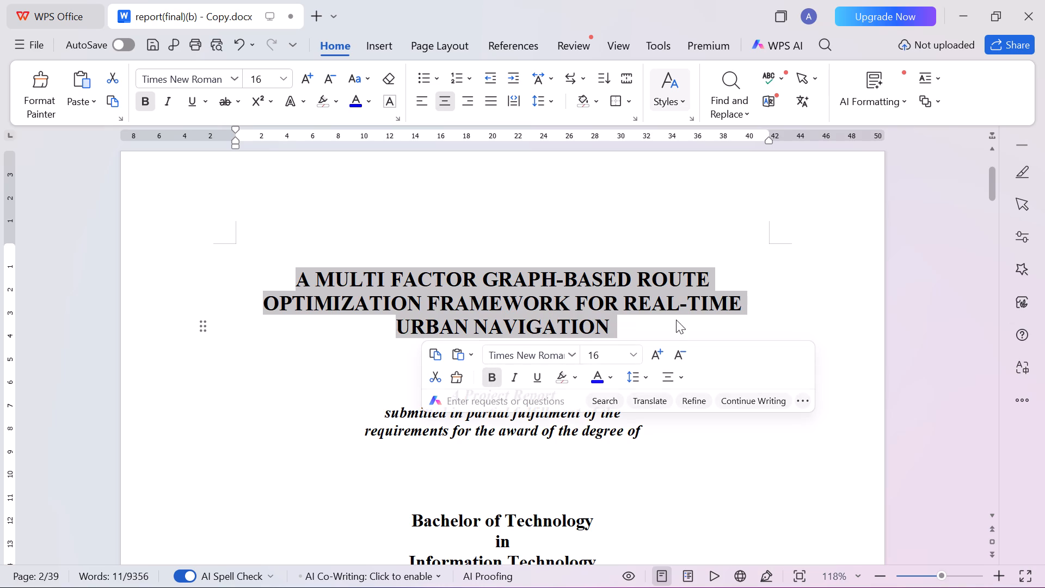
pyautogui.click(685, 306)
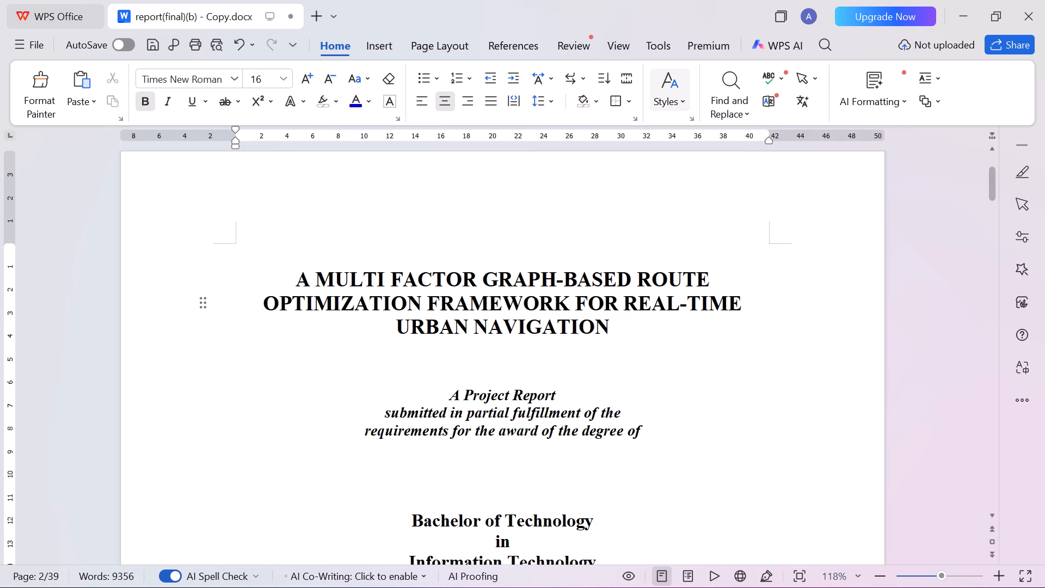
pyautogui.scroll(-3, 557, 328)
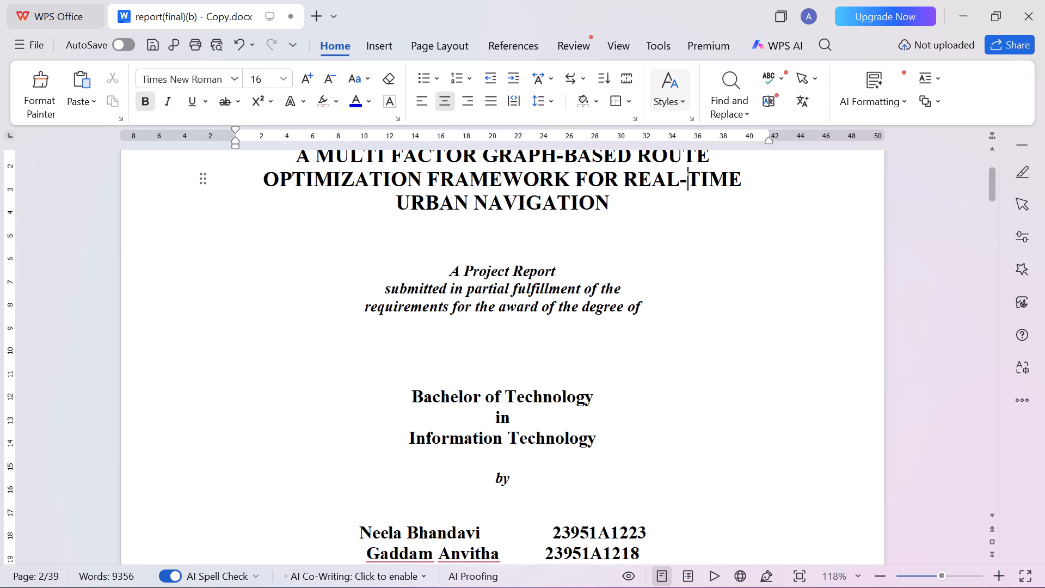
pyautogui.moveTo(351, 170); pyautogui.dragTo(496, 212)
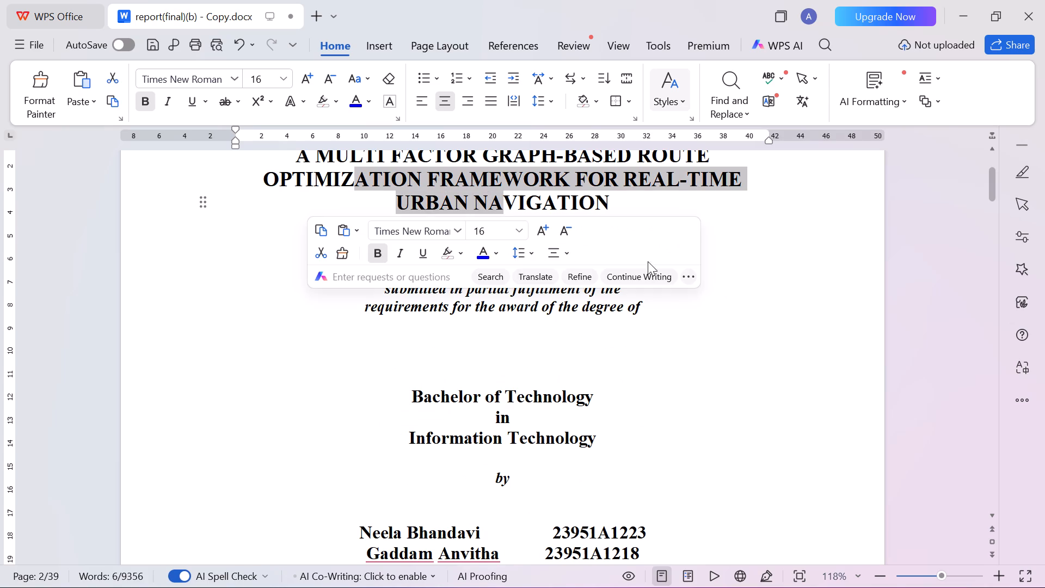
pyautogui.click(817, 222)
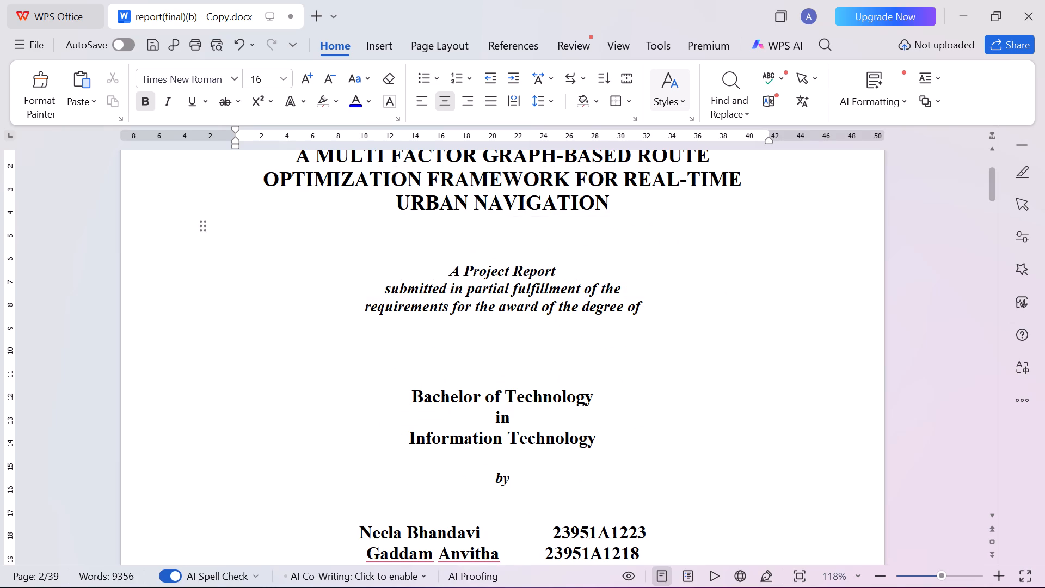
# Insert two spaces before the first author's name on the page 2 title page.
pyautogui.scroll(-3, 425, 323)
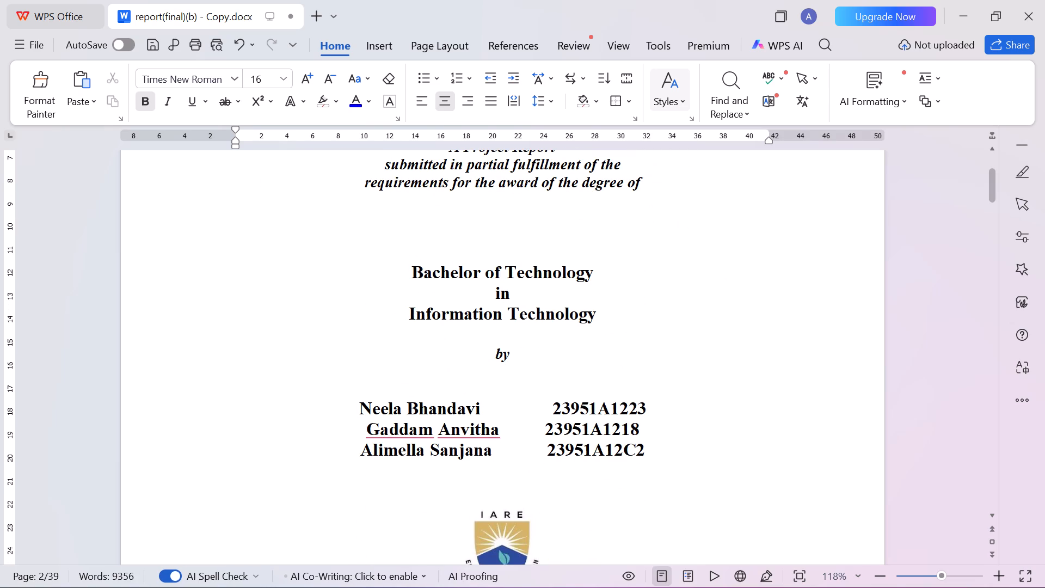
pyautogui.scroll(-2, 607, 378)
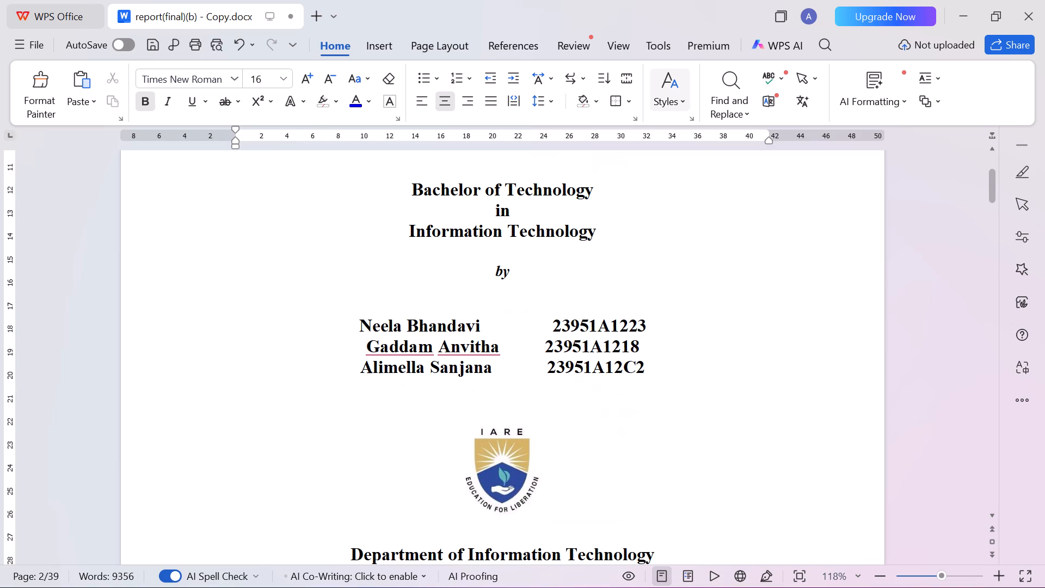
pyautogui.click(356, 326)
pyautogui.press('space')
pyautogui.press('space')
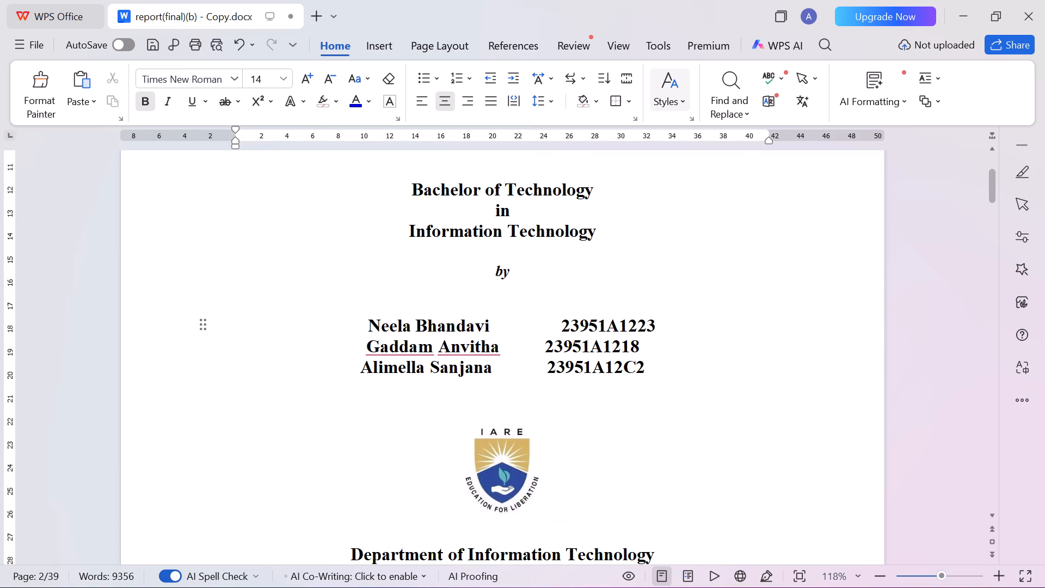
# Insert one space before the third author's name on the page 2 title page.
pyautogui.click(364, 365)
pyautogui.press('space')
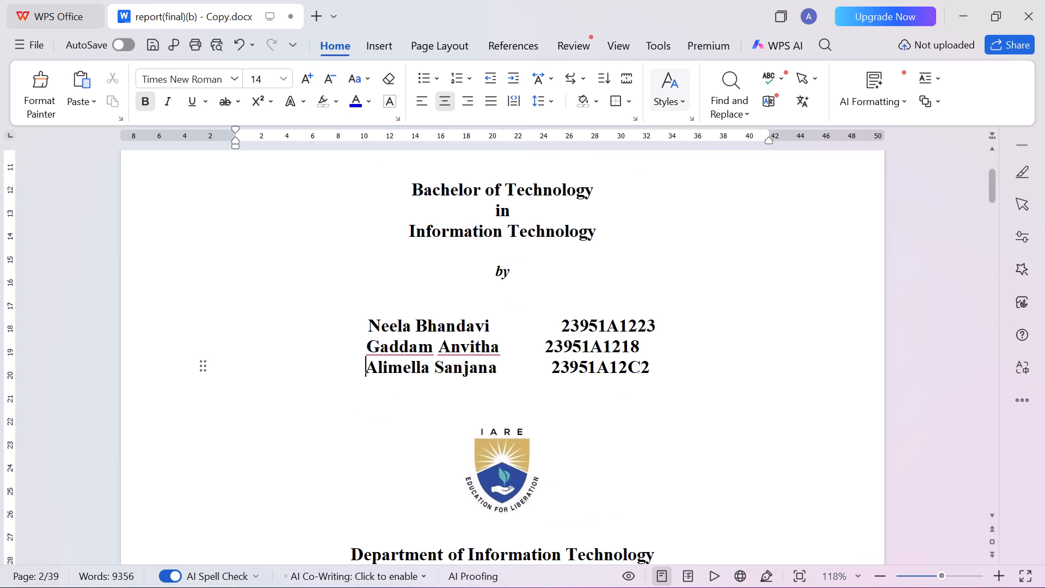
# Widen the gap before the roll number in the second author line on page 2 by three spaces.
pyautogui.click(547, 345)
pyautogui.press('space')
pyautogui.press('space')
pyautogui.press('space')
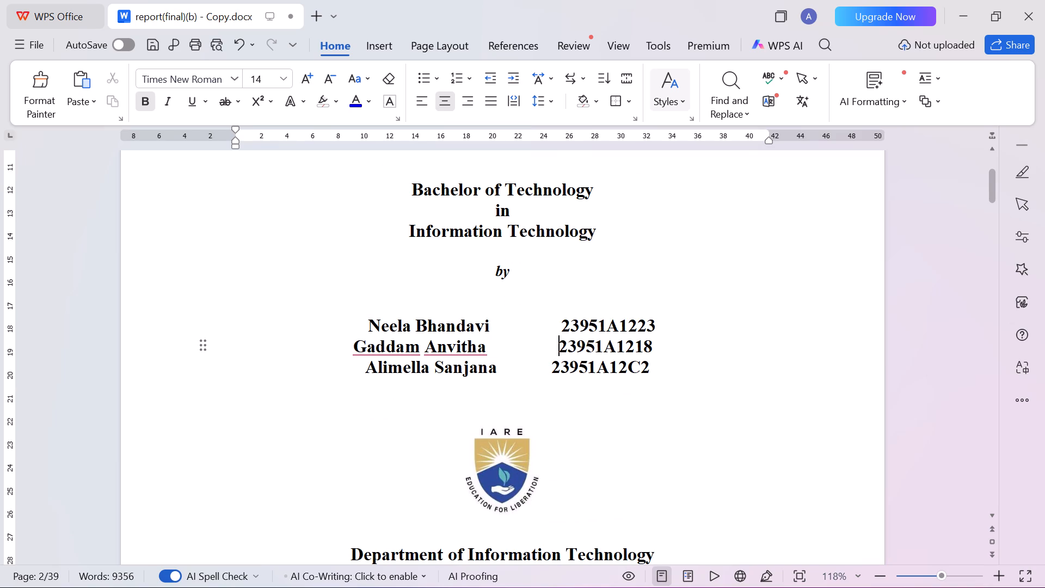
pyautogui.press('space')
pyautogui.press('BackSpace')
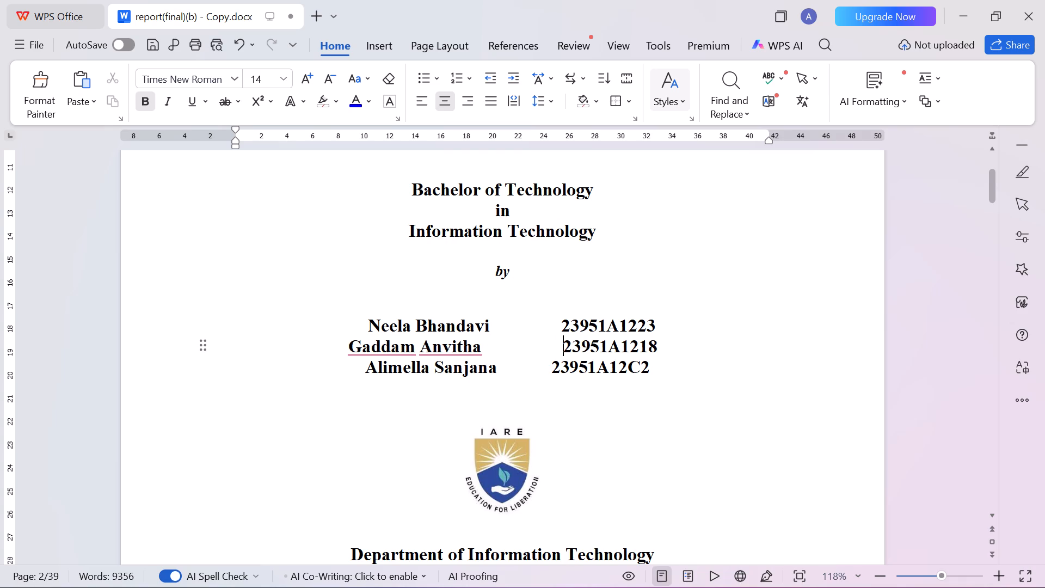
# Widen the gap before the roll number in the third author line on page 2 by two spaces.
pyautogui.click(554, 367)
pyautogui.press('space')
pyautogui.press('space')
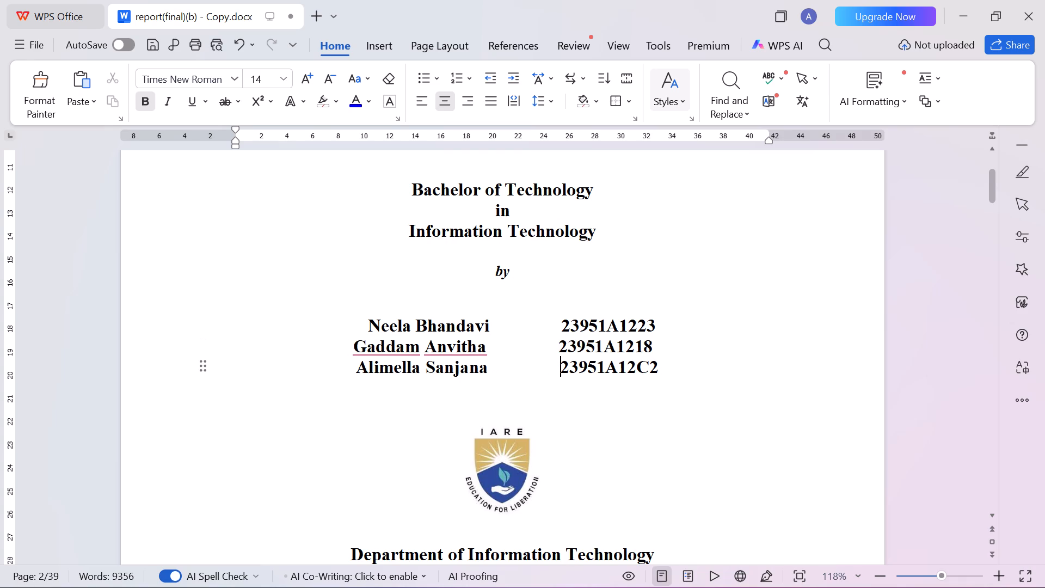
pyautogui.click(352, 350)
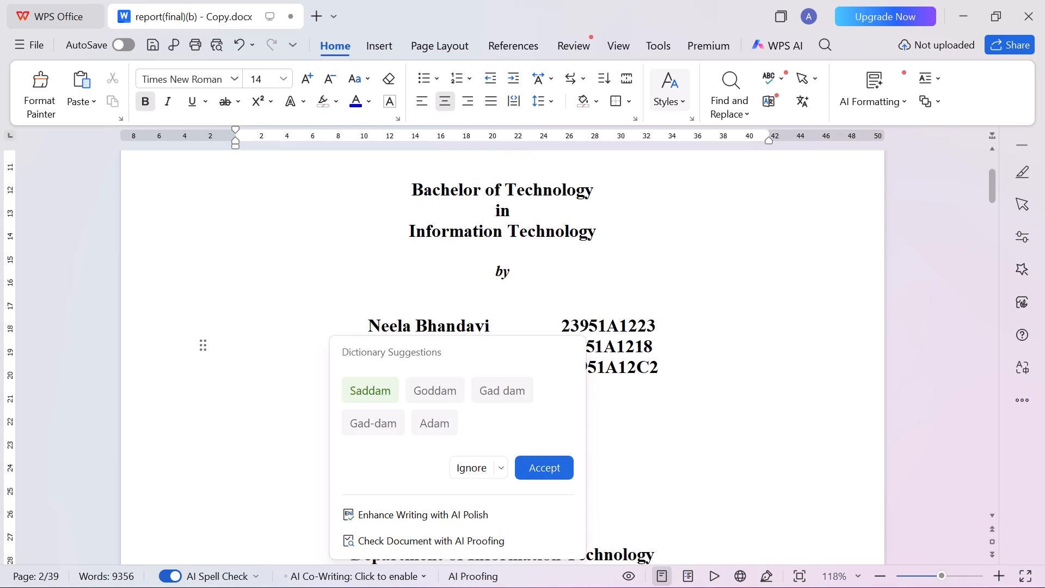
pyautogui.click(681, 407)
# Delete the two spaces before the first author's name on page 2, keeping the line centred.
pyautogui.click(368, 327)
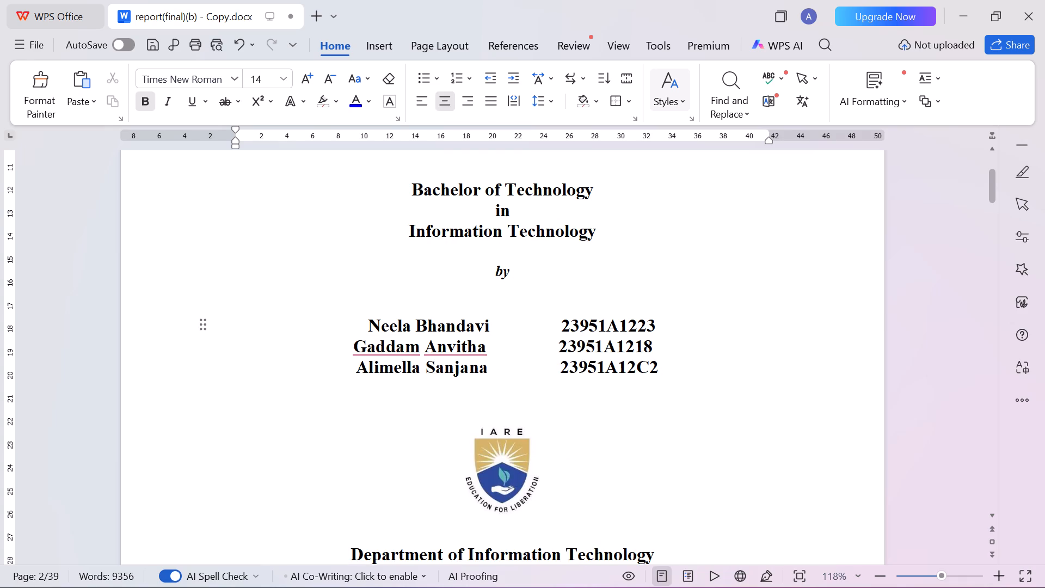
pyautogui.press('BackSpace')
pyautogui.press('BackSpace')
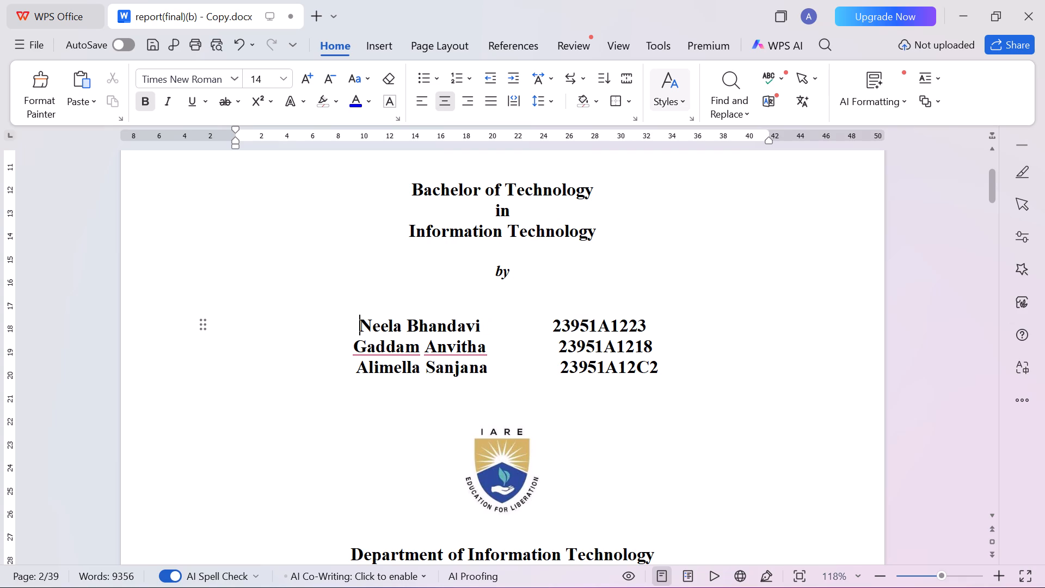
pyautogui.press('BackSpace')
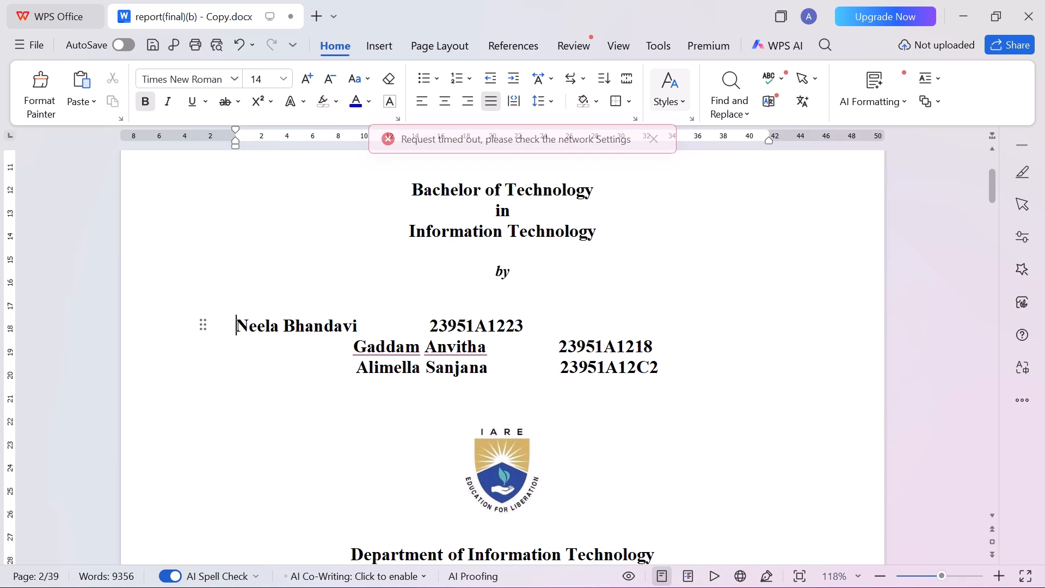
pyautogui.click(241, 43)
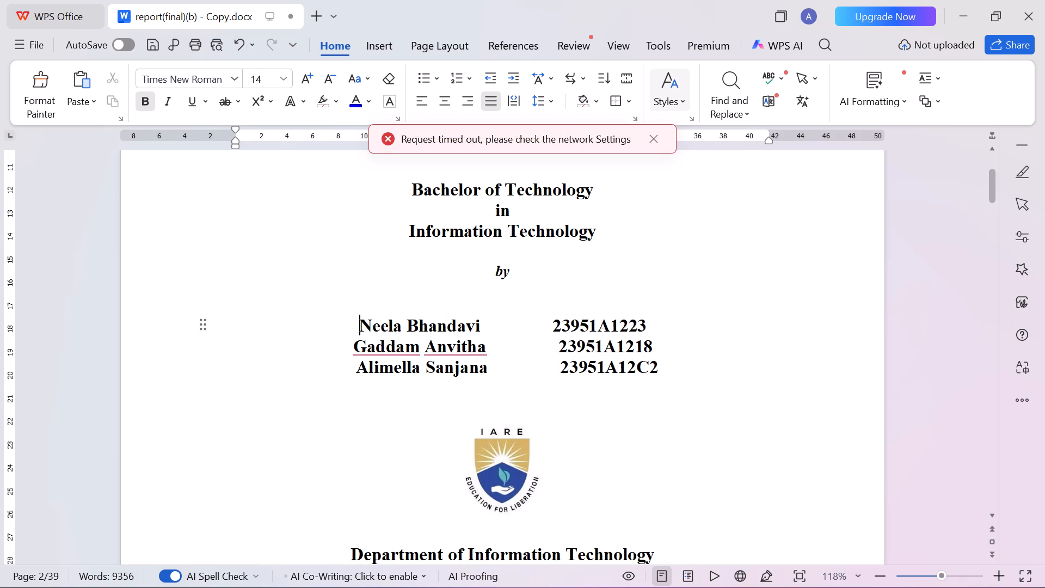
# Insert one space before the roll number in the first author line on page 2.
pyautogui.click(552, 327)
pyautogui.press('space')
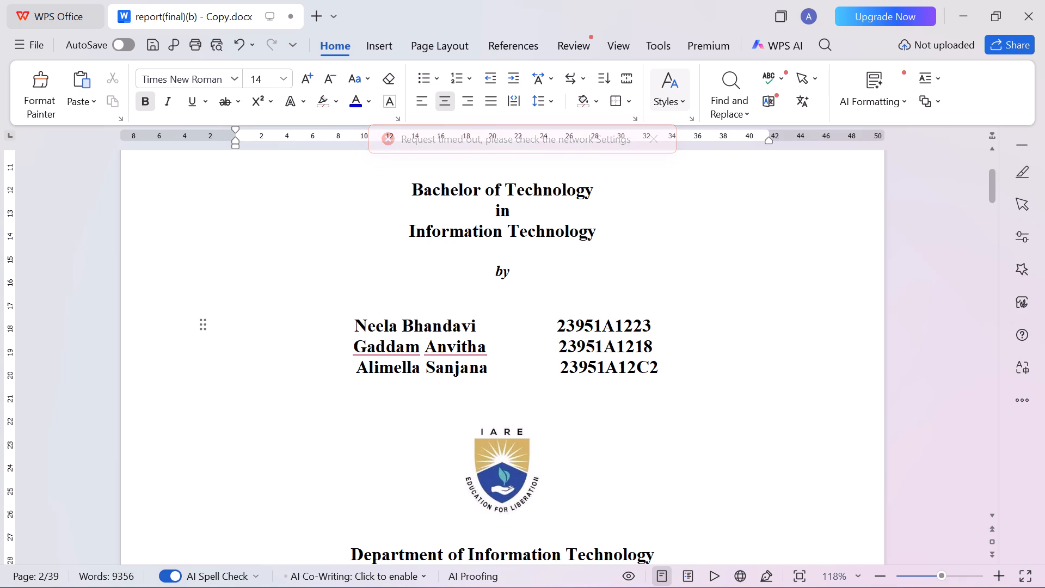
# Check the author names' alignment on page 2 and remove one space before the roll number in the third and second author lines.
pyautogui.moveTo(353, 329); pyautogui.dragTo(484, 327)
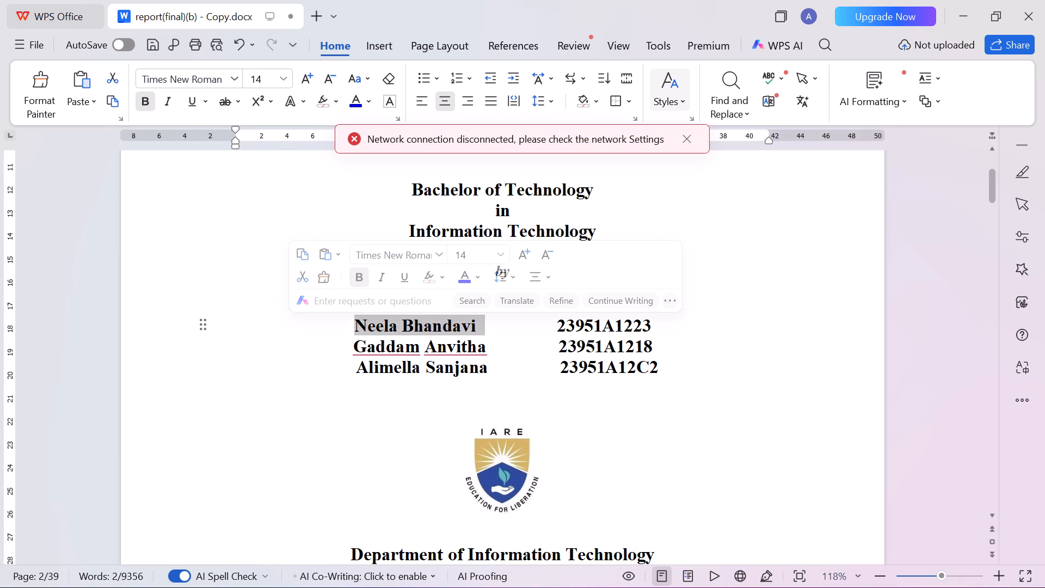
pyautogui.moveTo(354, 350); pyautogui.dragTo(491, 350)
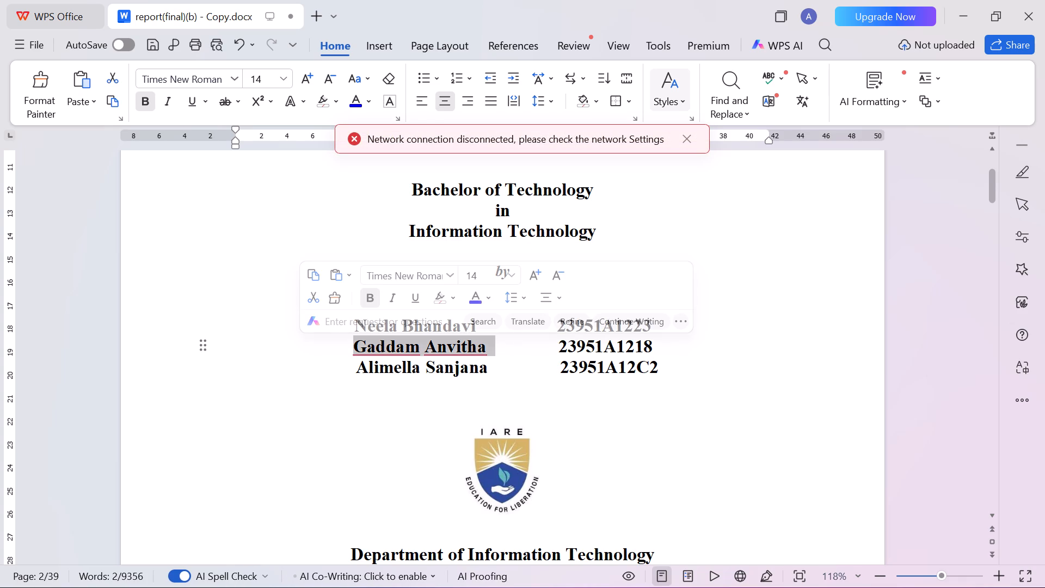
pyautogui.moveTo(358, 369); pyautogui.dragTo(492, 373)
pyautogui.click(395, 379)
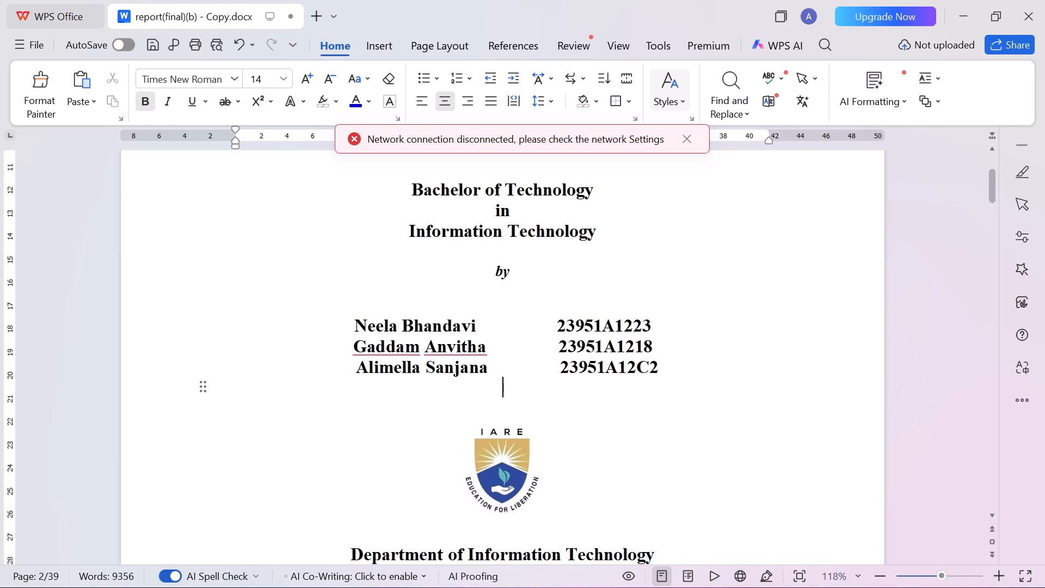
pyautogui.click(563, 370)
pyautogui.press('BackSpace')
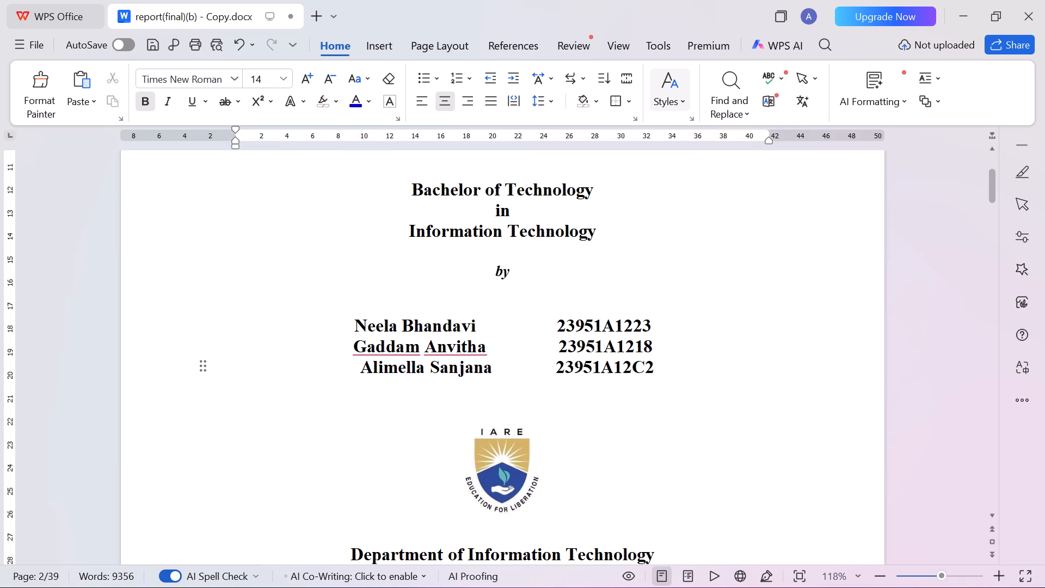
pyautogui.click(559, 345)
pyautogui.press('BackSpace')
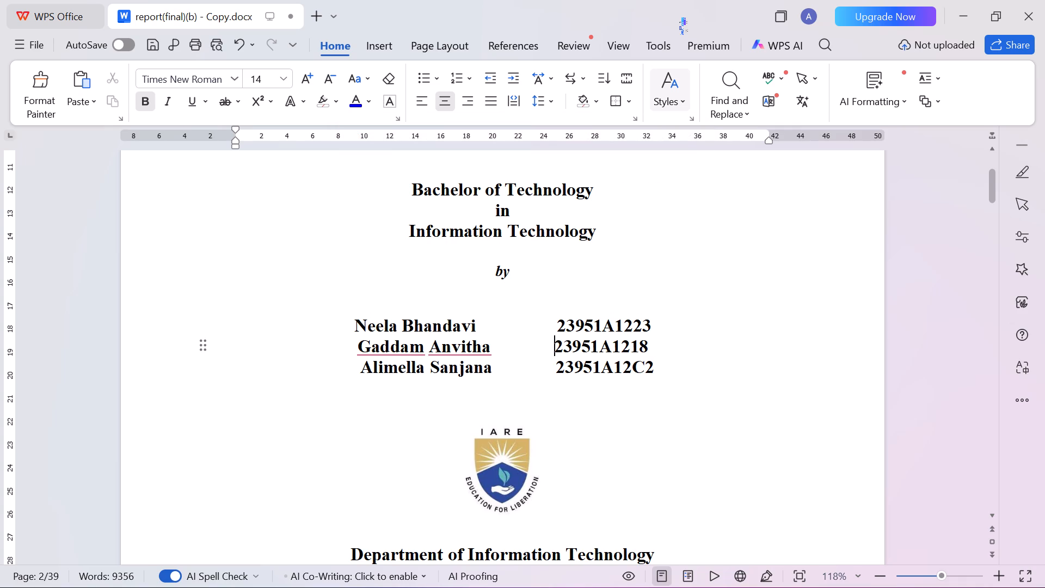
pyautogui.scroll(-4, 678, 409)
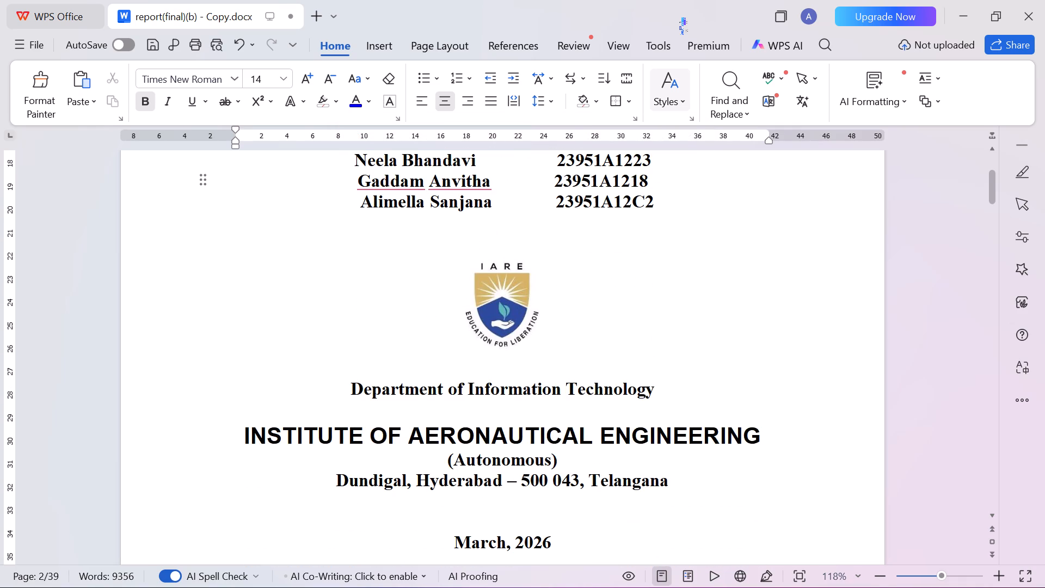
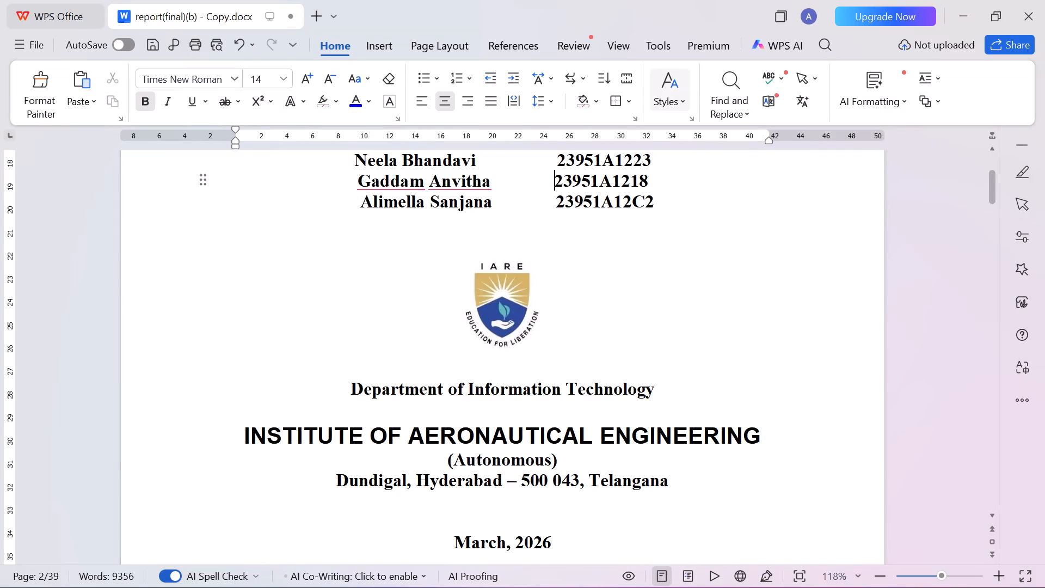
# Colour the initial and the first two letters of the first author's name on page 1 red.
pyautogui.scroll(5, 390, 266)
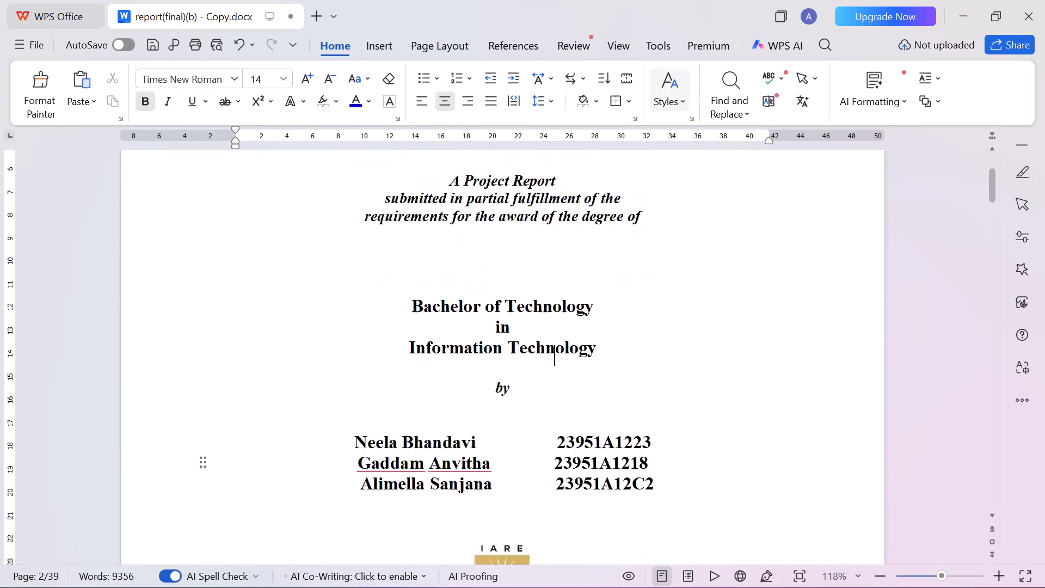
pyautogui.scroll(5, 390, 266)
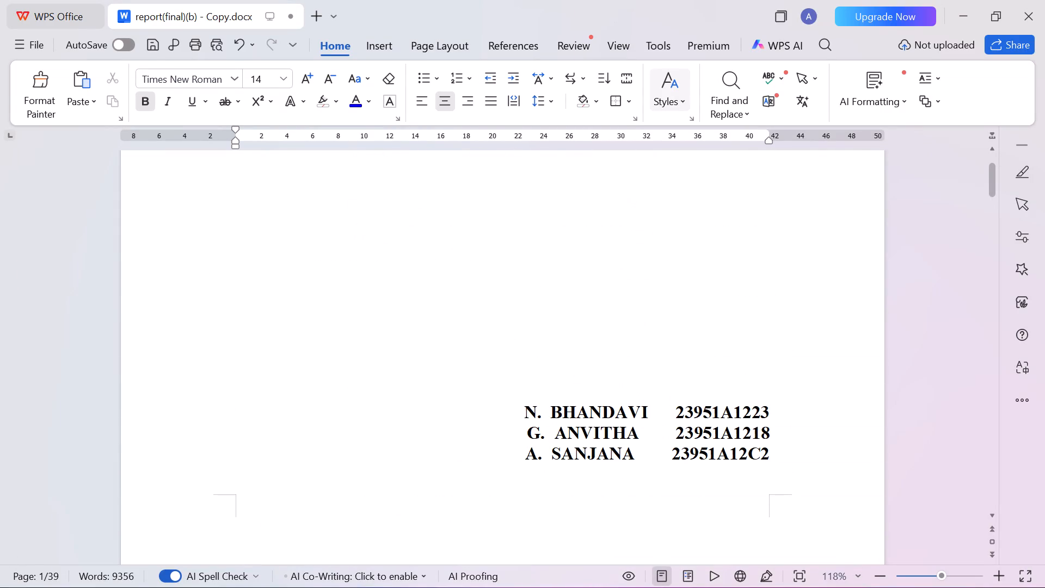
pyautogui.moveTo(525, 411); pyautogui.dragTo(574, 410)
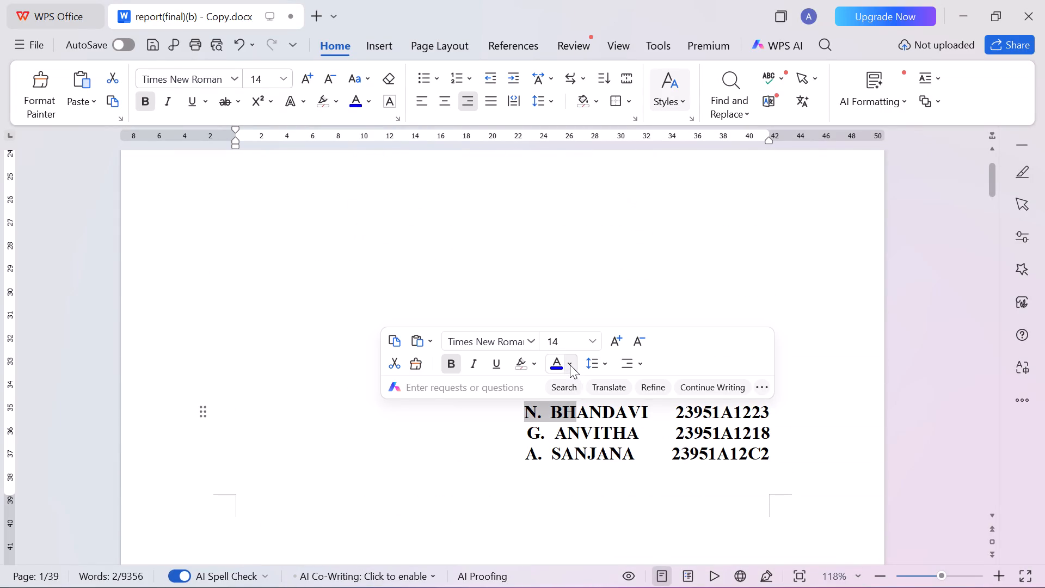
pyautogui.click(570, 365)
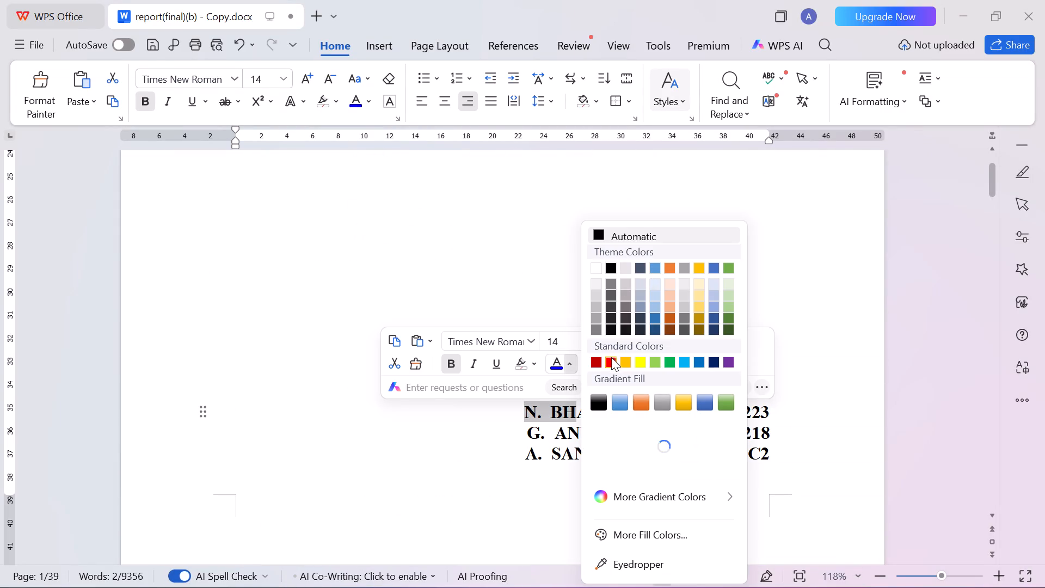
pyautogui.click(611, 356)
pyautogui.click(608, 364)
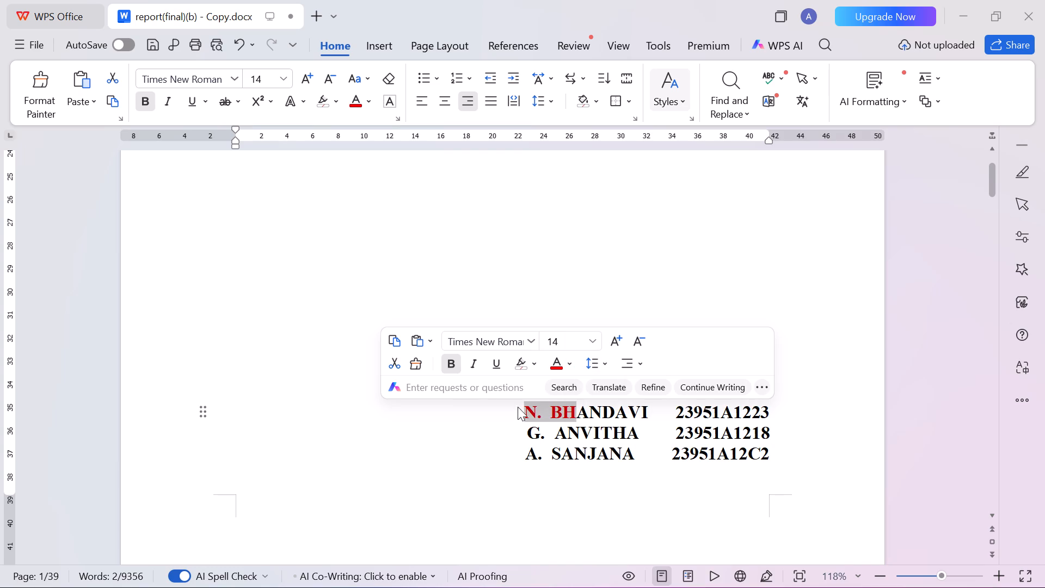
# Insert the note "(check whether capital or not)" before the first author's name on page 1 and save the document.
pyautogui.click(514, 409)
pyautogui.hotkey('shift', '(')
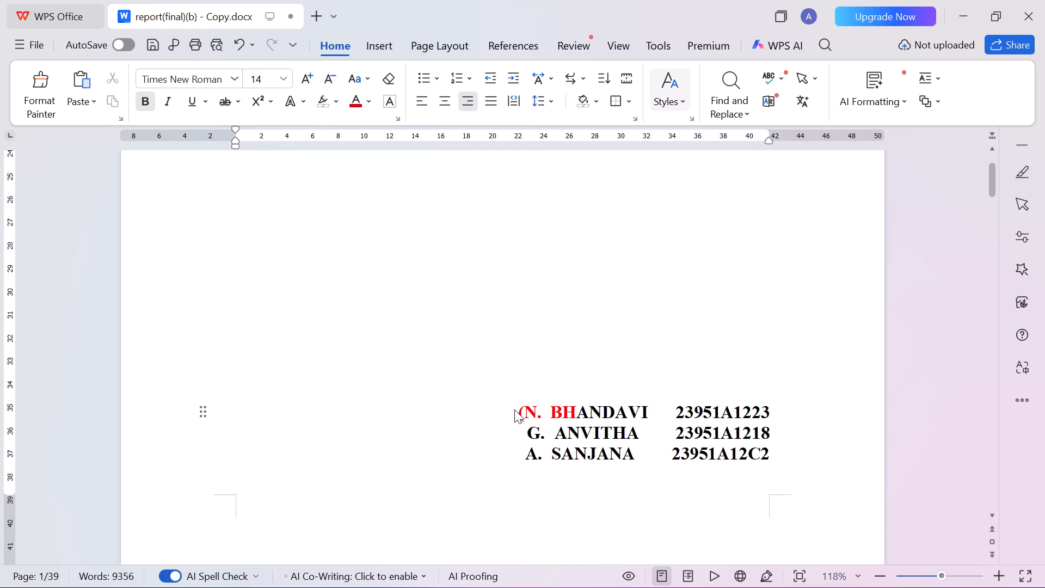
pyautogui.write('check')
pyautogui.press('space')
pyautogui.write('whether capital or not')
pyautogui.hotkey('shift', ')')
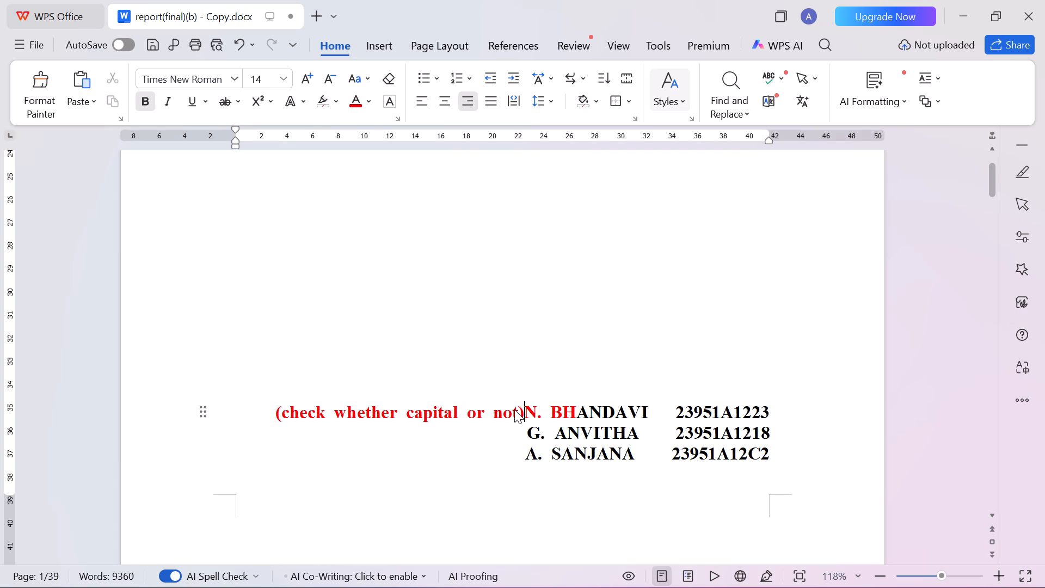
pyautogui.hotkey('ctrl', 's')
# Review the front pages from the author list on page 1 through the declaration on page 3.
pyautogui.scroll(-3, 514, 409)
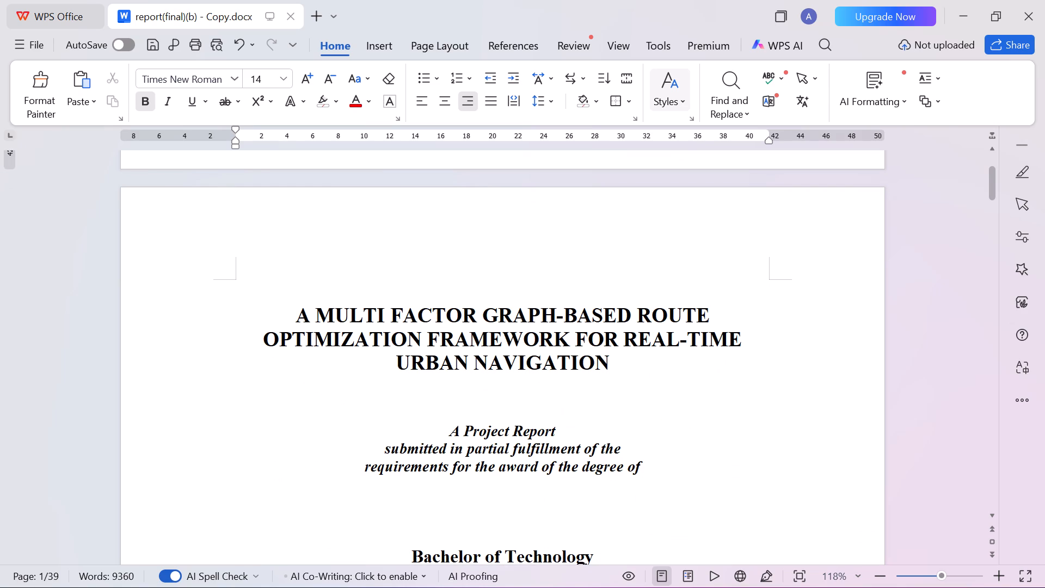
pyautogui.scroll(3, 514, 409)
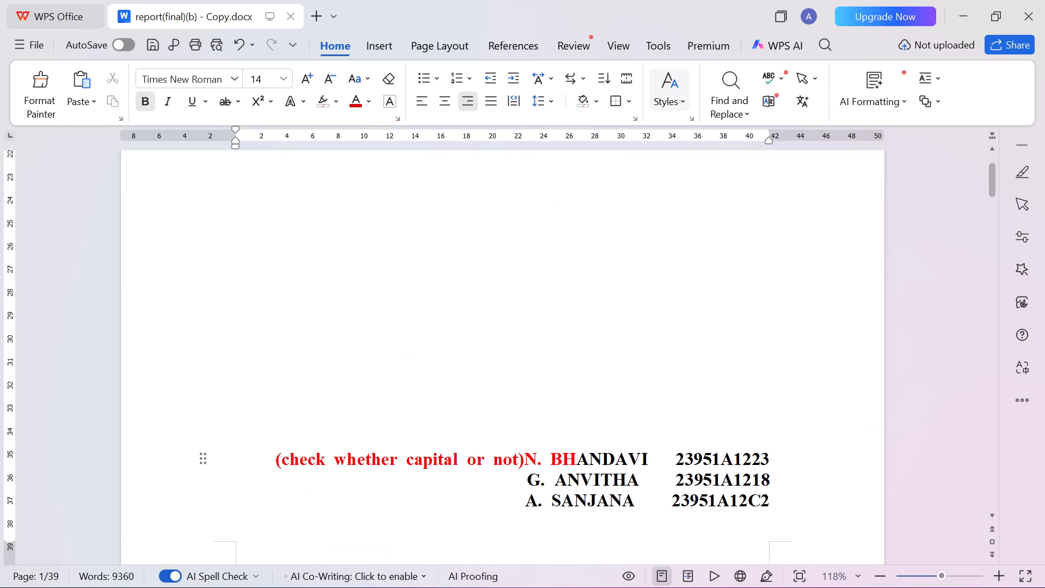
pyautogui.scroll(-1, 558, 452)
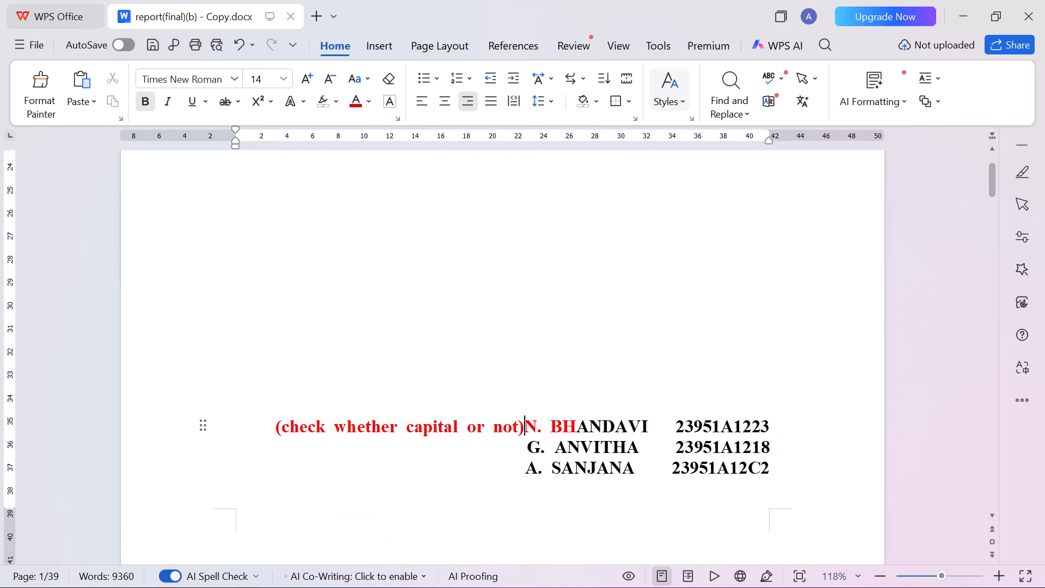
pyautogui.scroll(-9, 558, 452)
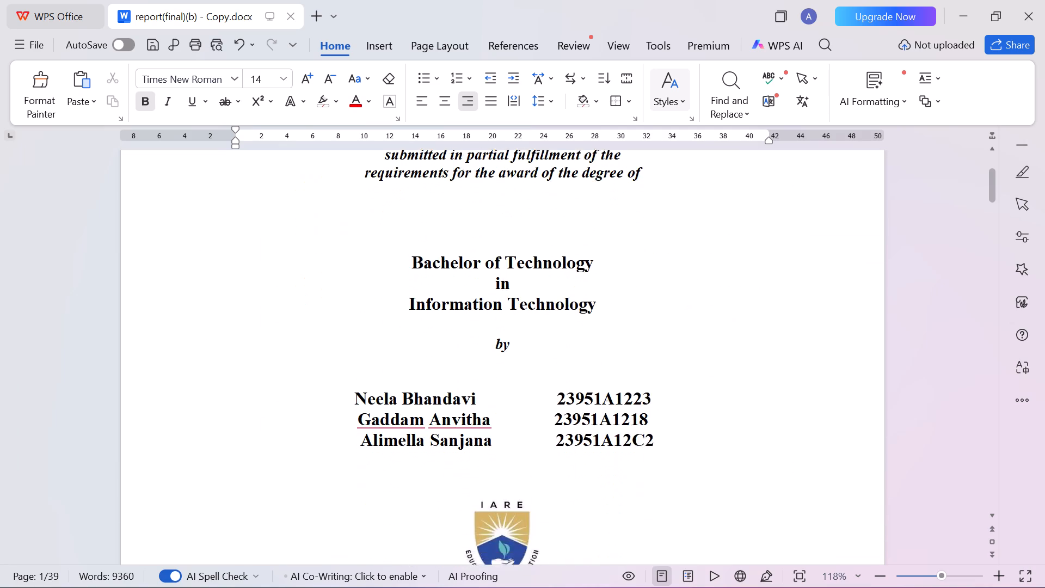
pyautogui.scroll(-11, 558, 452)
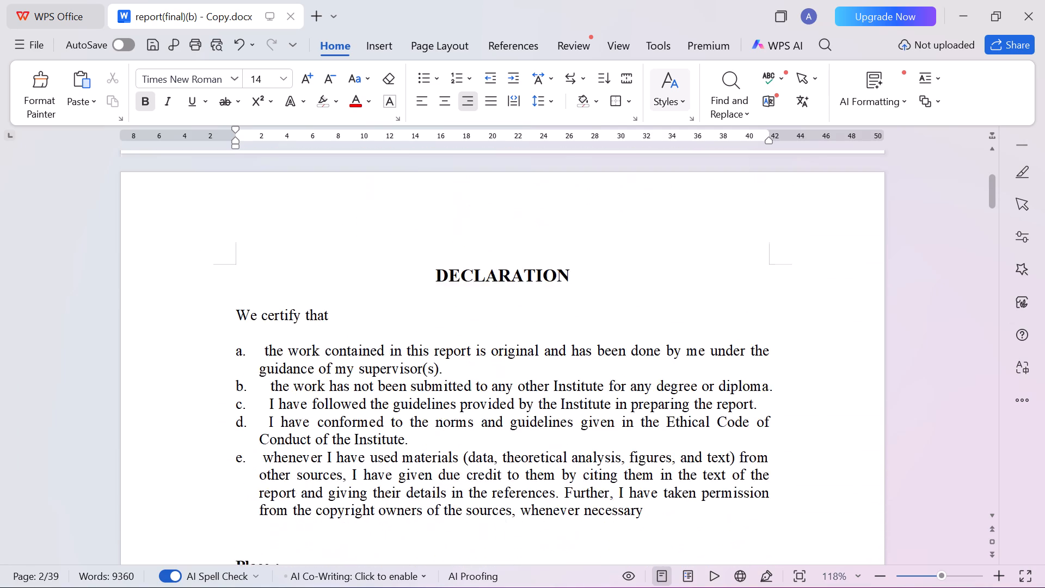
pyautogui.scroll(-6, 558, 452)
# Try to join "Signatures of Students" to the "Place :" line of the declaration, adding two spaces after the colon.
pyautogui.scroll(5, 558, 452)
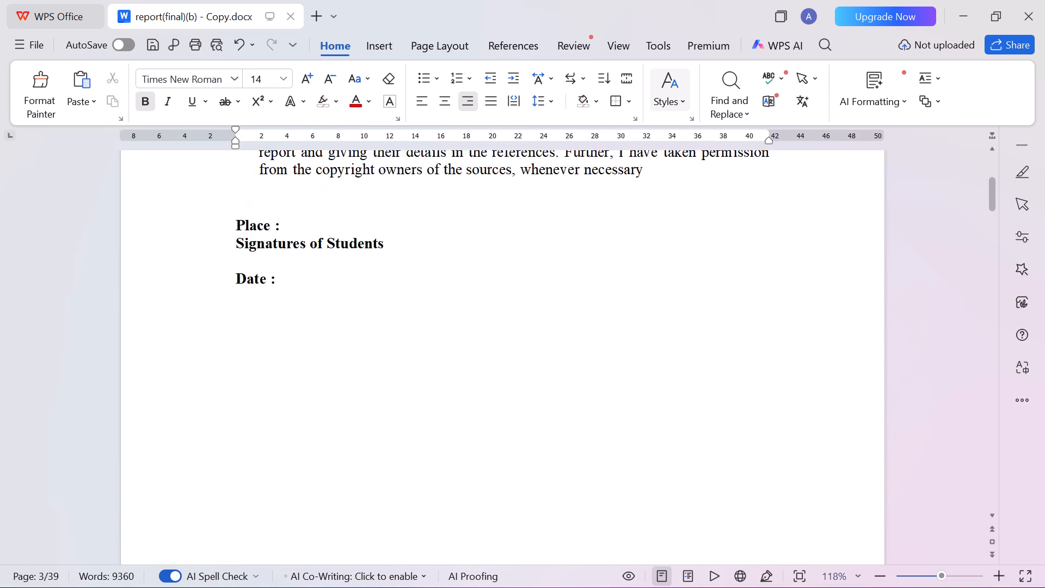
pyautogui.scroll(1, 558, 452)
pyautogui.click(237, 261)
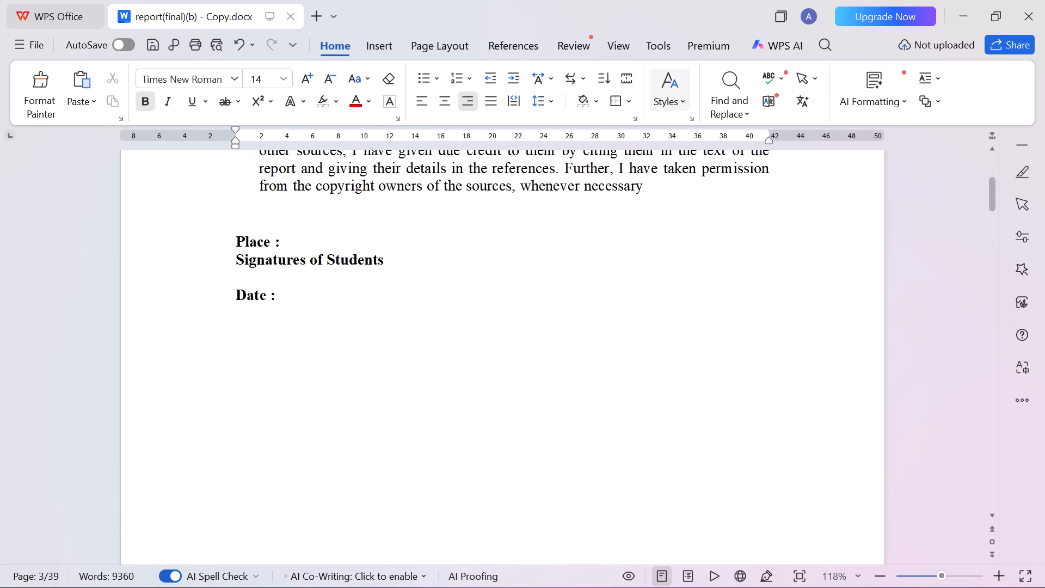
pyautogui.press('BackSpace')
pyautogui.press('BackSpace')
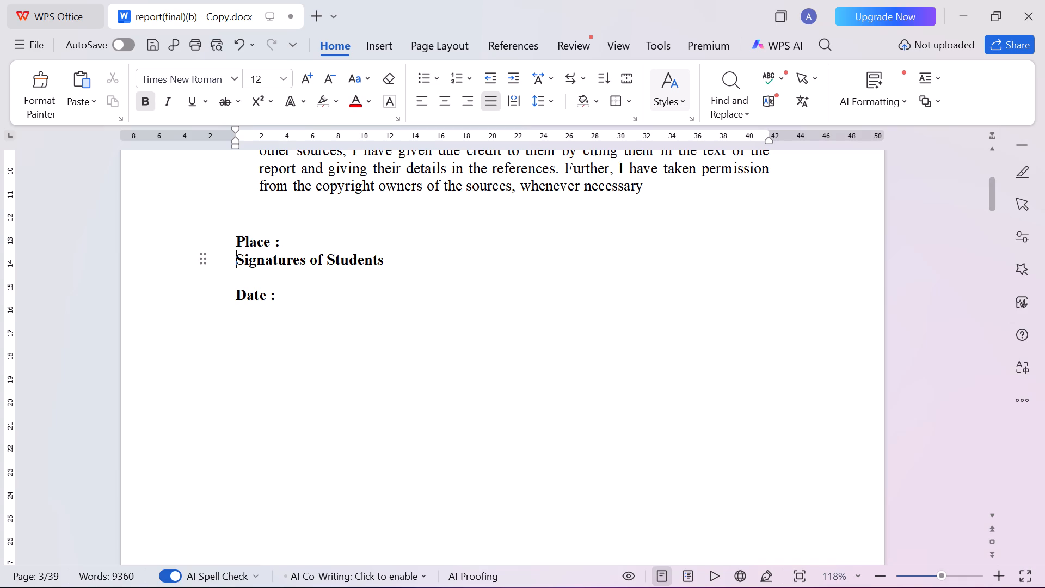
pyautogui.click(283, 240)
pyautogui.press('Delete')
pyautogui.press('Delete')
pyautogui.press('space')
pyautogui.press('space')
pyautogui.press('Delete')
# Change the month in the date line on page 2 to November.
pyautogui.scroll(5, 283, 240)
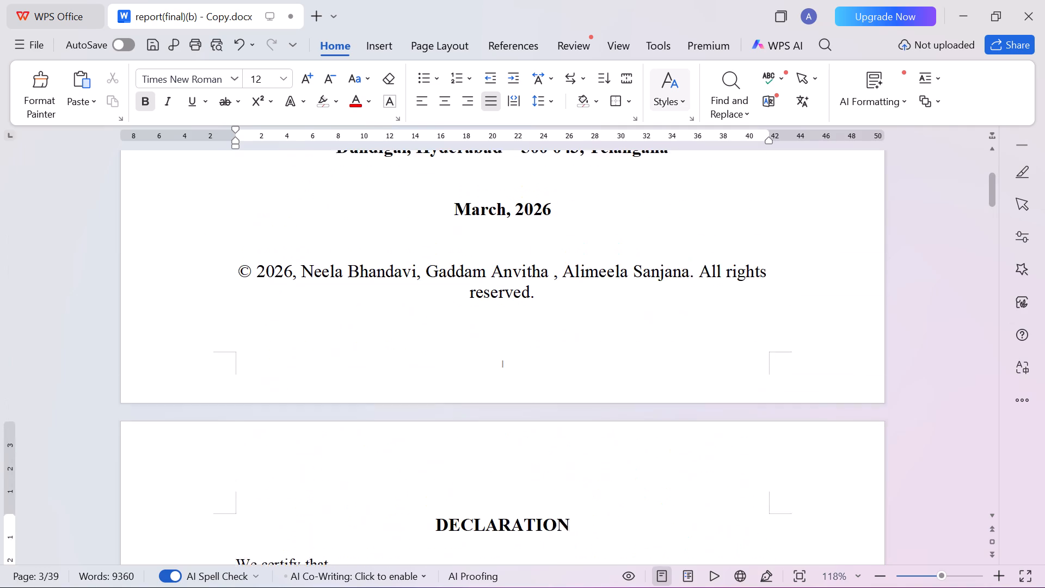
pyautogui.scroll(6, 283, 240)
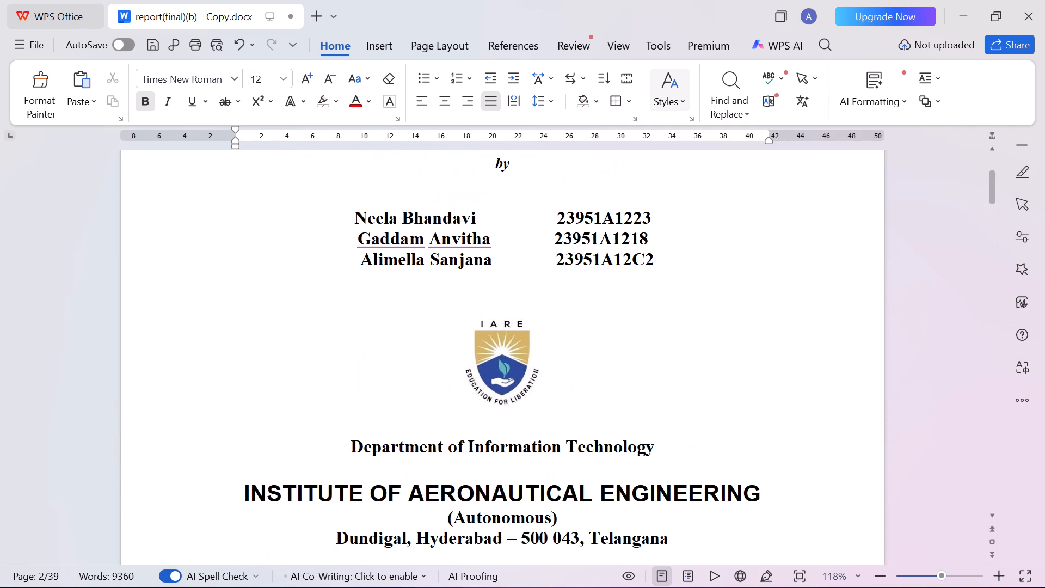
pyautogui.scroll(1, 283, 240)
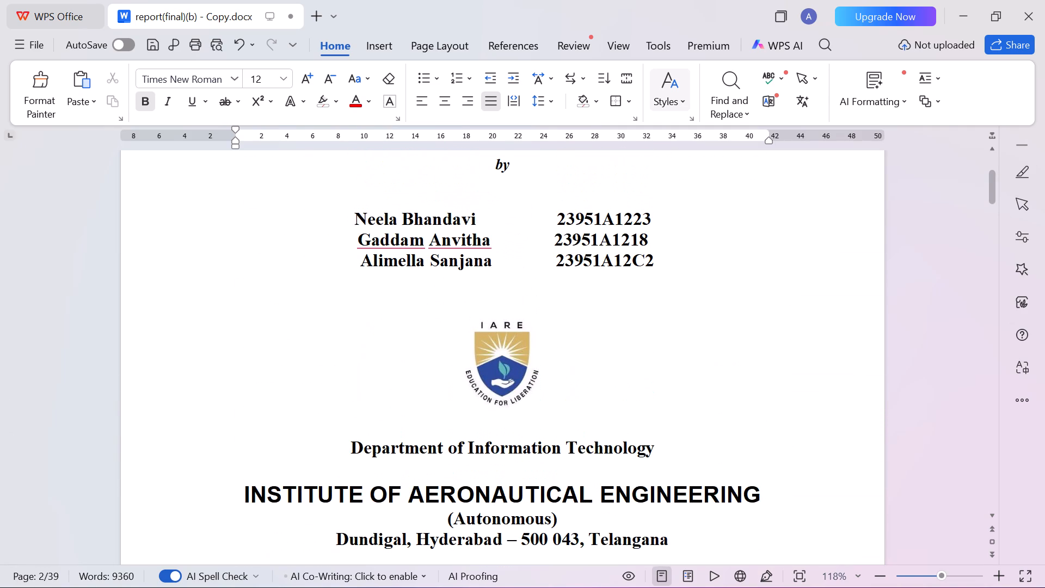
pyautogui.scroll(-4, 531, 379)
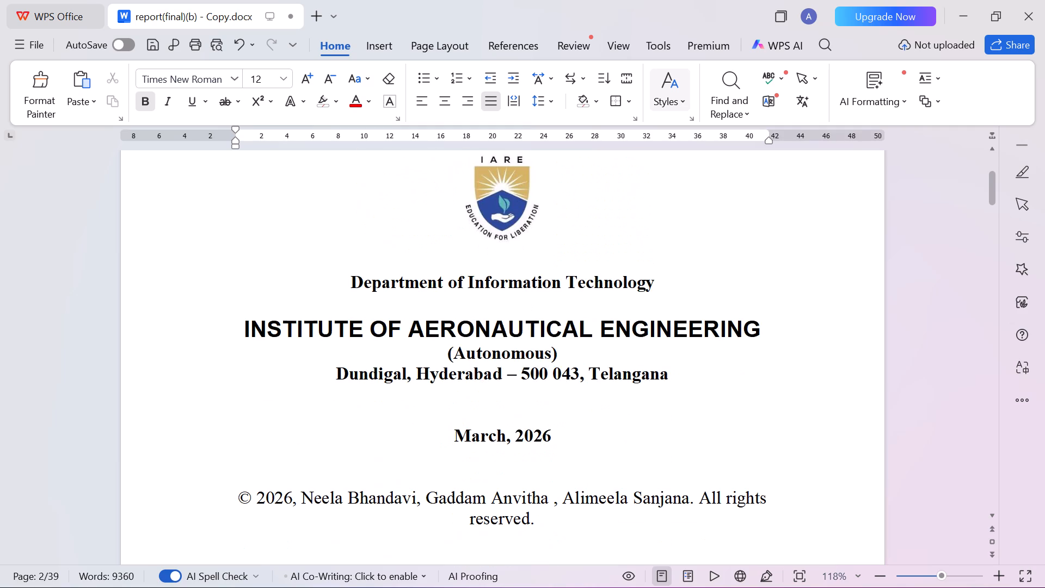
pyautogui.scroll(-1, 528, 442)
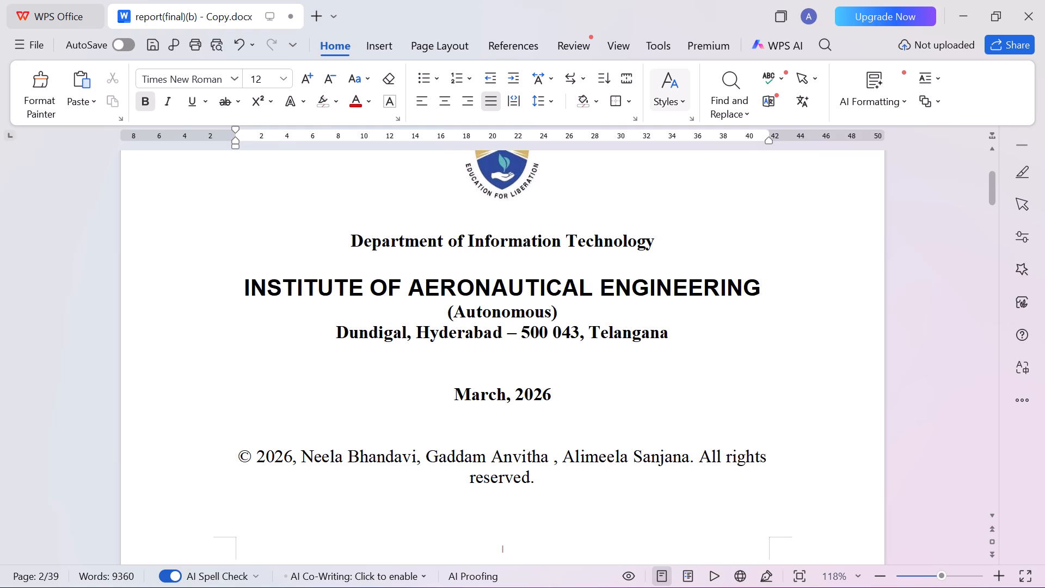
pyautogui.click(457, 394)
pyautogui.moveTo(457, 394); pyautogui.dragTo(480, 390)
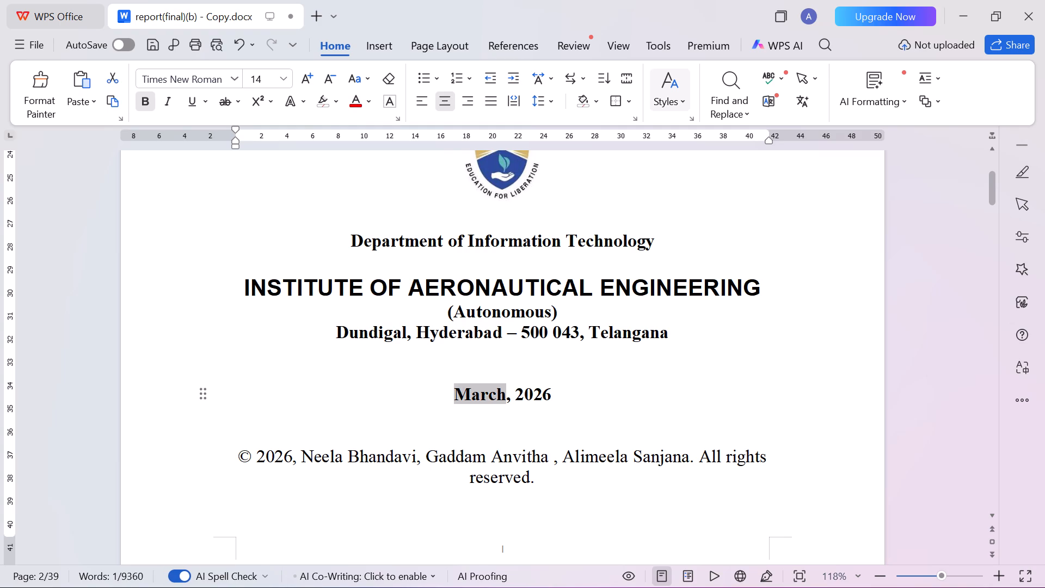
pyautogui.moveTo(480, 390); pyautogui.dragTo(493, 391)
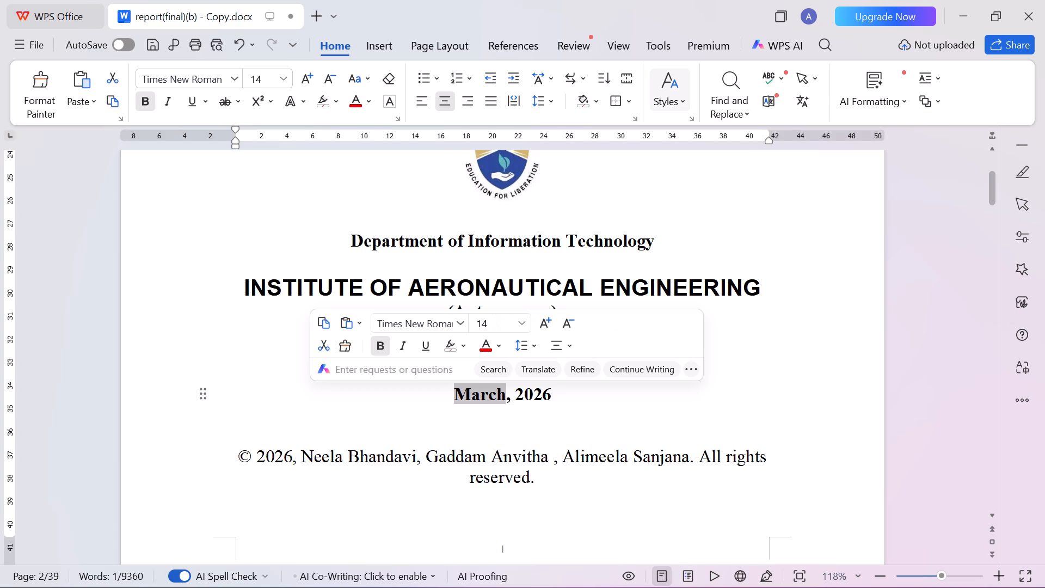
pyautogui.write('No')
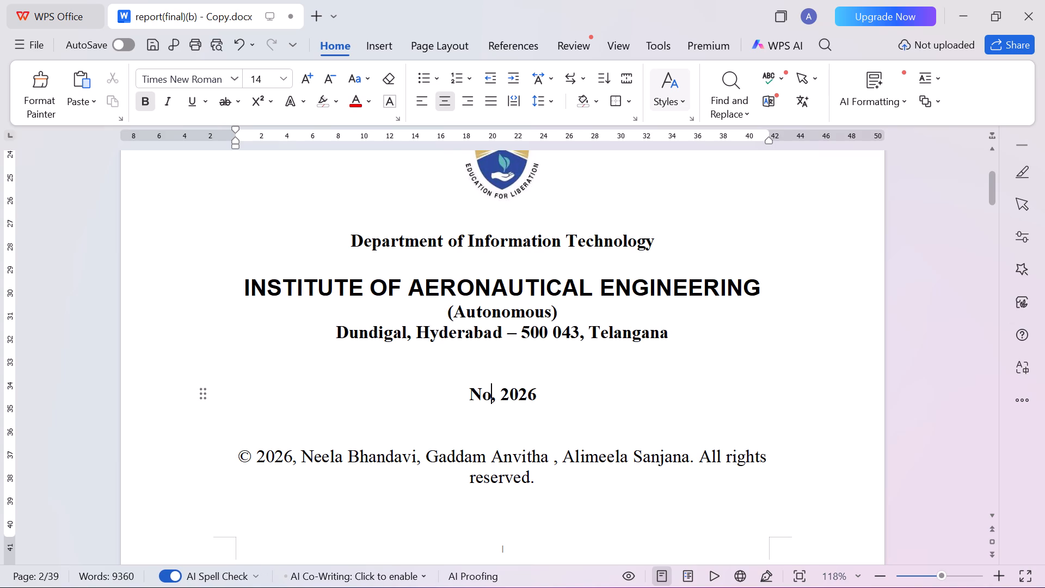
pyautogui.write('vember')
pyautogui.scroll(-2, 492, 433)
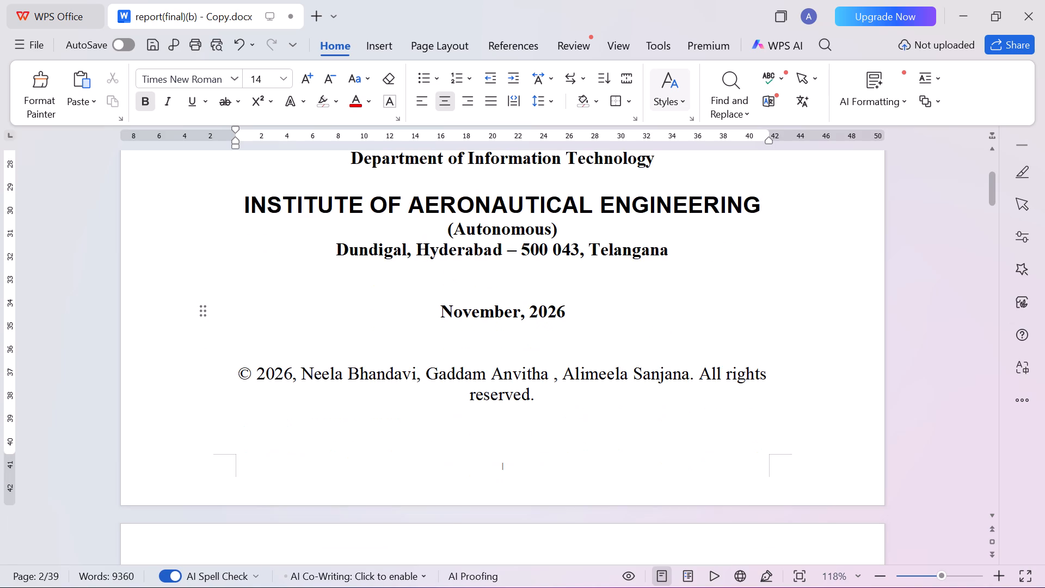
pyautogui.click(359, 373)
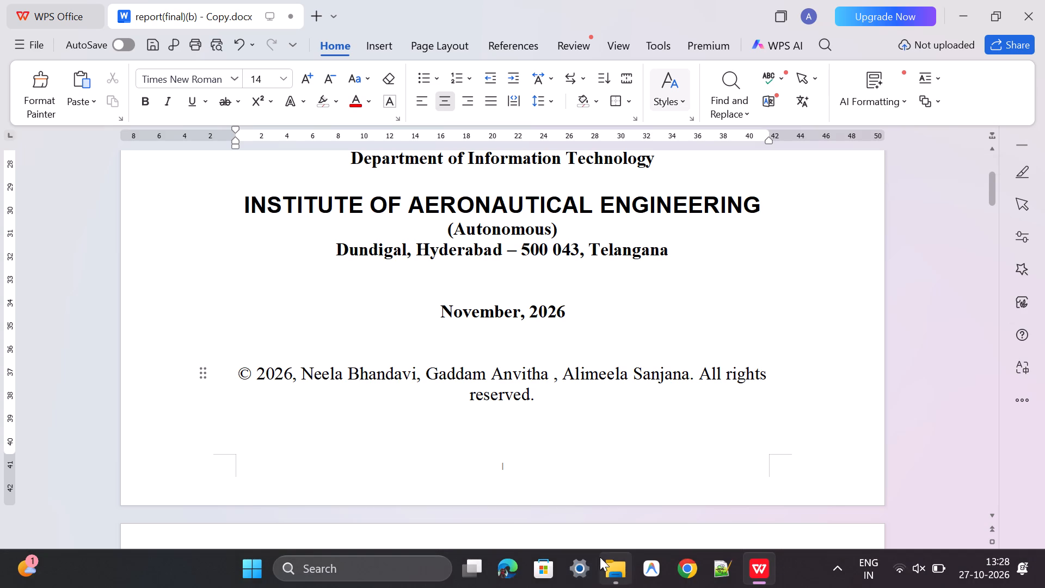
pyautogui.click(511, 561)
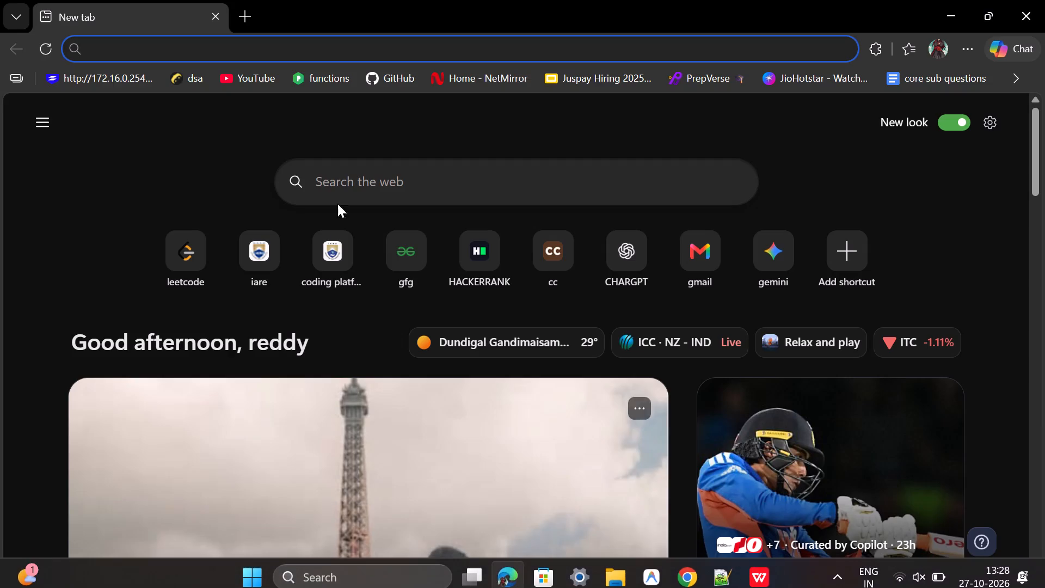
pyautogui.click(376, 169)
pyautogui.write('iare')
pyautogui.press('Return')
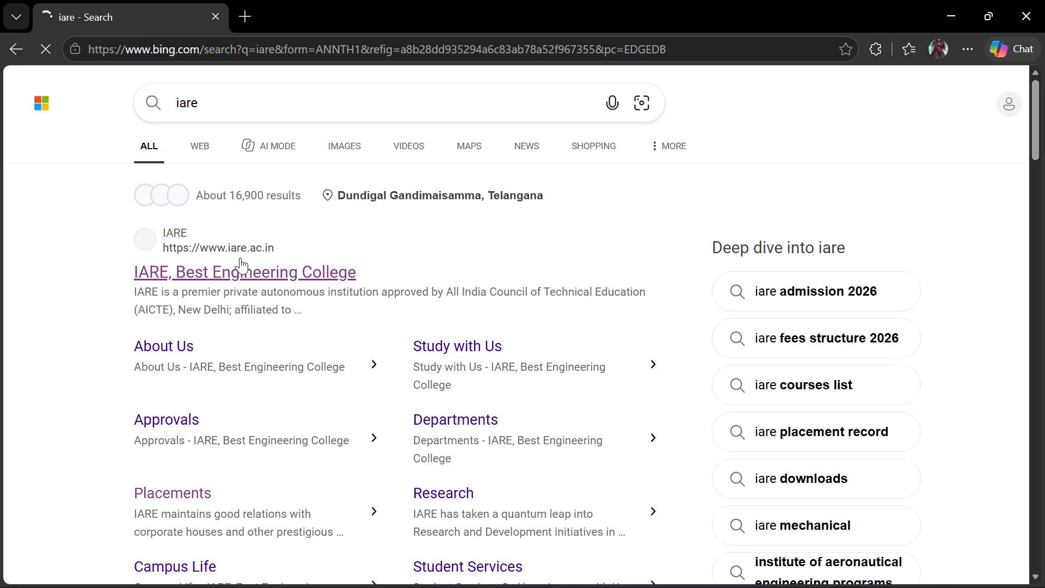
pyautogui.click(237, 265)
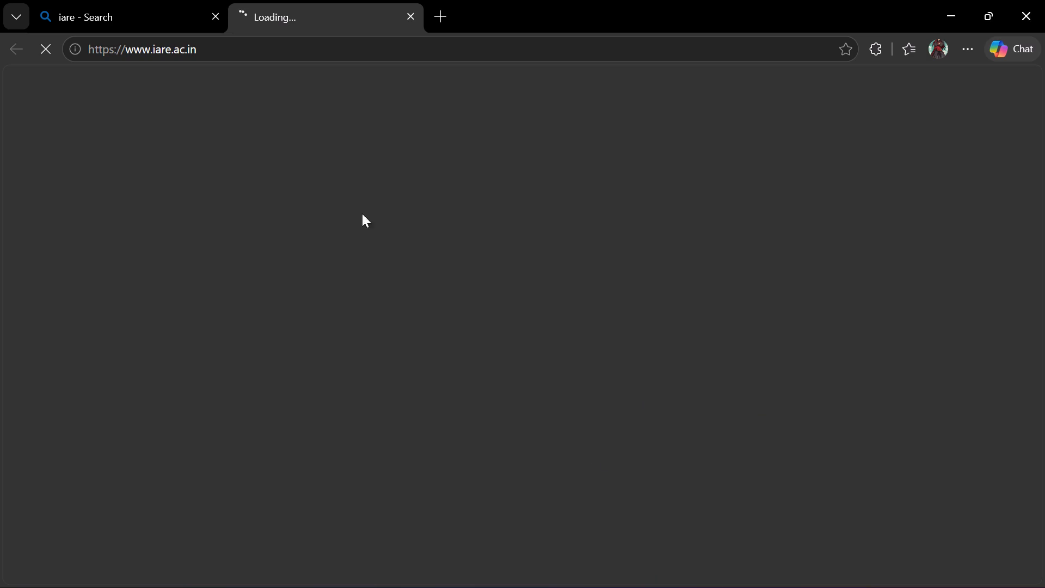
pyautogui.click(946, 10)
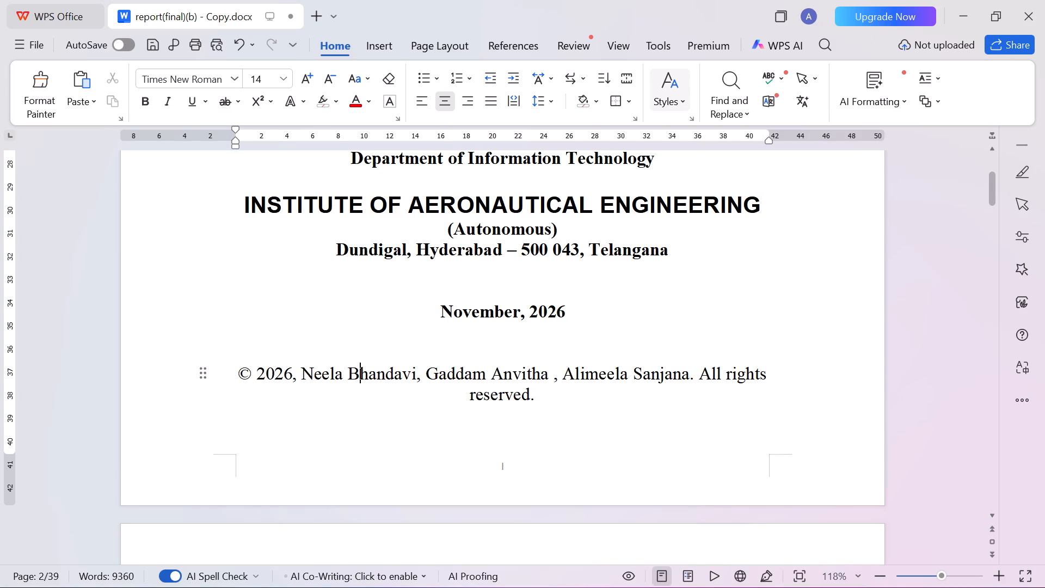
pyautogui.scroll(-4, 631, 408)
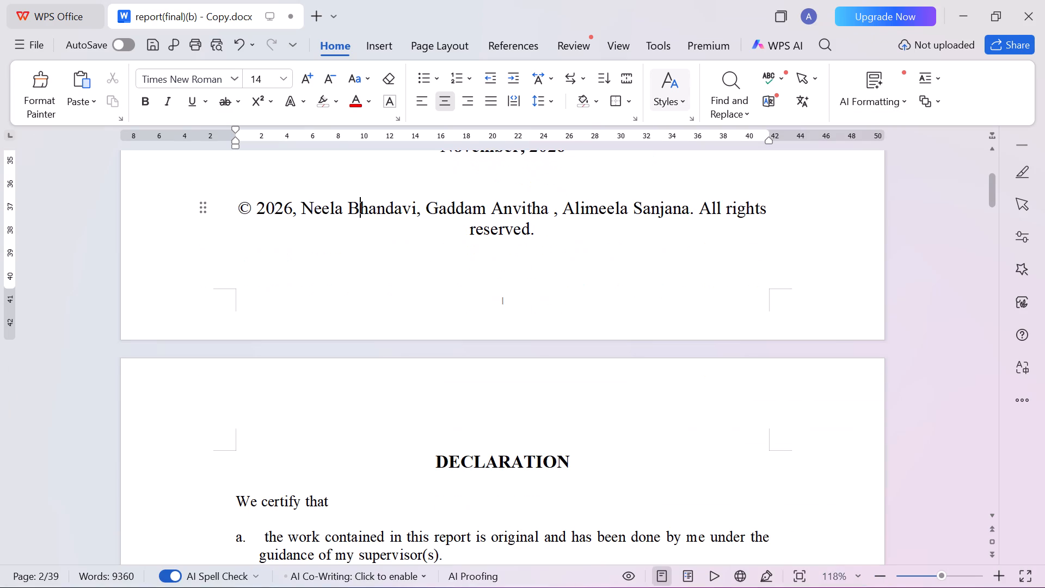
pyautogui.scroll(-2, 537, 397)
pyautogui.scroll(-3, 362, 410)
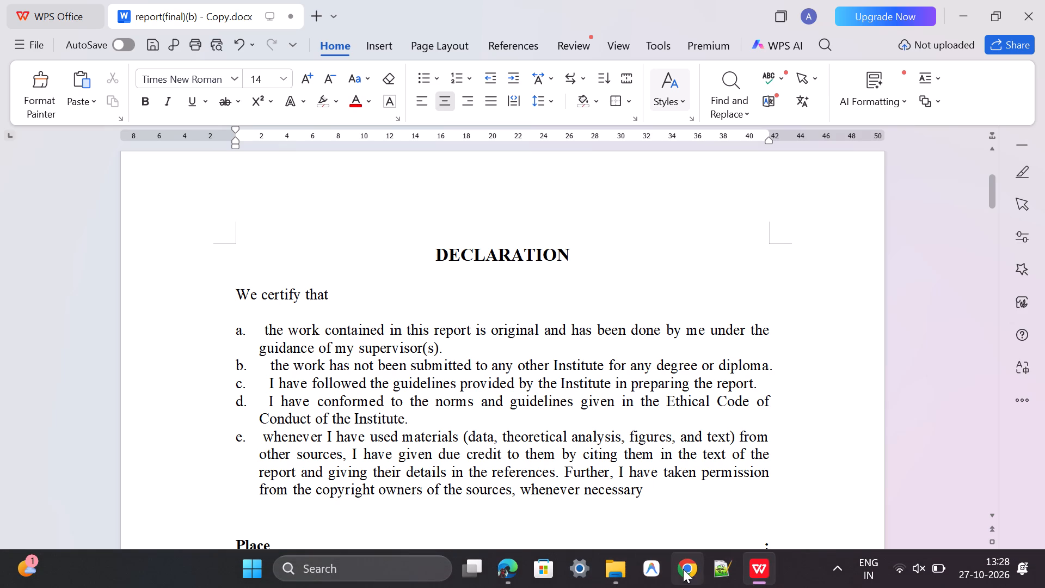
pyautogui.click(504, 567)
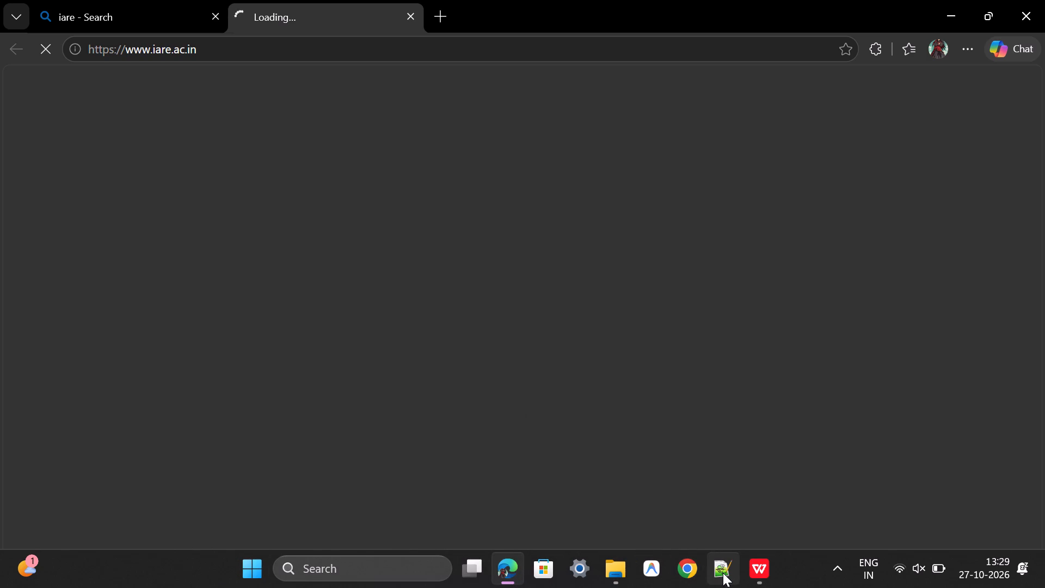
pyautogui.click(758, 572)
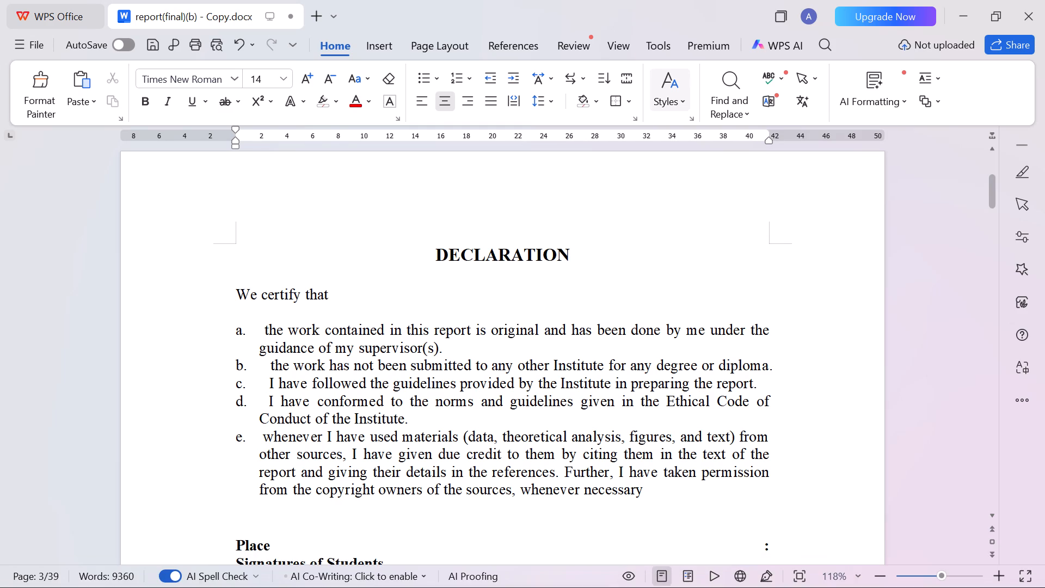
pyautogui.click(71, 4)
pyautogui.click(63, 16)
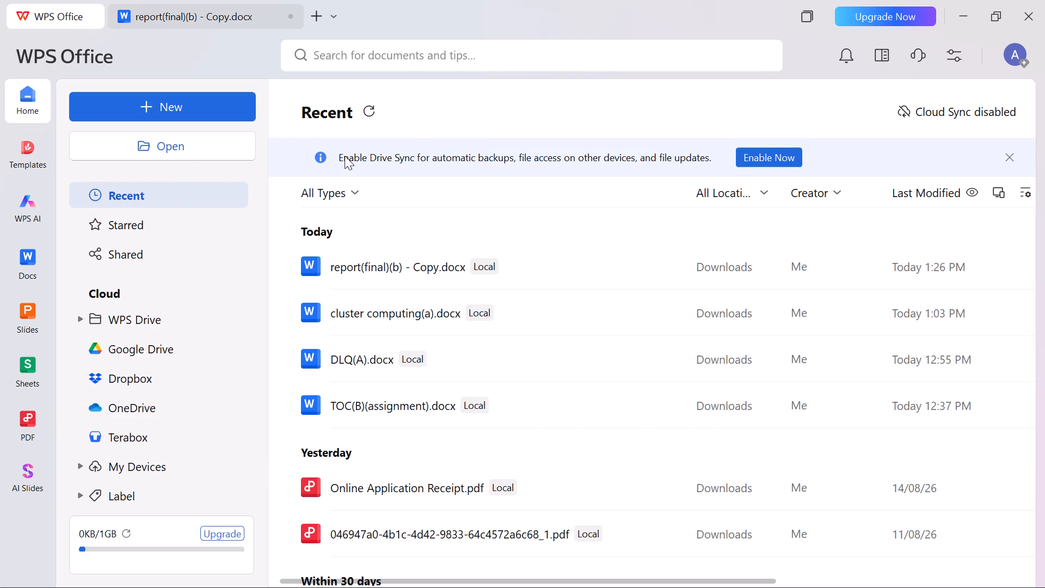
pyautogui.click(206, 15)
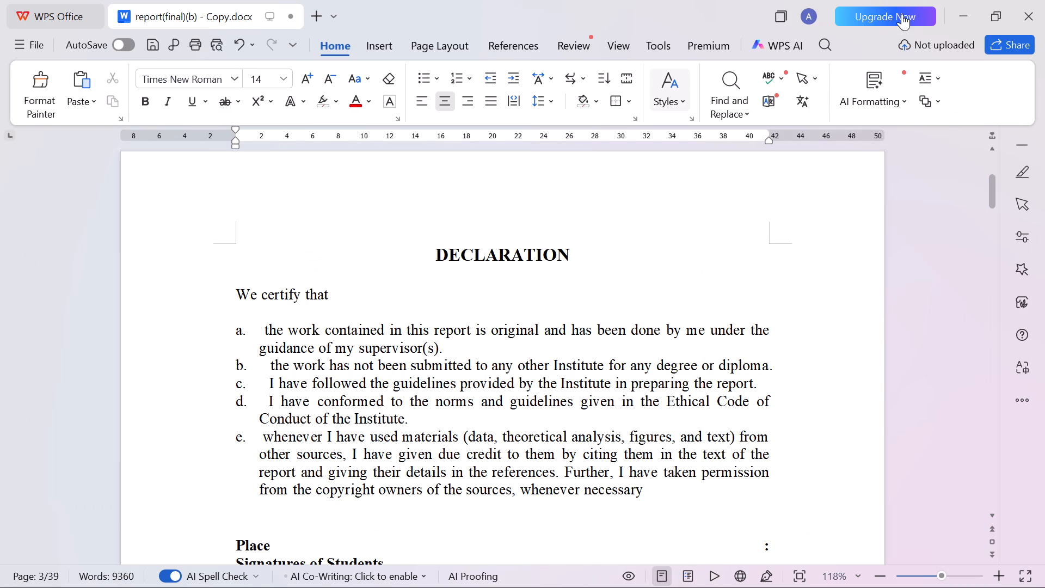
# Leave the report for the Edge browser and switch the Wi-Fi connection to the z11x network.
pyautogui.click(956, 10)
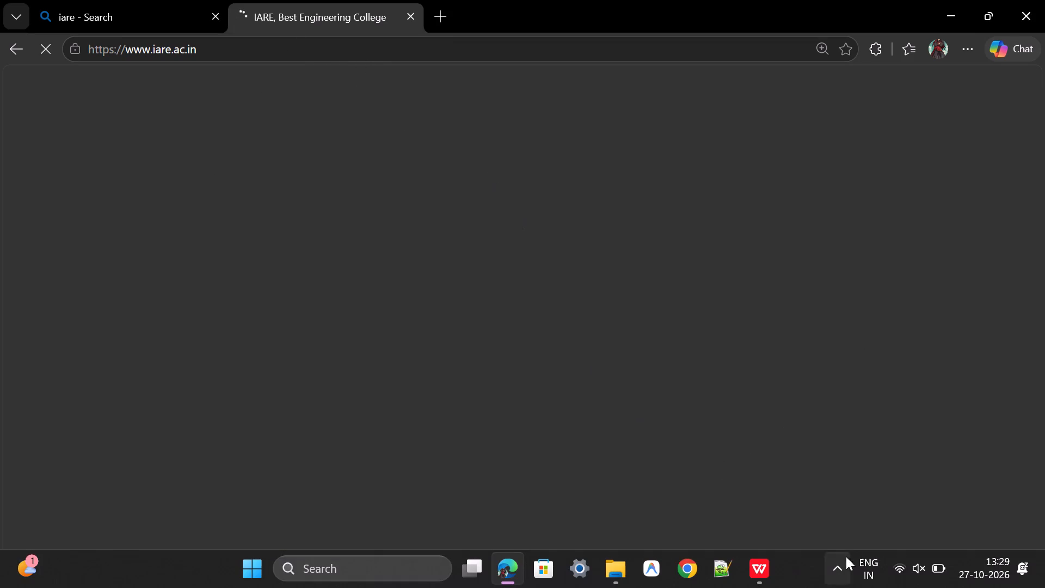
pyautogui.click(890, 574)
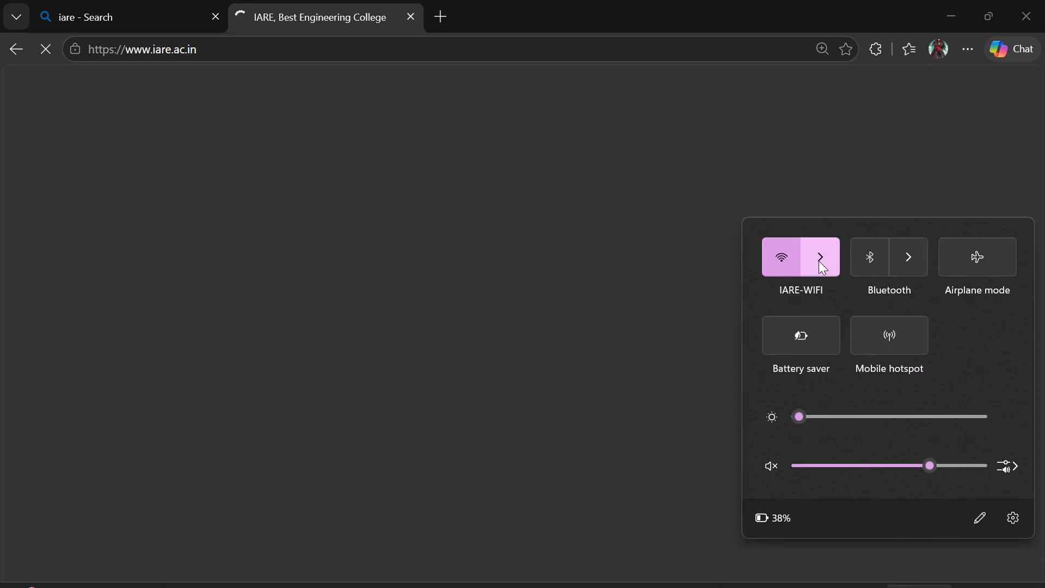
pyautogui.click(819, 263)
pyautogui.scroll(-1, 833, 427)
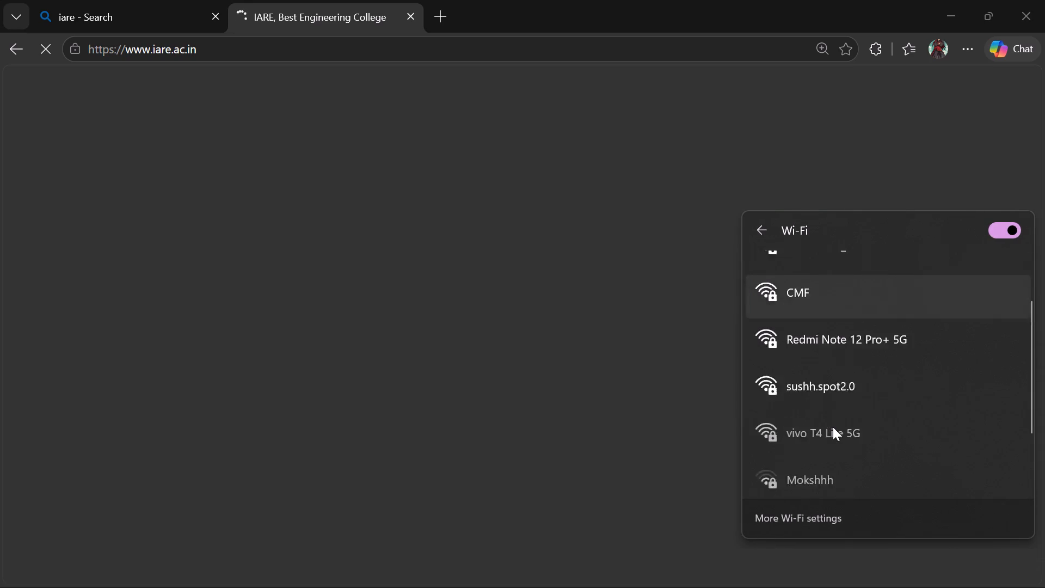
pyautogui.scroll(-4, 833, 427)
pyautogui.scroll(1, 833, 427)
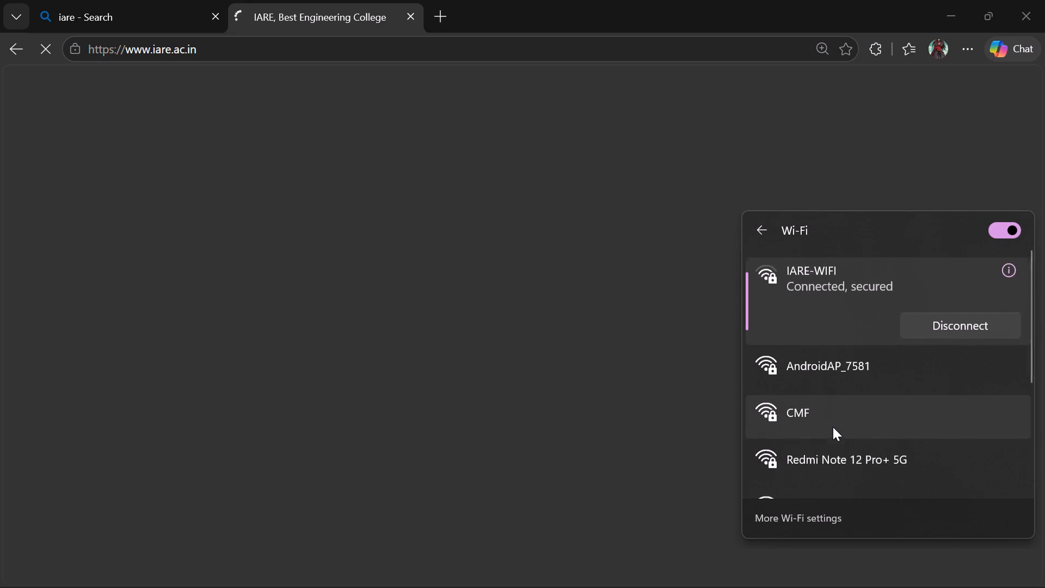
pyautogui.scroll(-1, 833, 427)
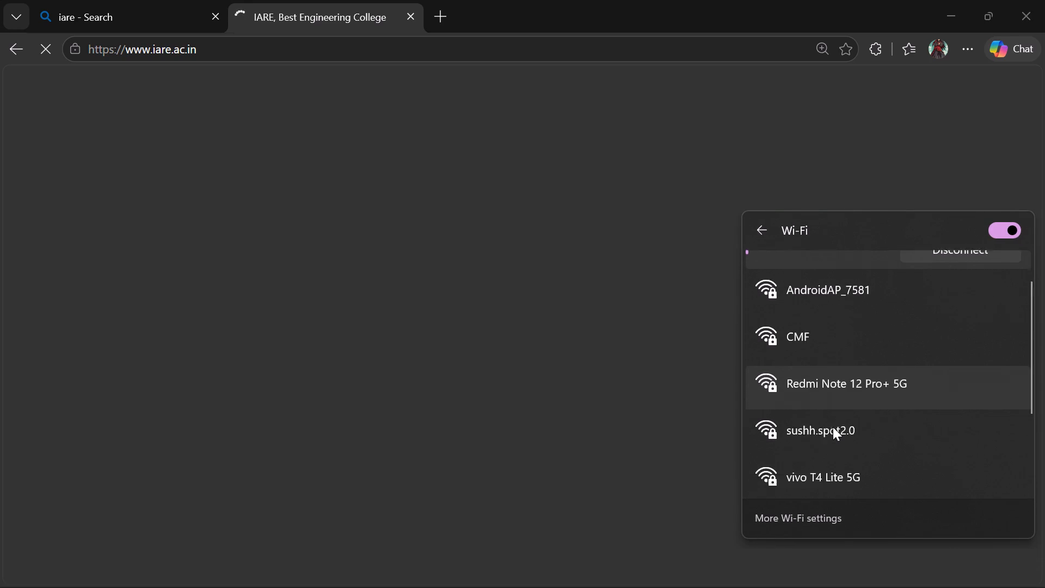
pyautogui.scroll(-1, 833, 427)
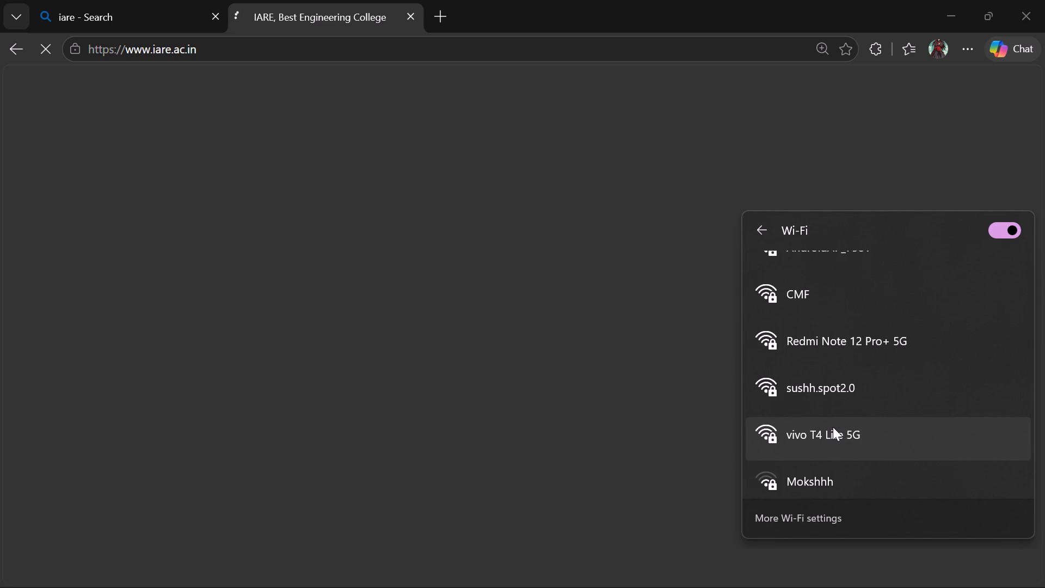
pyautogui.scroll(6, 833, 427)
pyautogui.click(829, 368)
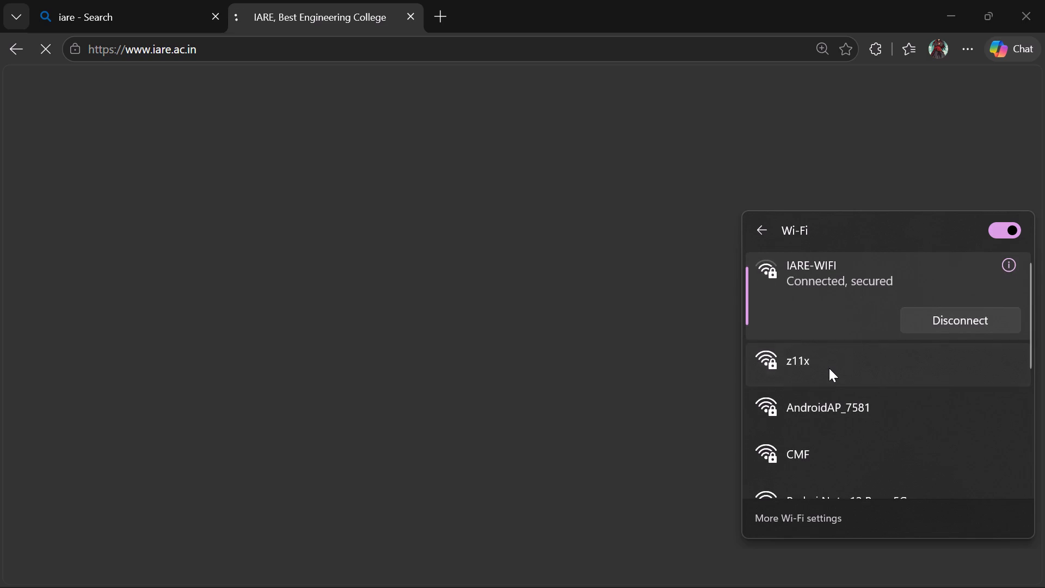
pyautogui.click(958, 393)
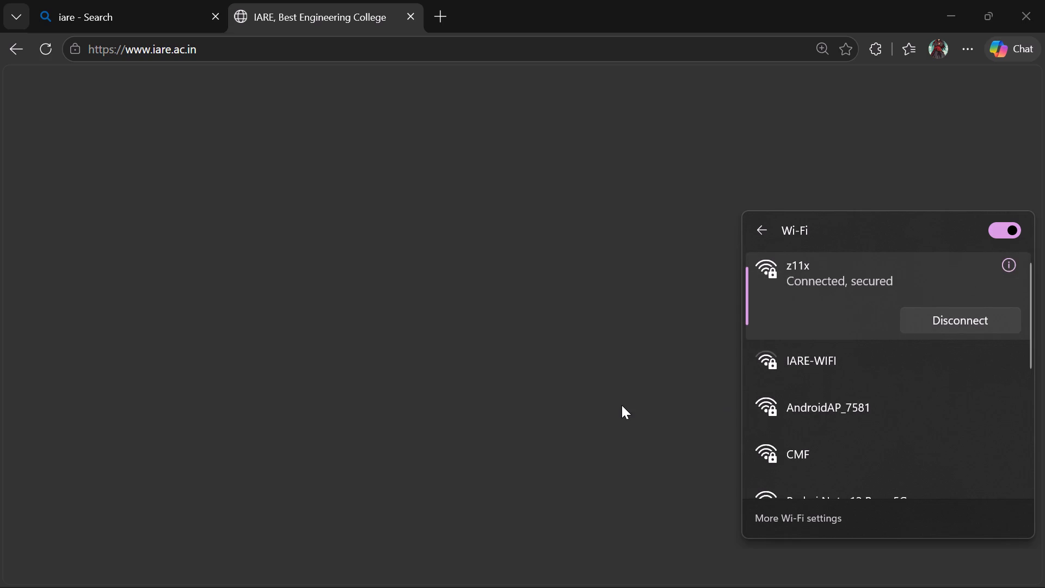
# Reload the IARE website and open its Downloads & Forms page from the links near the bottom of the home page.
pyautogui.click(57, 41)
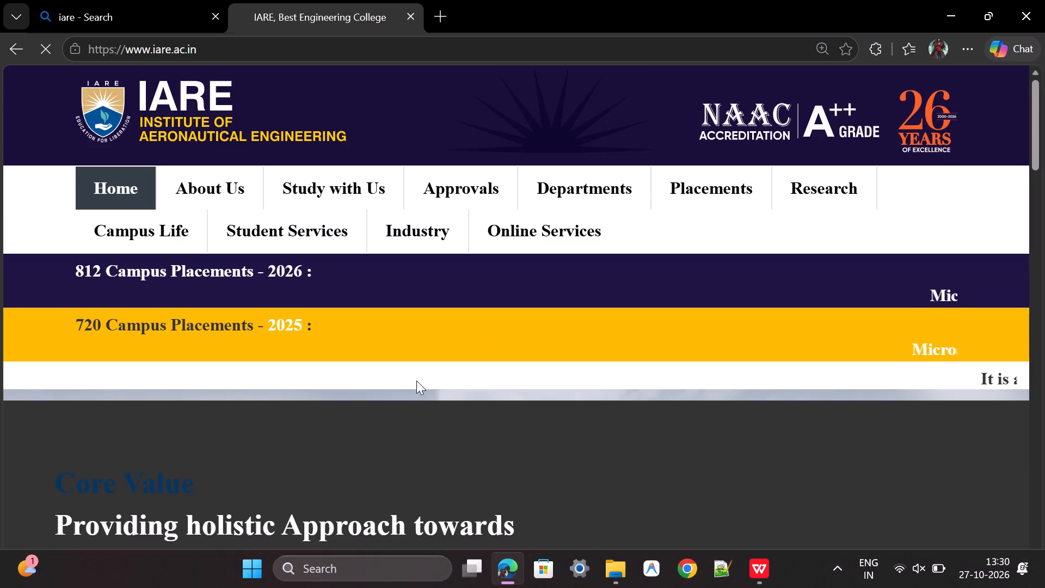
pyautogui.scroll(-10, 405, 354)
pyautogui.scroll(1, 403, 352)
pyautogui.scroll(-10, 403, 352)
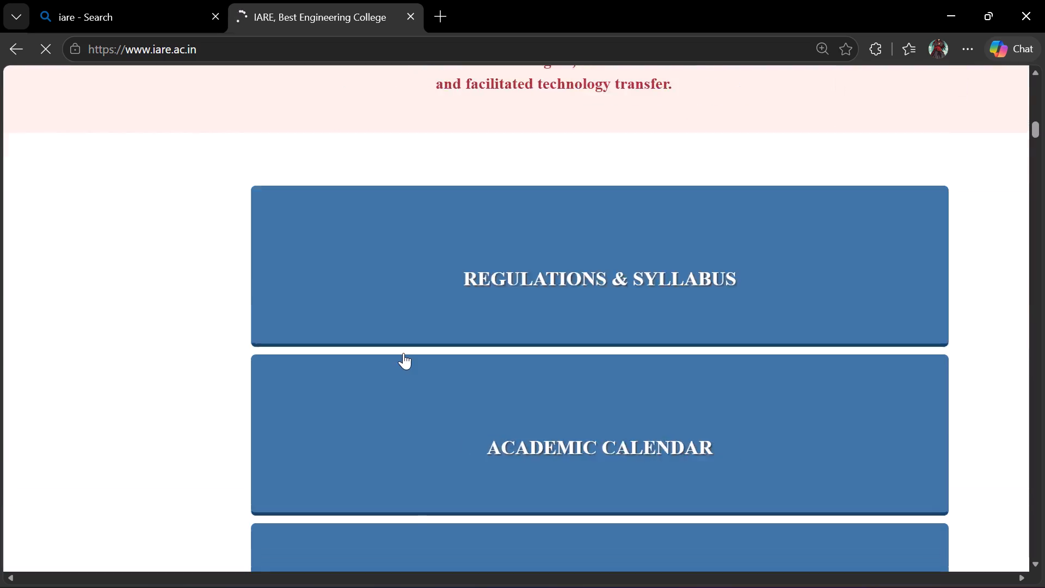
pyautogui.scroll(-13, 402, 354)
pyautogui.scroll(-9, 401, 360)
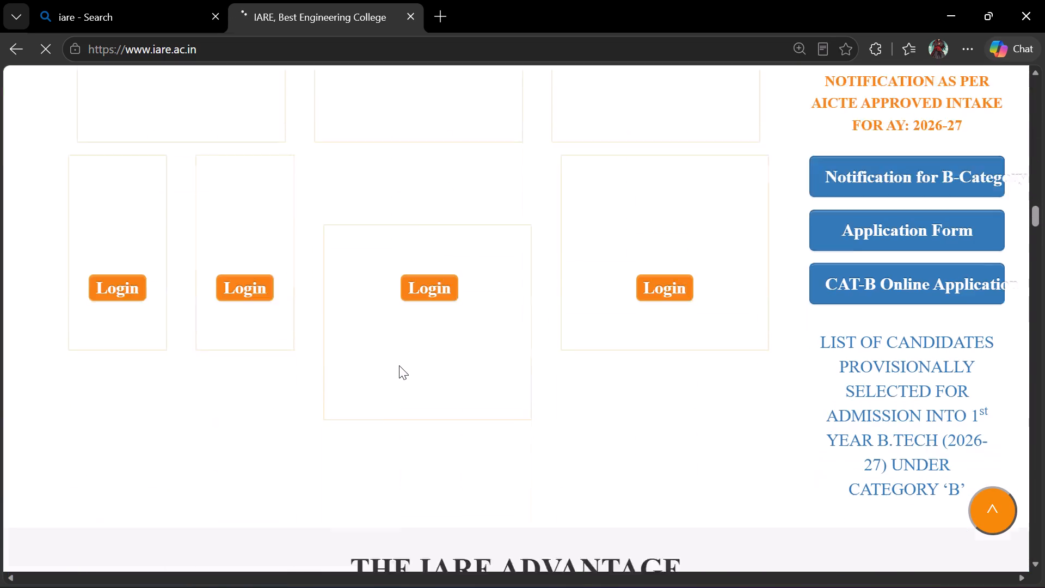
pyautogui.scroll(-6, 398, 367)
pyautogui.scroll(-19, 398, 369)
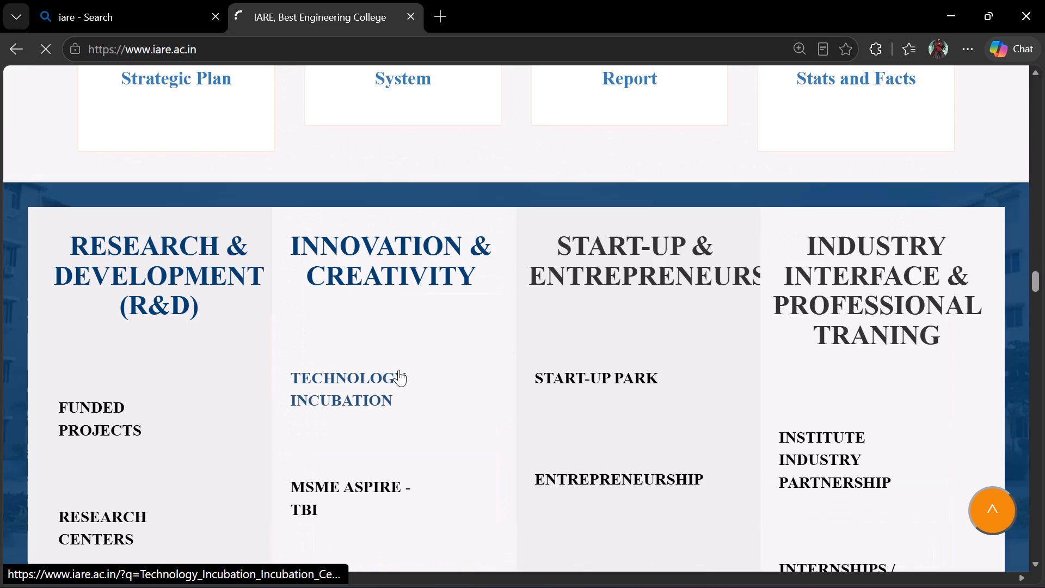
pyautogui.scroll(-13, 398, 370)
pyautogui.scroll(-12, 398, 370)
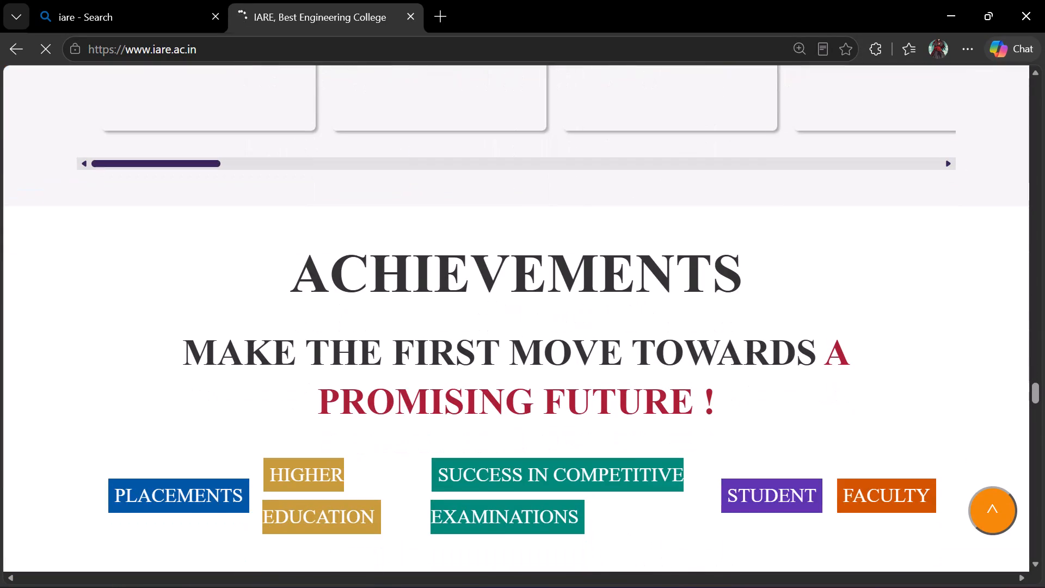
pyautogui.scroll(-17, 398, 370)
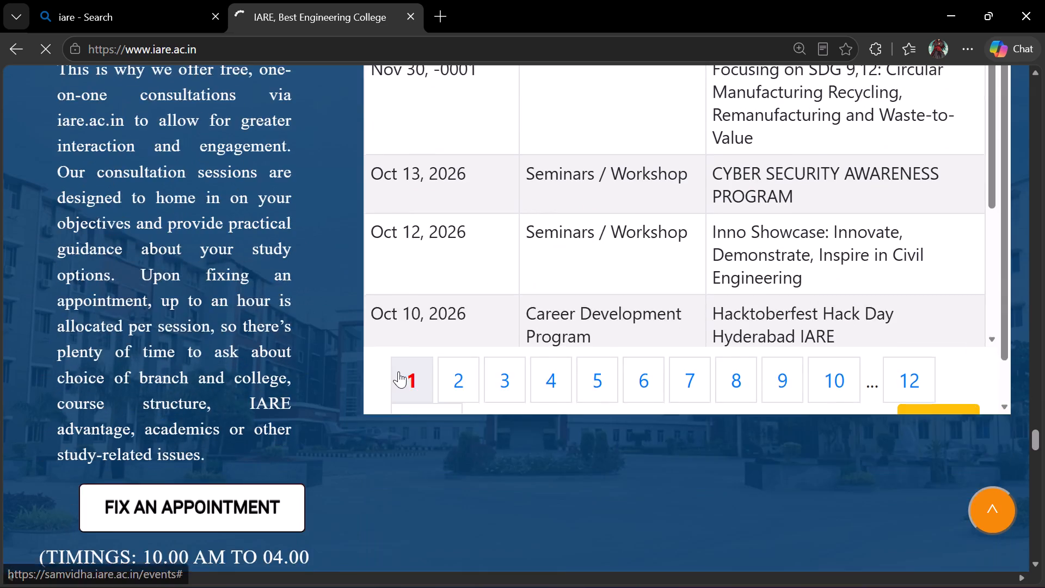
pyautogui.scroll(-14, 398, 371)
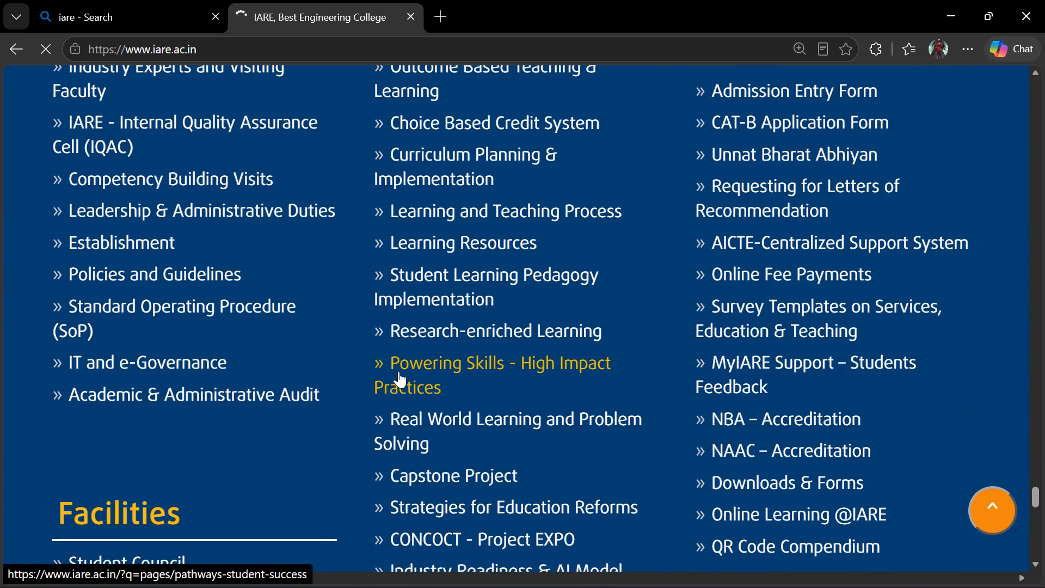
pyautogui.scroll(-2, 398, 371)
pyautogui.click(765, 320)
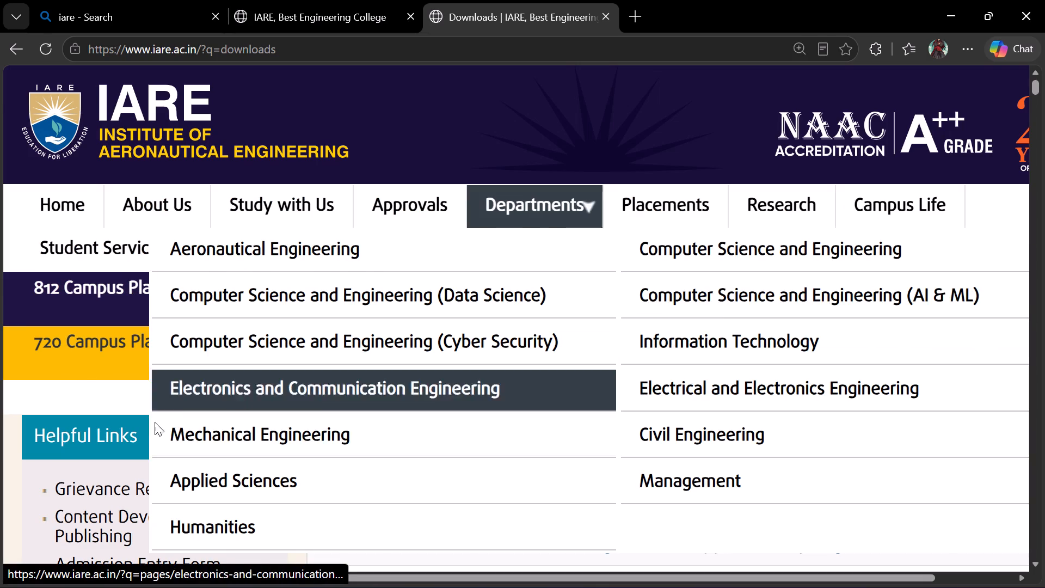
# Search the downloads page for "project" and open the S22 Guidelines For B.Tech Project Report Preparation document.
pyautogui.scroll(-5, 28, 428)
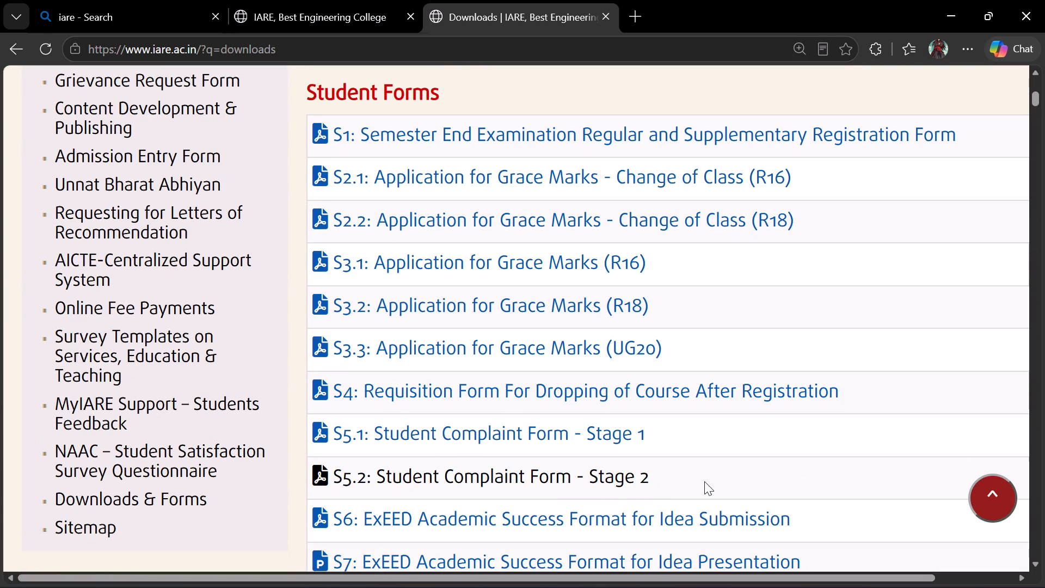
pyautogui.hotkey('ctrl', 'f')
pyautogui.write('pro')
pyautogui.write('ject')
pyautogui.scroll(-2, 681, 396)
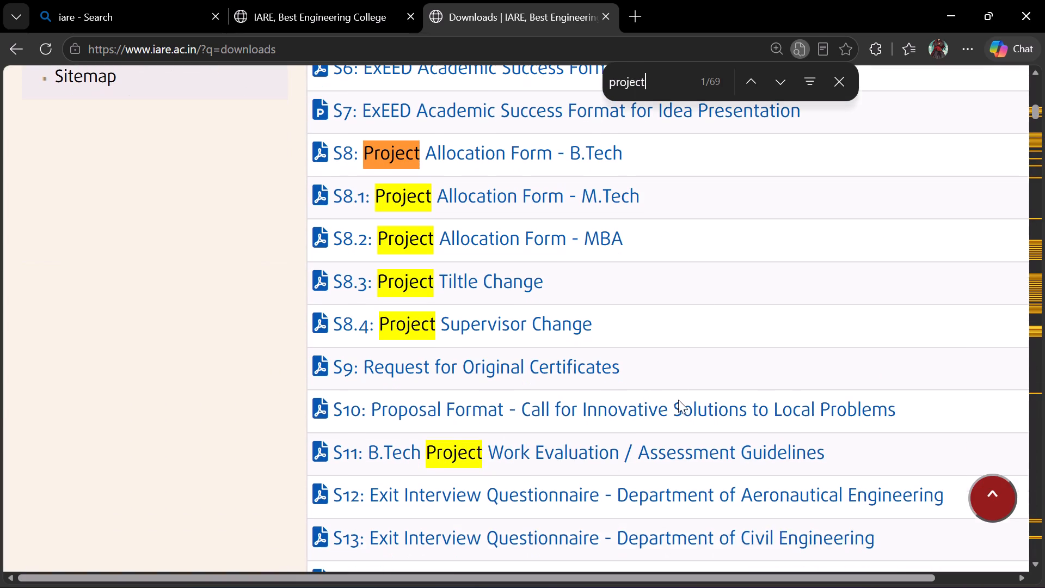
pyautogui.scroll(-1, 617, 394)
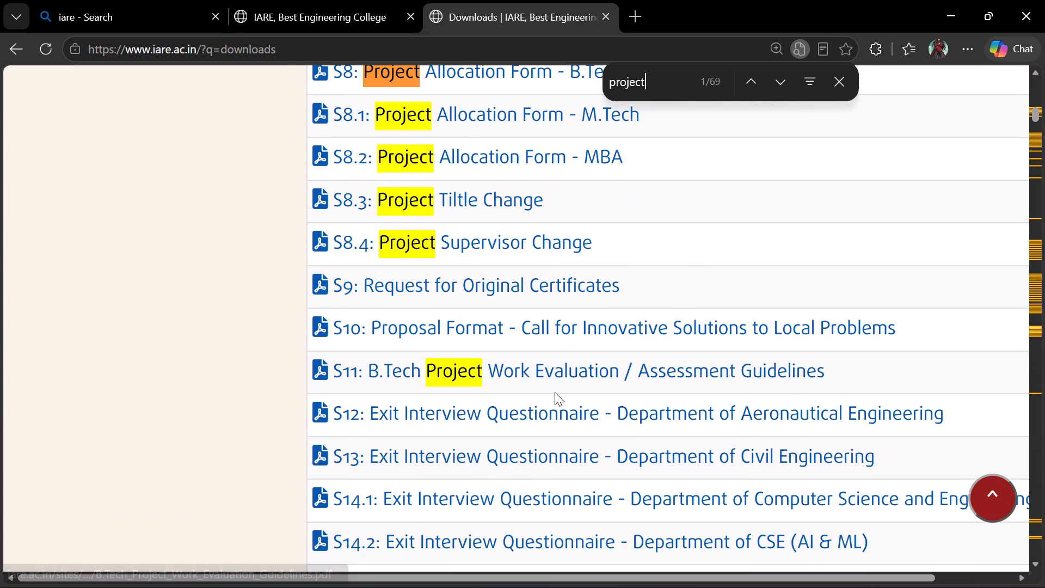
pyautogui.scroll(-2, 611, 406)
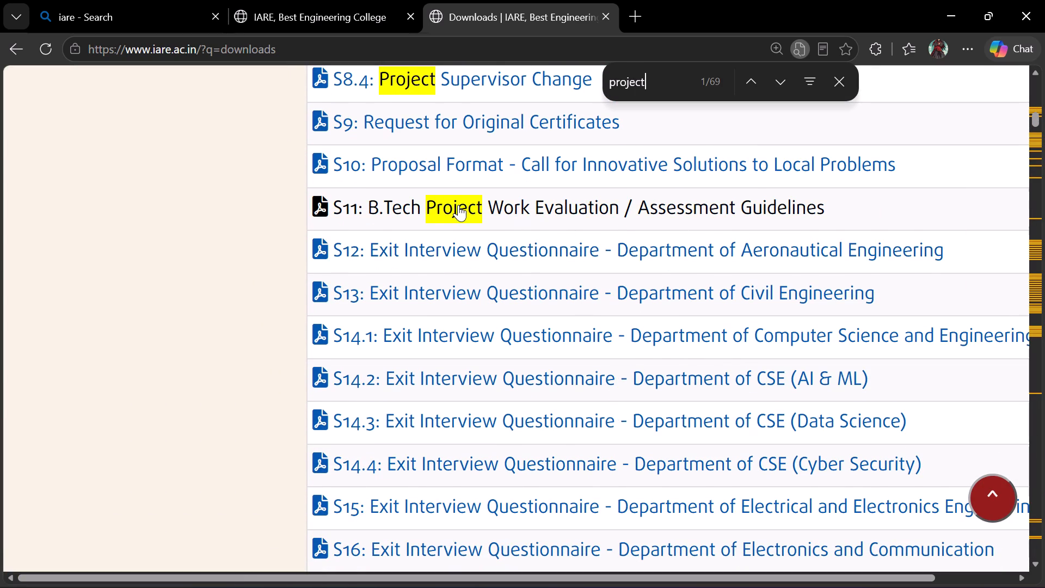
pyautogui.scroll(-5, 776, 338)
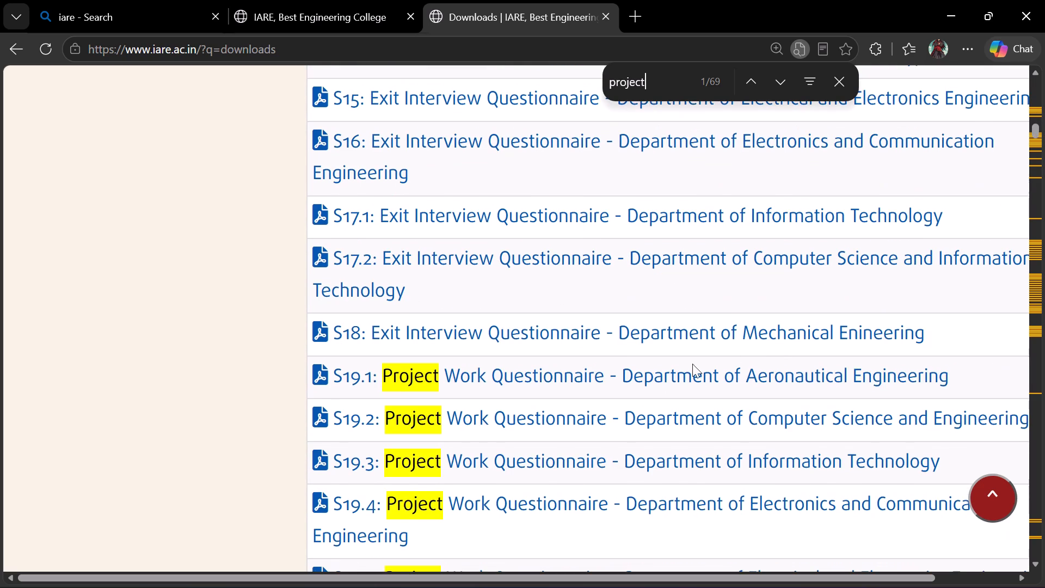
pyautogui.scroll(-7, 558, 437)
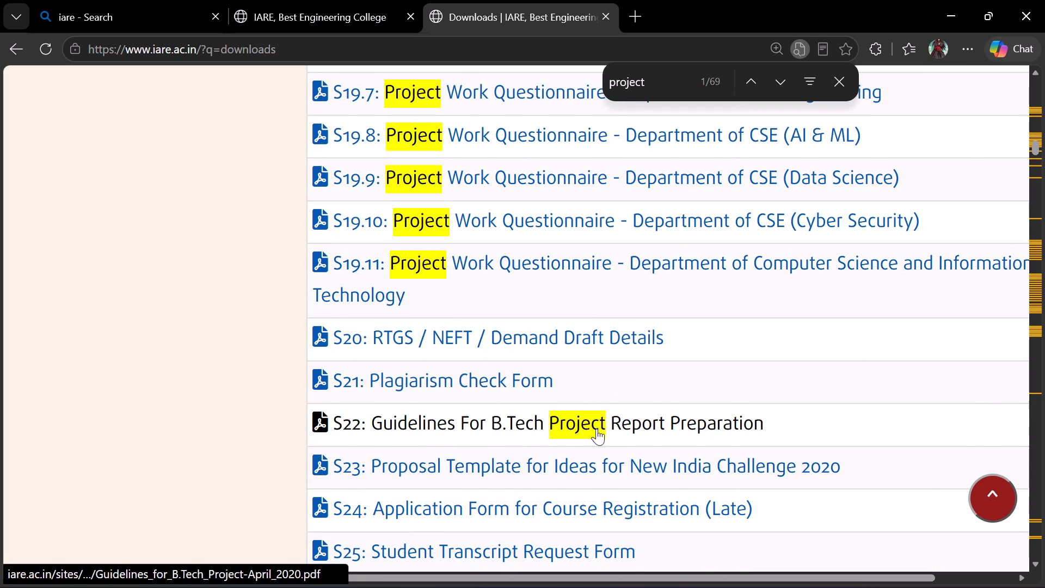
pyautogui.click(658, 425)
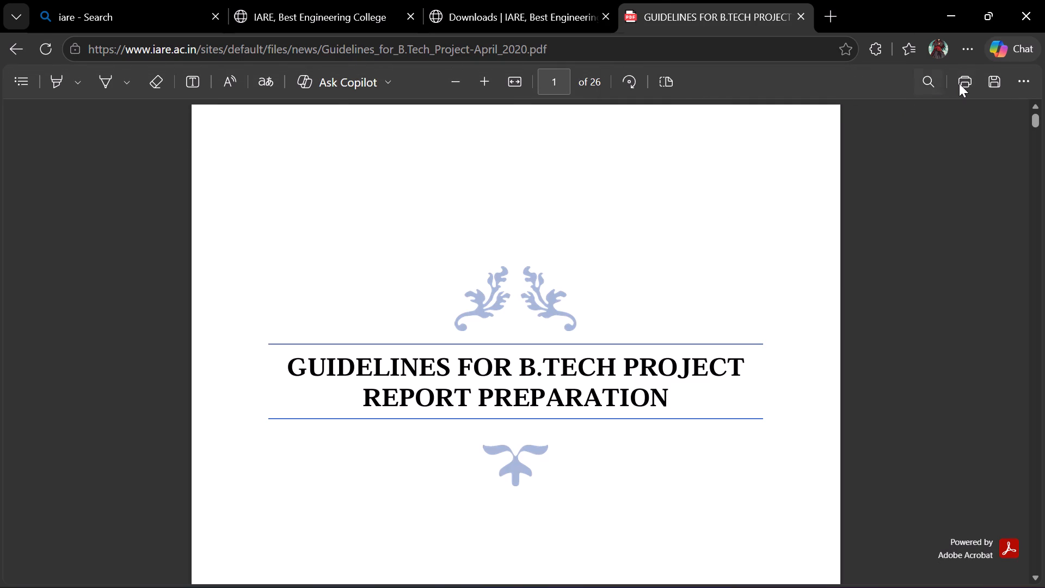
# Save the guidelines PDF to the Downloads folder as Guidelines_for_B.Tech_Project-April_2020.
pyautogui.click(999, 82)
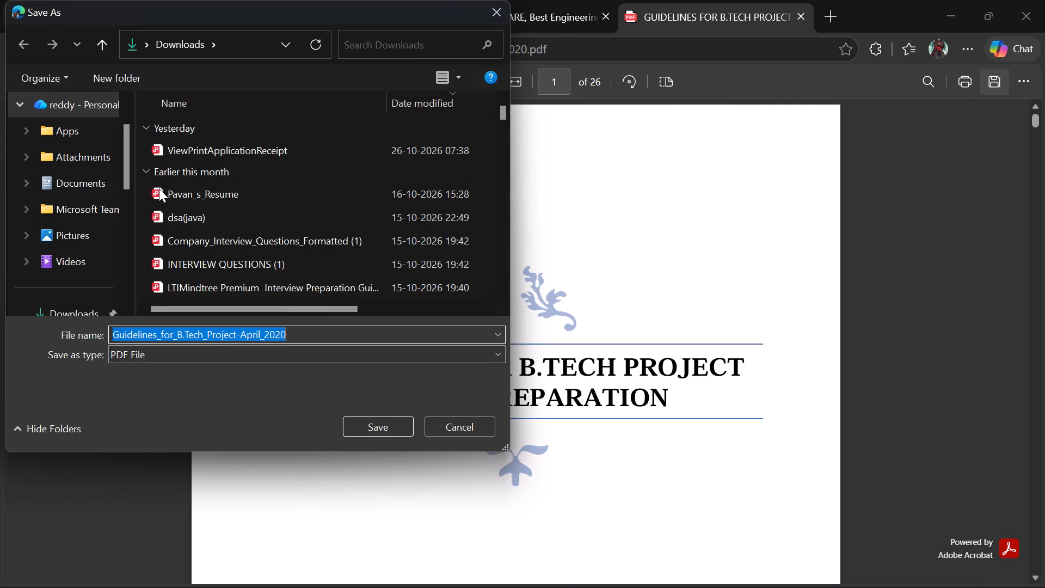
pyautogui.scroll(6, 56, 198)
pyautogui.scroll(-4, 112, 231)
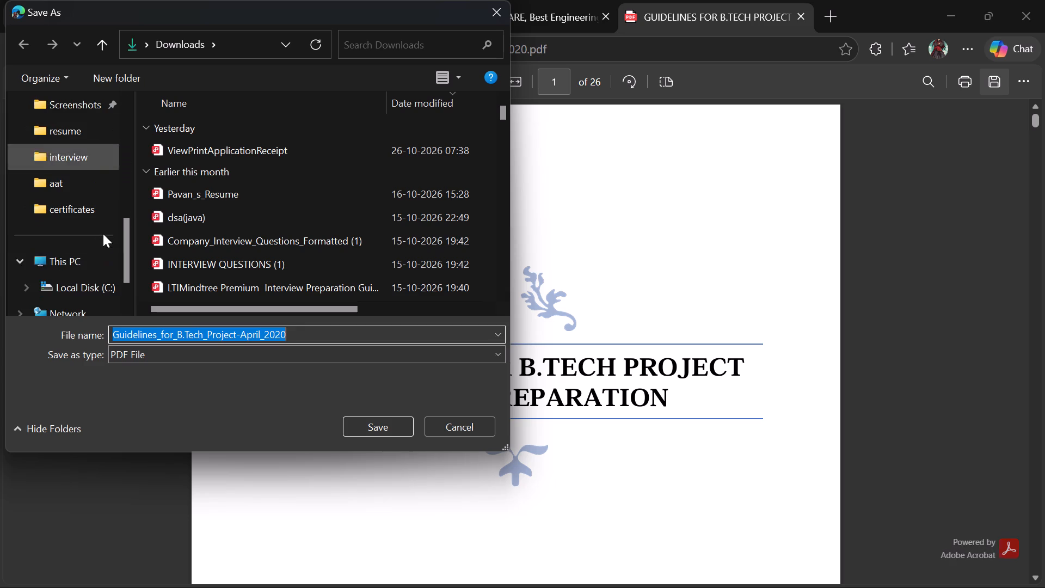
pyautogui.scroll(1, 79, 236)
pyautogui.click(72, 134)
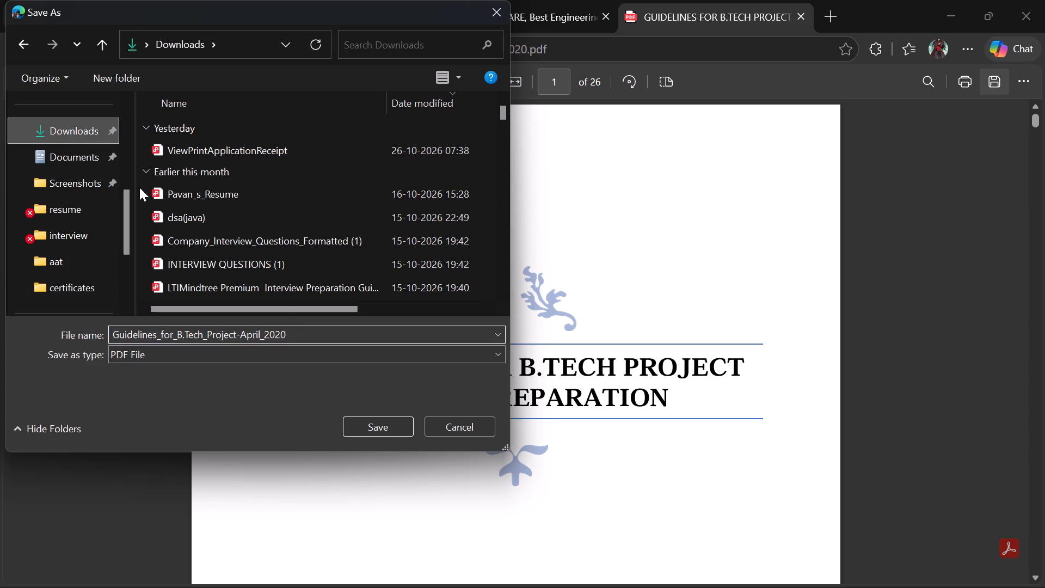
pyautogui.click(369, 433)
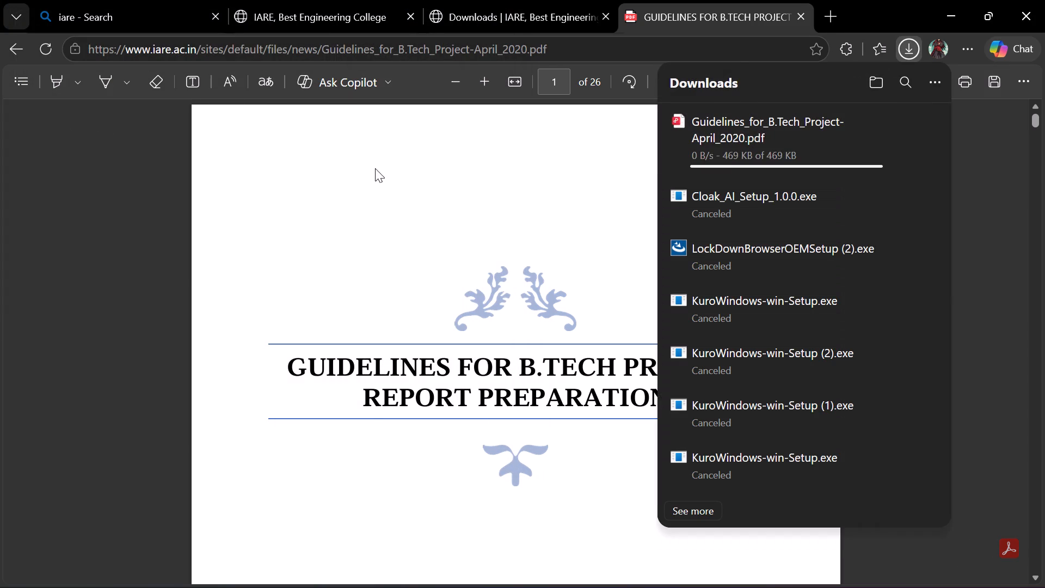
# Search the web for "i love pdf" in a new browser tab and open the iLovePDF site.
pyautogui.click(830, 17)
pyautogui.click(382, 197)
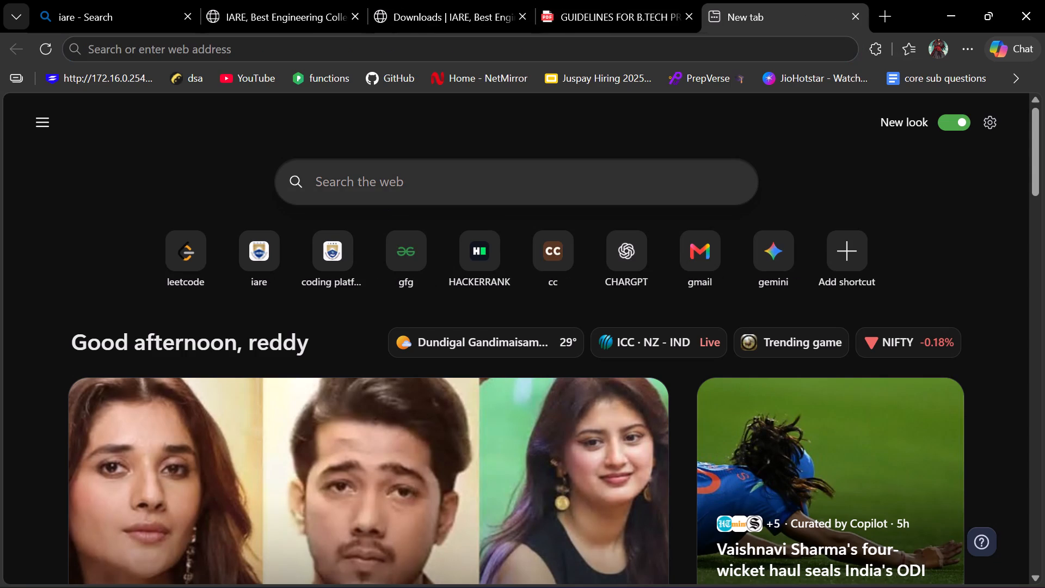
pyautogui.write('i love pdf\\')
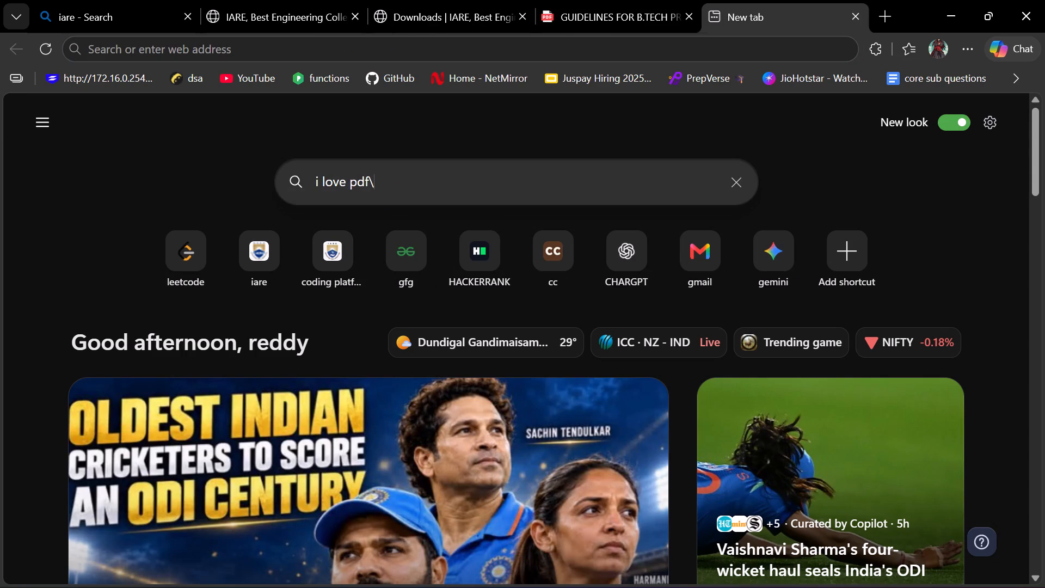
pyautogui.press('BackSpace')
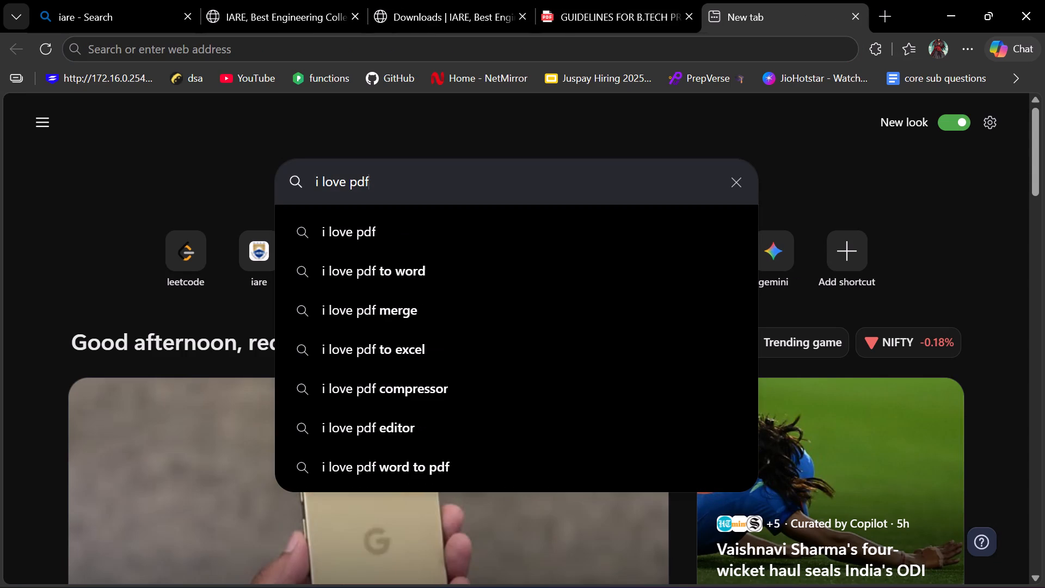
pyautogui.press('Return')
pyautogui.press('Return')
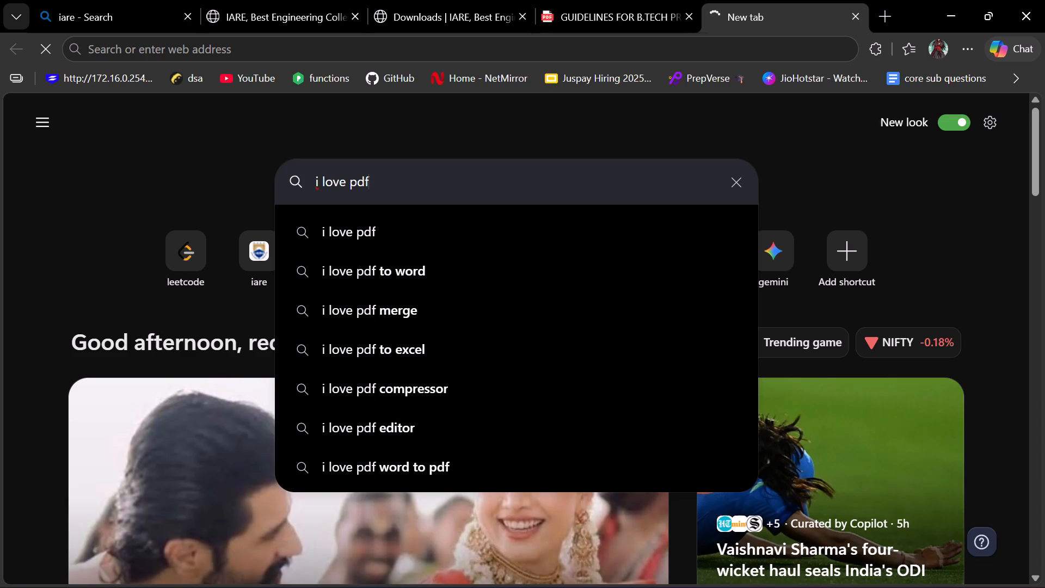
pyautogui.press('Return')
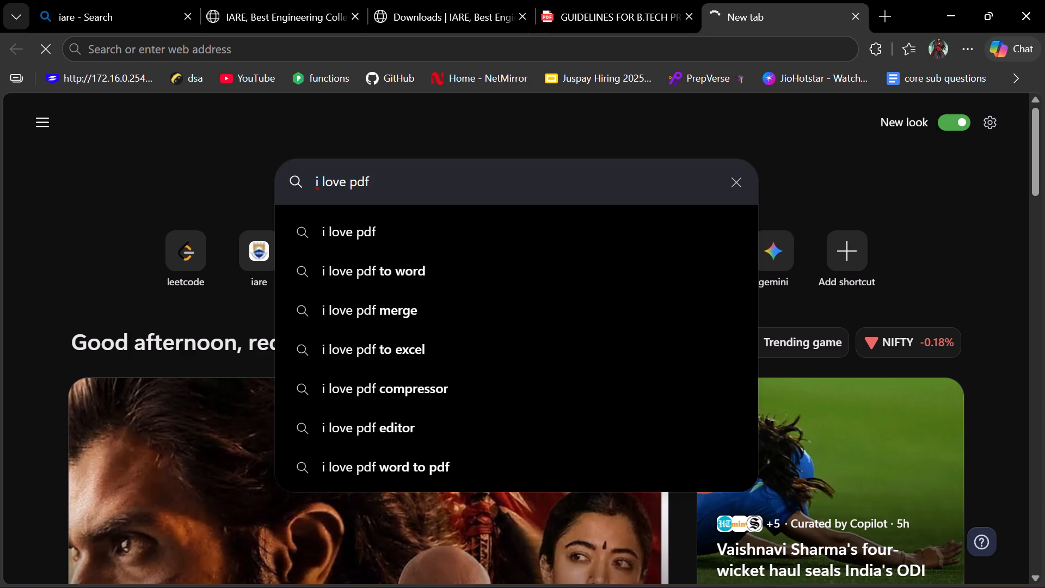
pyautogui.click(380, 185)
pyautogui.click(366, 234)
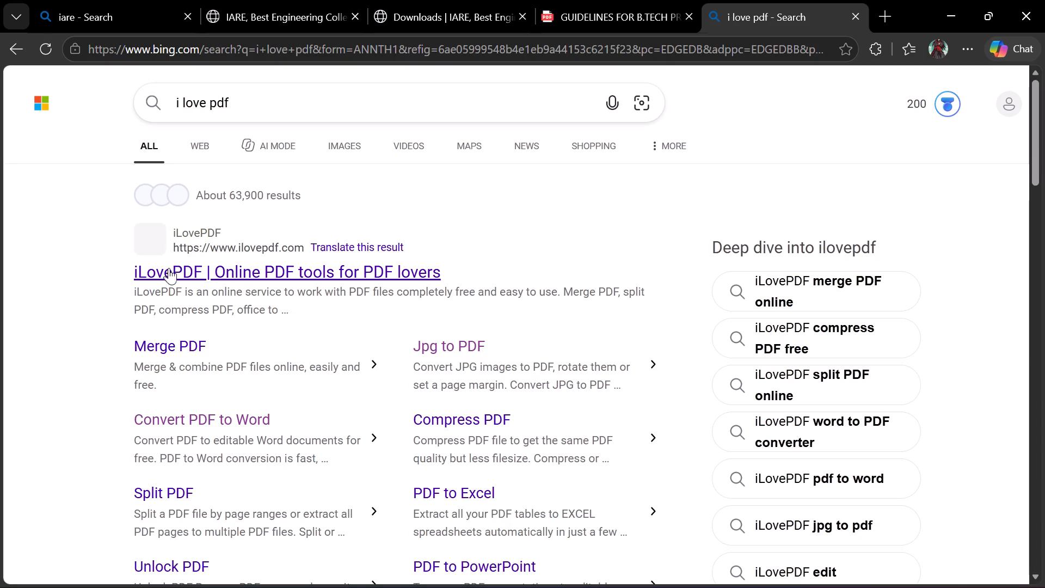
pyautogui.click(170, 267)
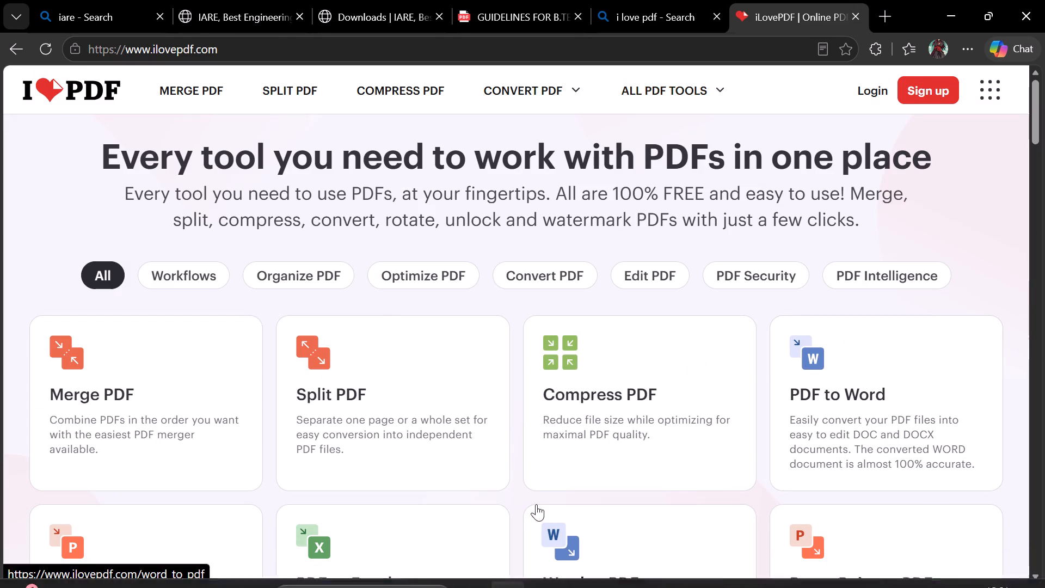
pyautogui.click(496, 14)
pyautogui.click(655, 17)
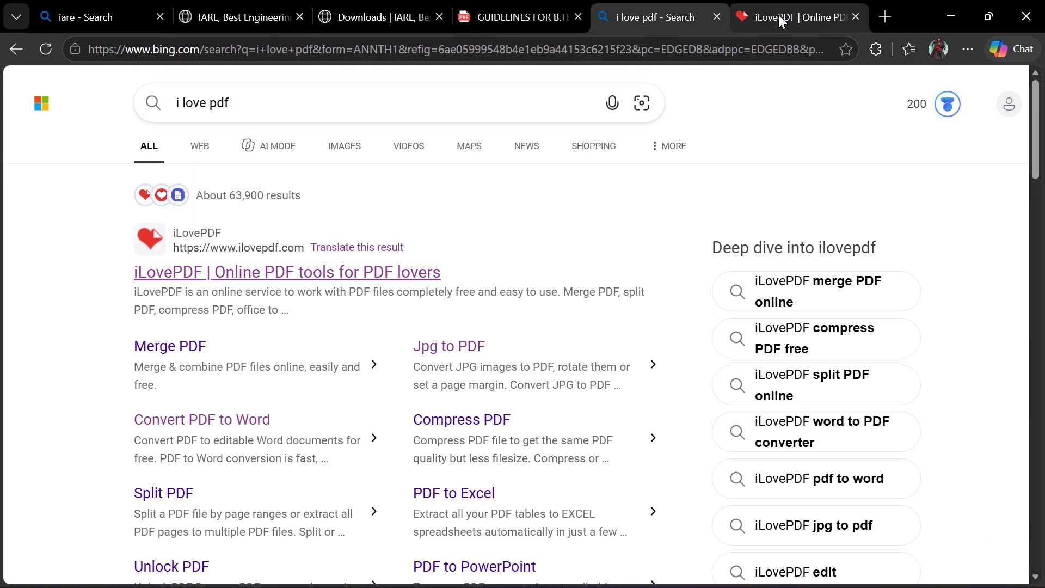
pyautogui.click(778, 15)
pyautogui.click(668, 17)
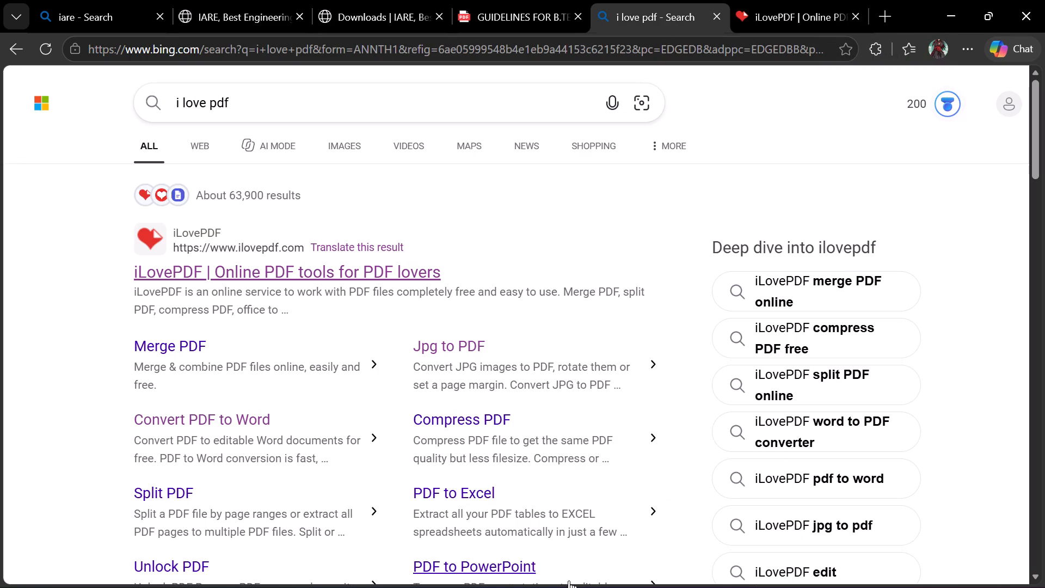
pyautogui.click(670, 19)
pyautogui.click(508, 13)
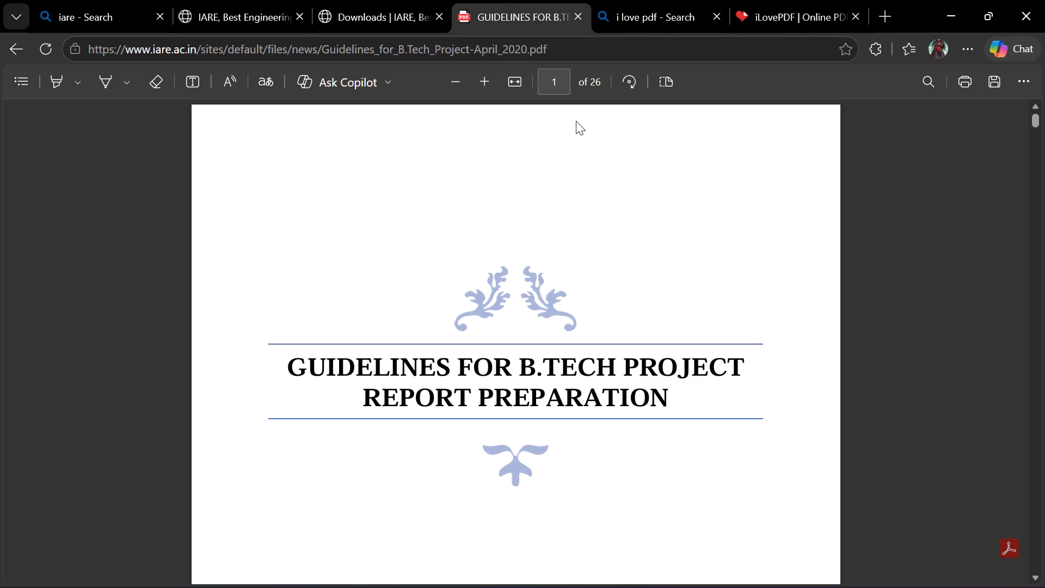
# Convert Guidelines_for_B.Tech_Project-April_2020 from Downloads with iLovePDF's PDF to Word converter and download the Word document.
pyautogui.click(791, 15)
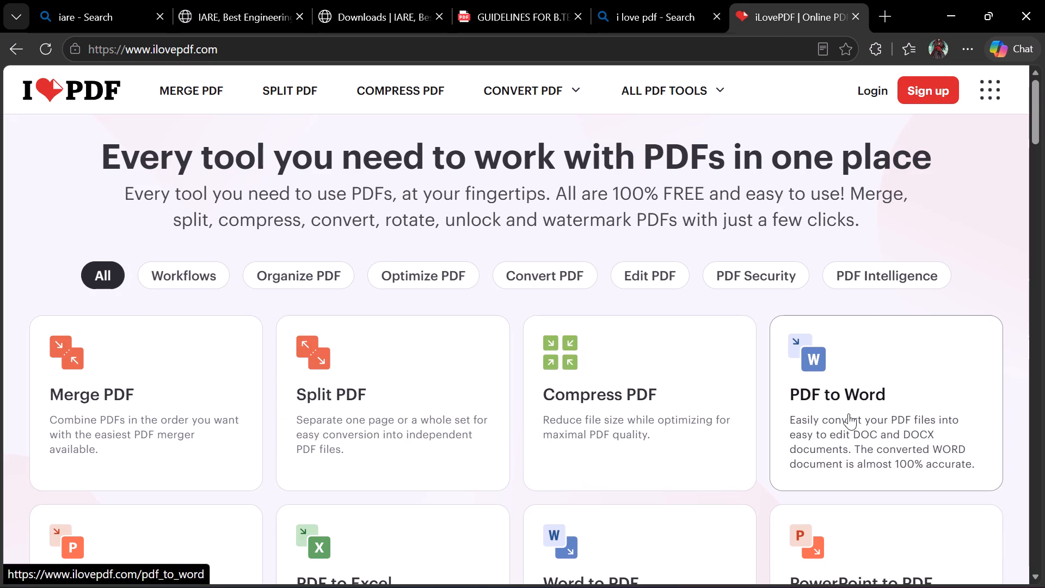
pyautogui.click(812, 350)
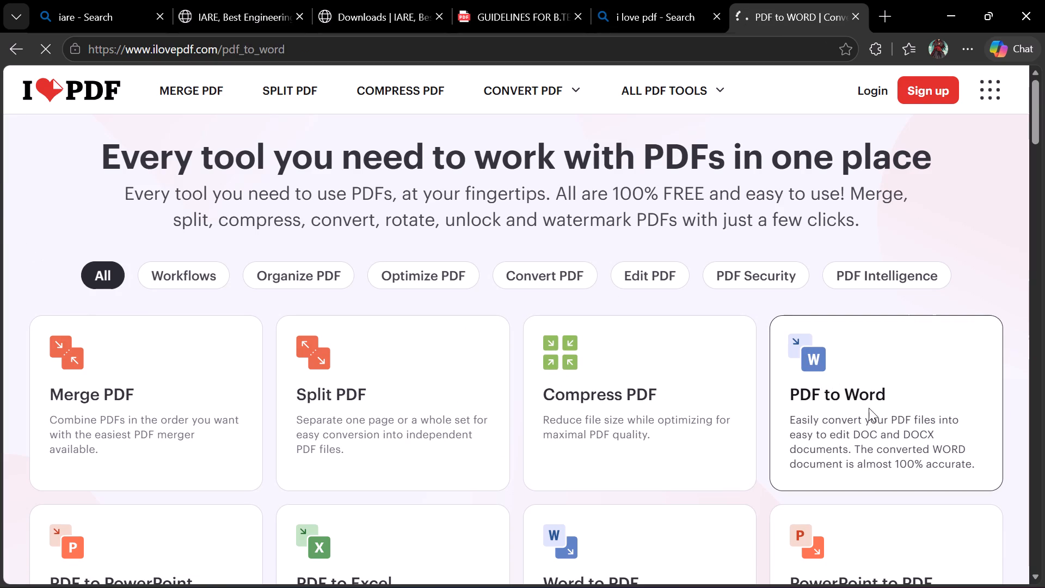
pyautogui.click(499, 294)
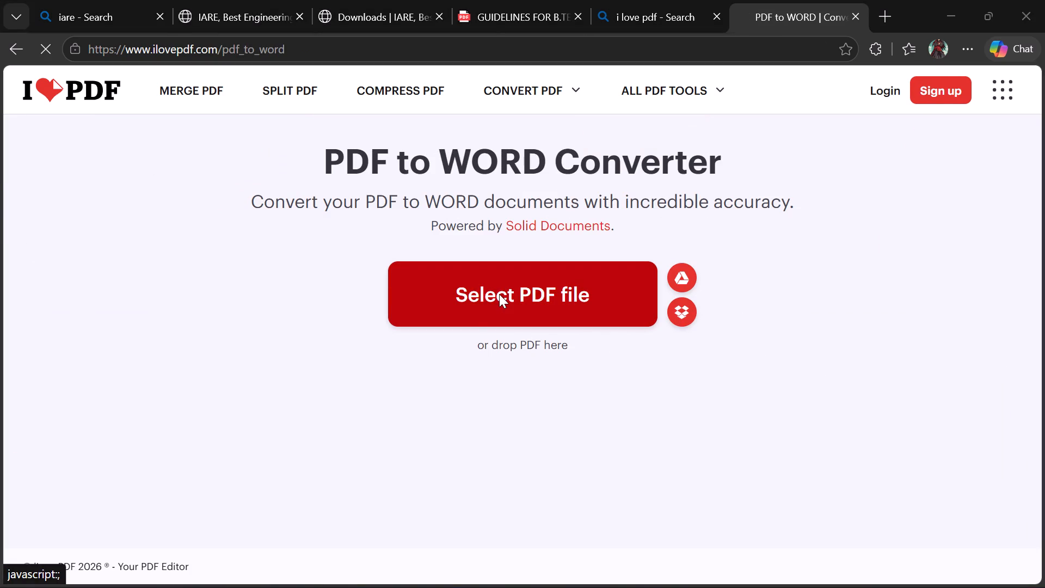
pyautogui.click(57, 237)
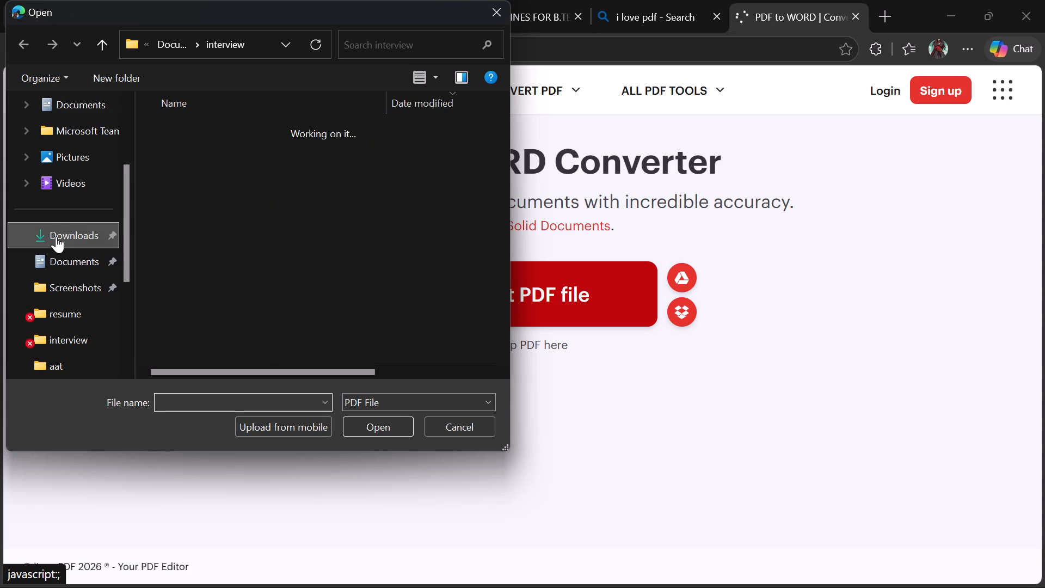
pyautogui.click(268, 153)
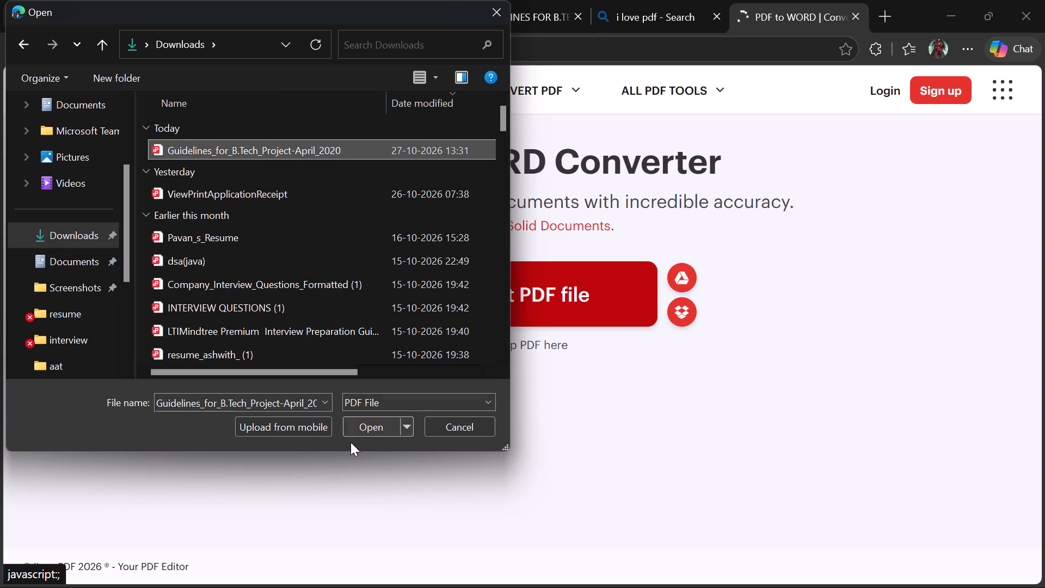
pyautogui.click(373, 426)
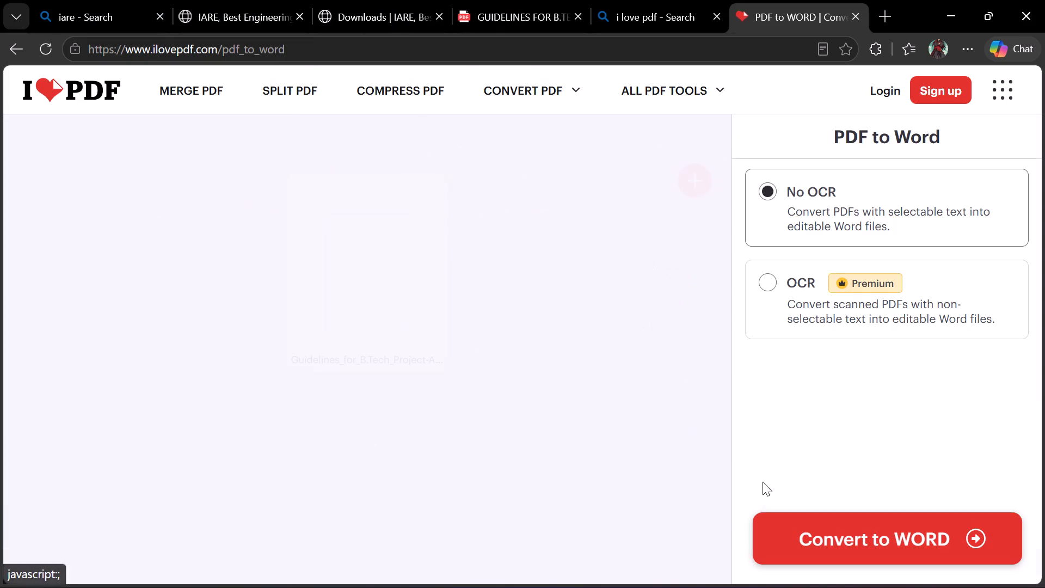
pyautogui.click(941, 550)
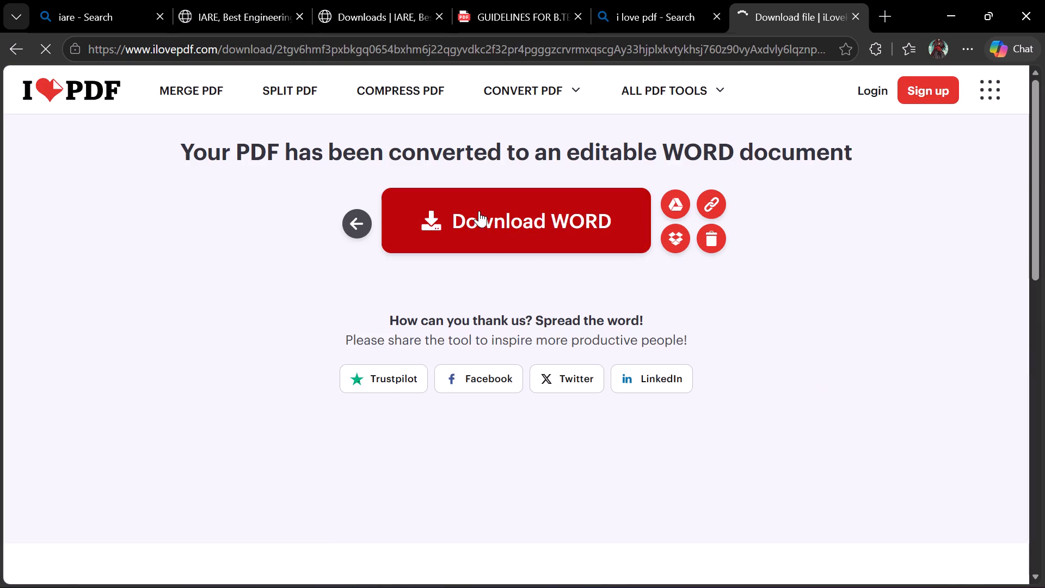
pyautogui.click(481, 210)
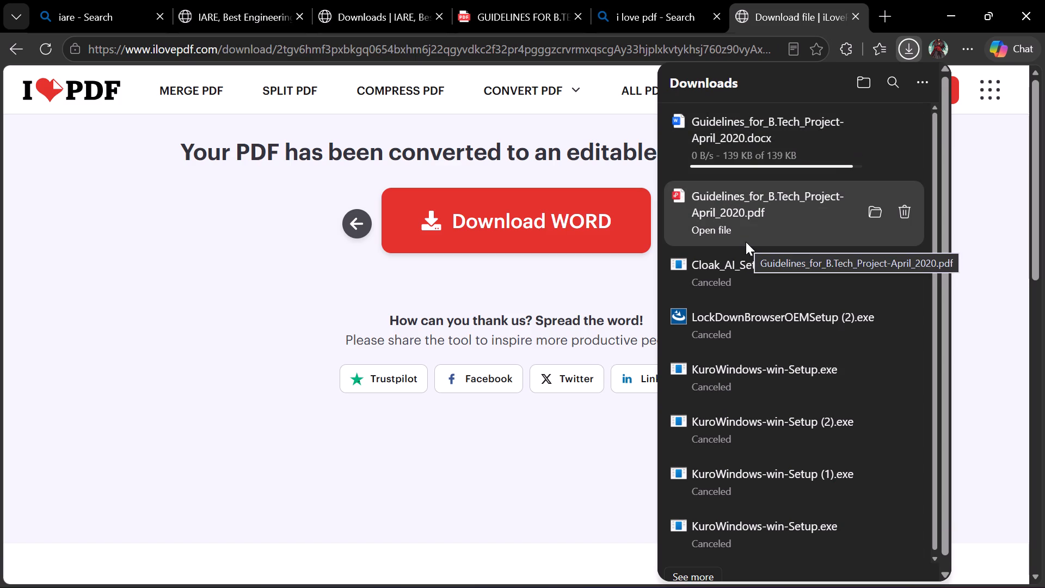
# Open the downloaded Guidelines_for_B.Tech_Project-April_2020.docx in WPS Office.
pyautogui.click(730, 129)
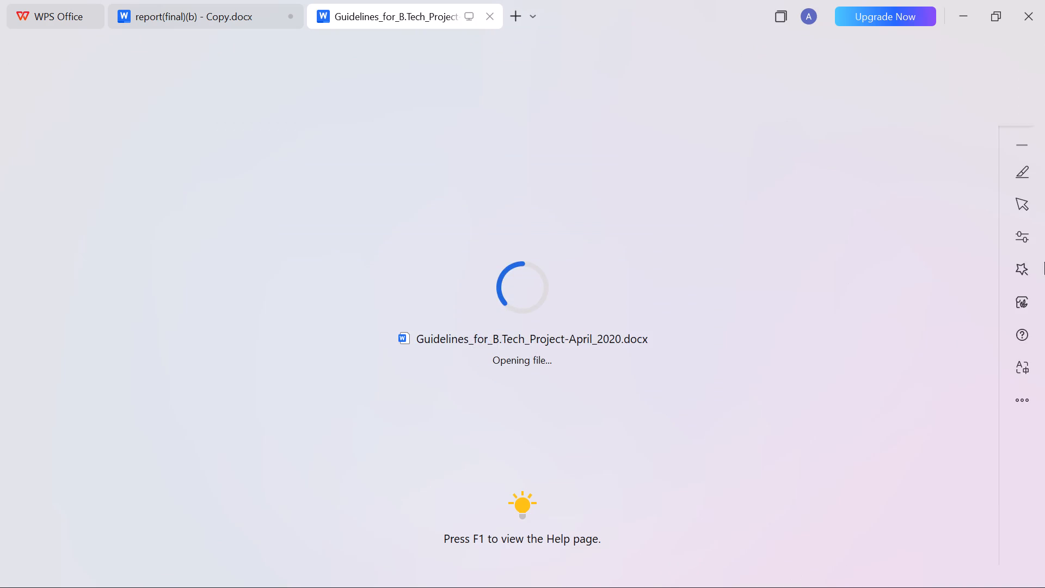
# Look through the guidelines document for the sample cover page, Sample Page 1.
pyautogui.scroll(-5, 595, 324)
pyautogui.scroll(-16, 563, 401)
pyautogui.scroll(-6, 561, 409)
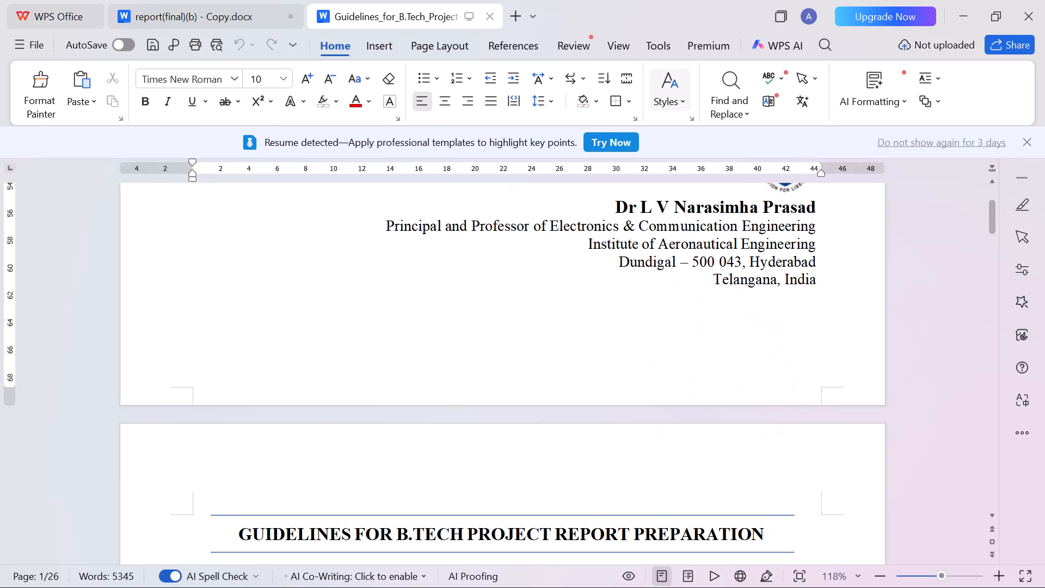
pyautogui.scroll(2, 561, 409)
pyautogui.scroll(-10, 561, 409)
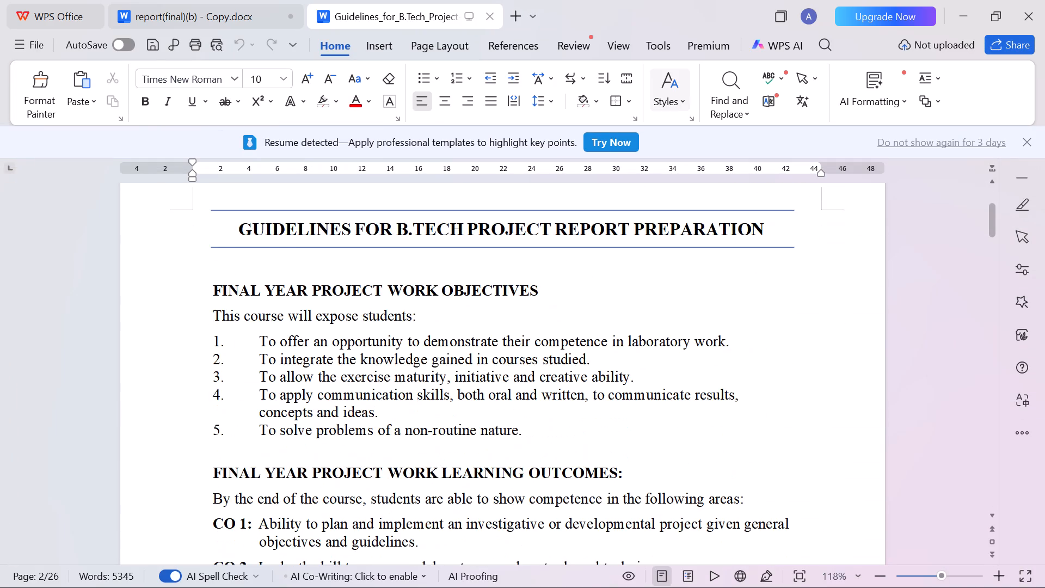
pyautogui.scroll(-20, 560, 409)
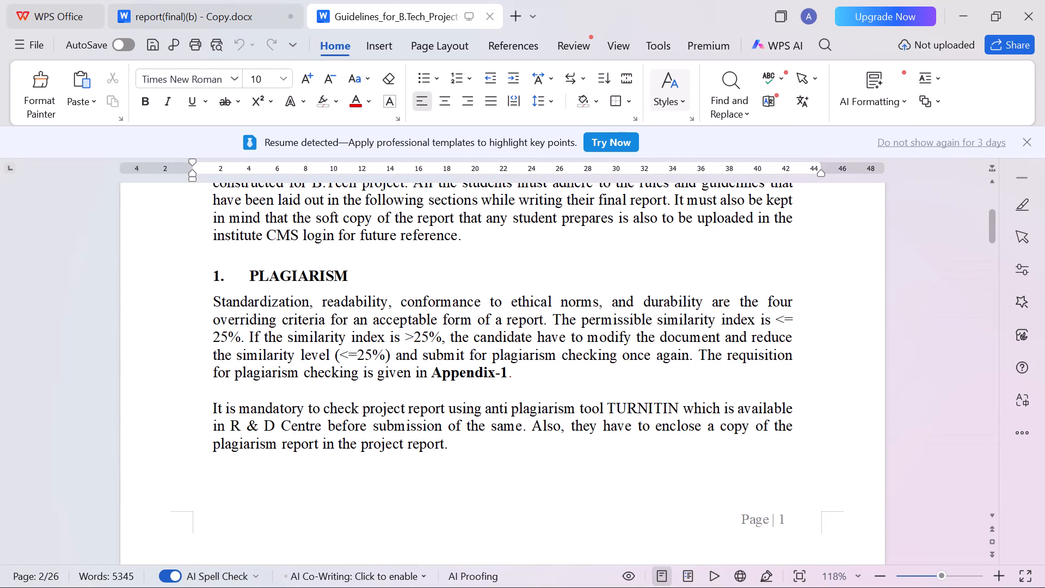
pyautogui.moveTo(993, 225); pyautogui.dragTo(992, 235)
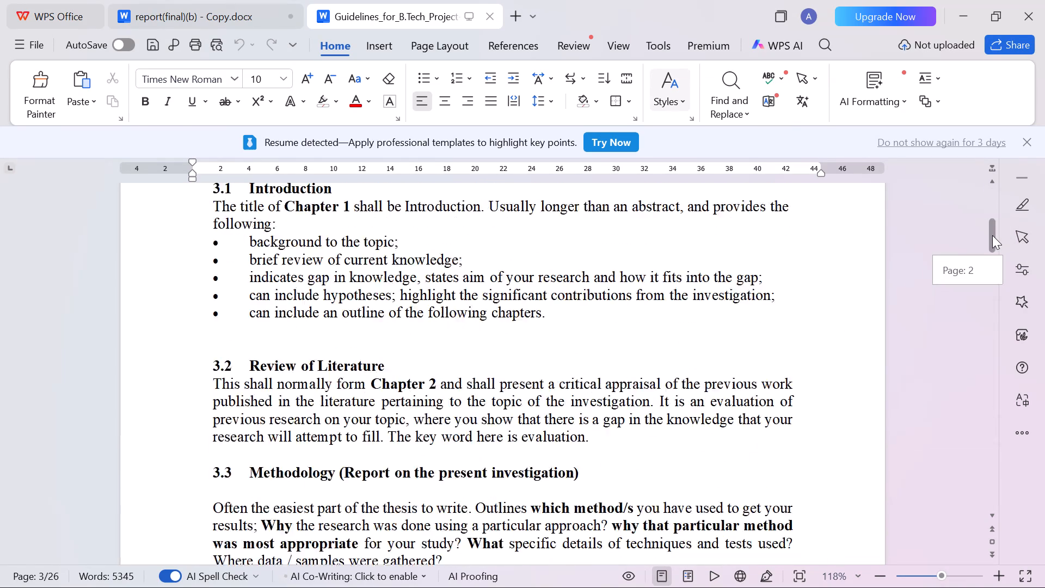
pyautogui.moveTo(992, 235); pyautogui.dragTo(990, 243)
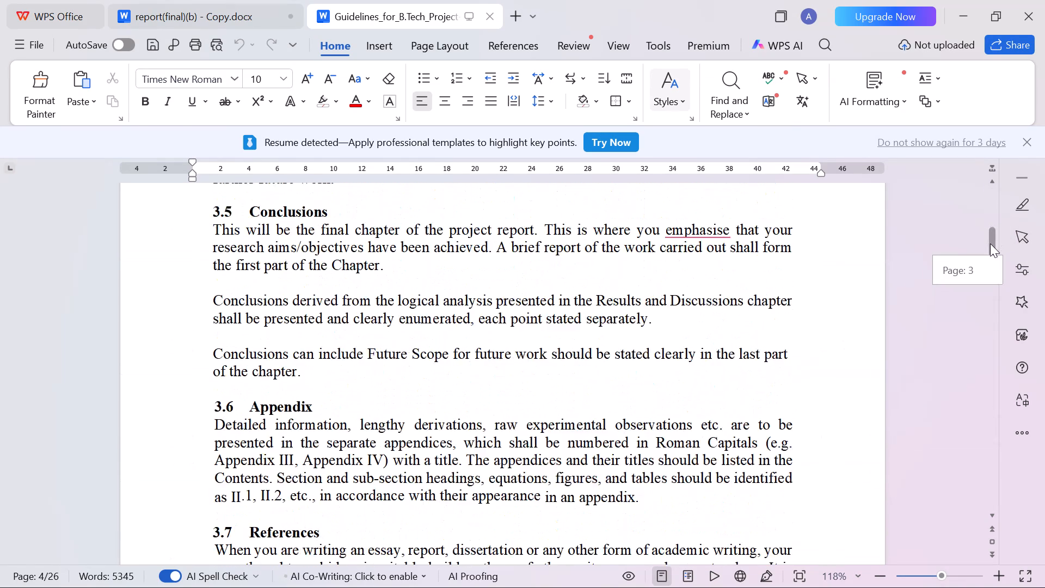
pyautogui.moveTo(990, 243); pyautogui.dragTo(985, 275)
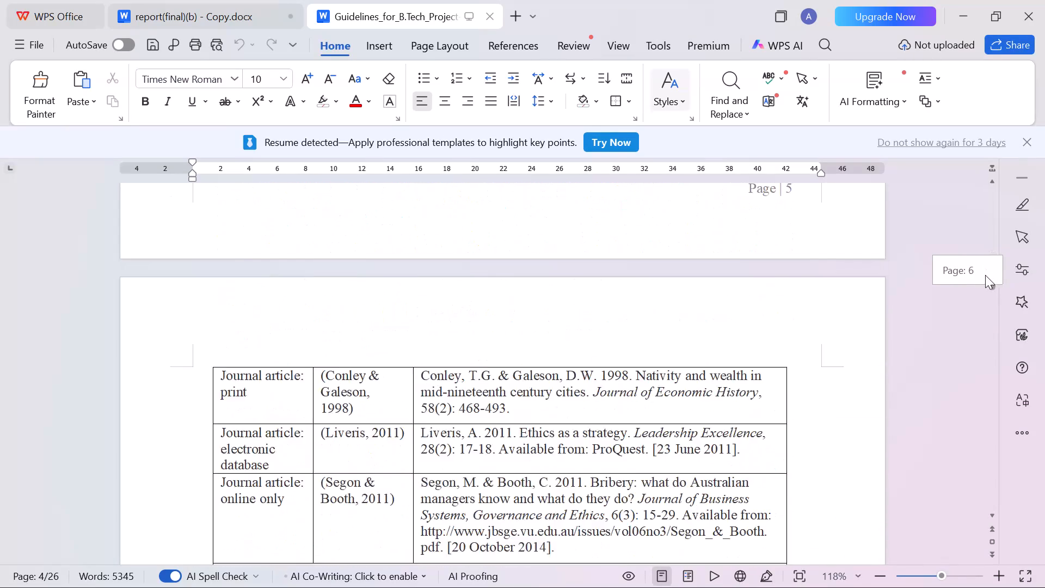
pyautogui.moveTo(985, 275); pyautogui.dragTo(987, 323)
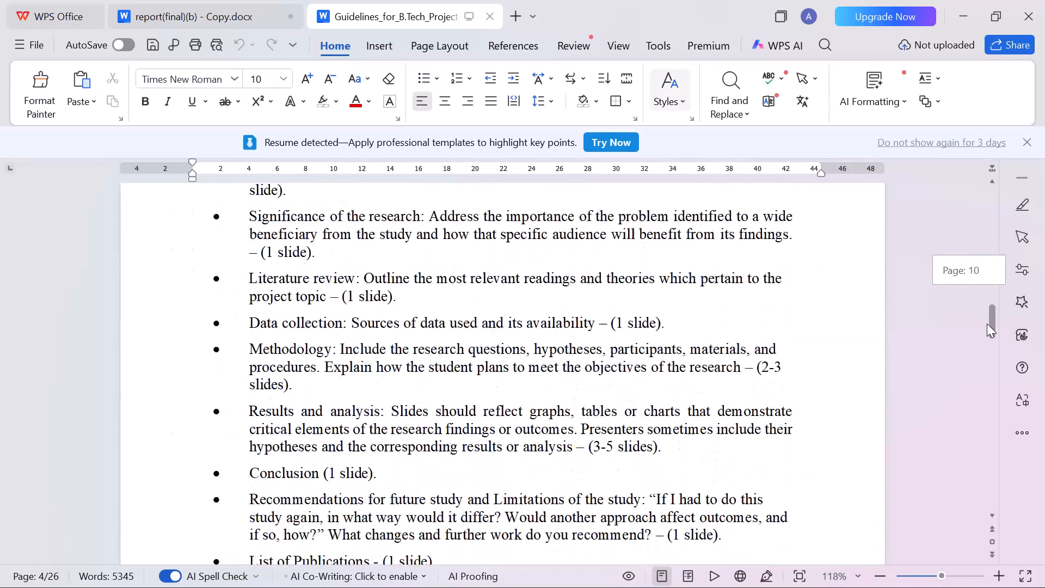
pyautogui.moveTo(987, 323); pyautogui.dragTo(987, 338)
pyautogui.scroll(1, 536, 377)
pyautogui.scroll(-1, 536, 377)
pyautogui.scroll(3, 536, 377)
pyautogui.scroll(-1, 535, 377)
pyautogui.scroll(7, 535, 377)
pyautogui.scroll(-1, 532, 364)
pyautogui.scroll(1, 532, 364)
pyautogui.scroll(-1, 532, 364)
pyautogui.scroll(1, 532, 364)
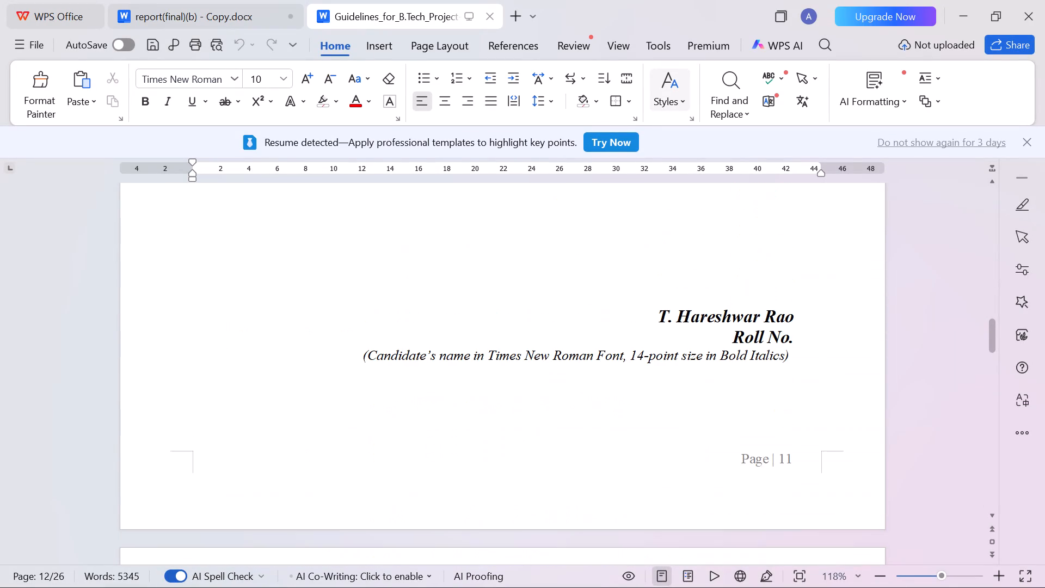
# Check the font formatting of the candidate's name and the report title on Sample Page 1.
pyautogui.scroll(4, 532, 364)
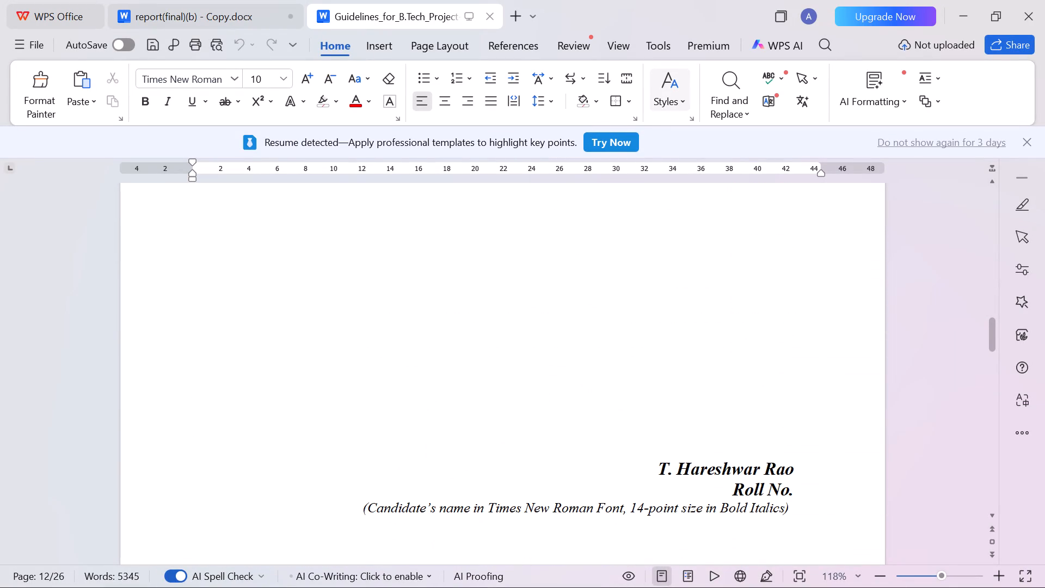
pyautogui.moveTo(723, 469); pyautogui.dragTo(779, 469)
pyautogui.click(717, 491)
pyautogui.scroll(4, 731, 492)
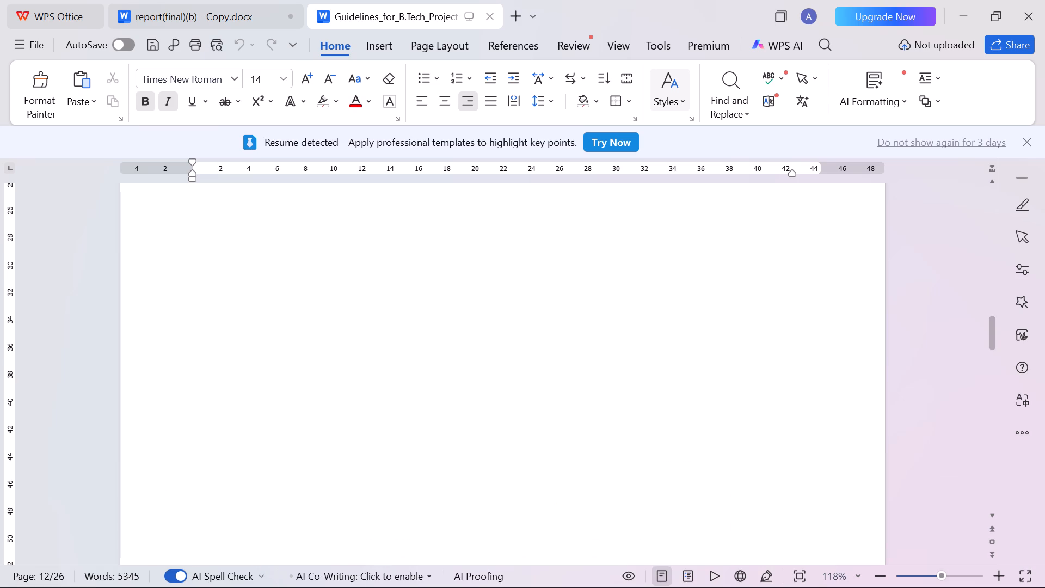
pyautogui.scroll(6, 731, 492)
pyautogui.scroll(-1, 731, 492)
pyautogui.scroll(19, 731, 492)
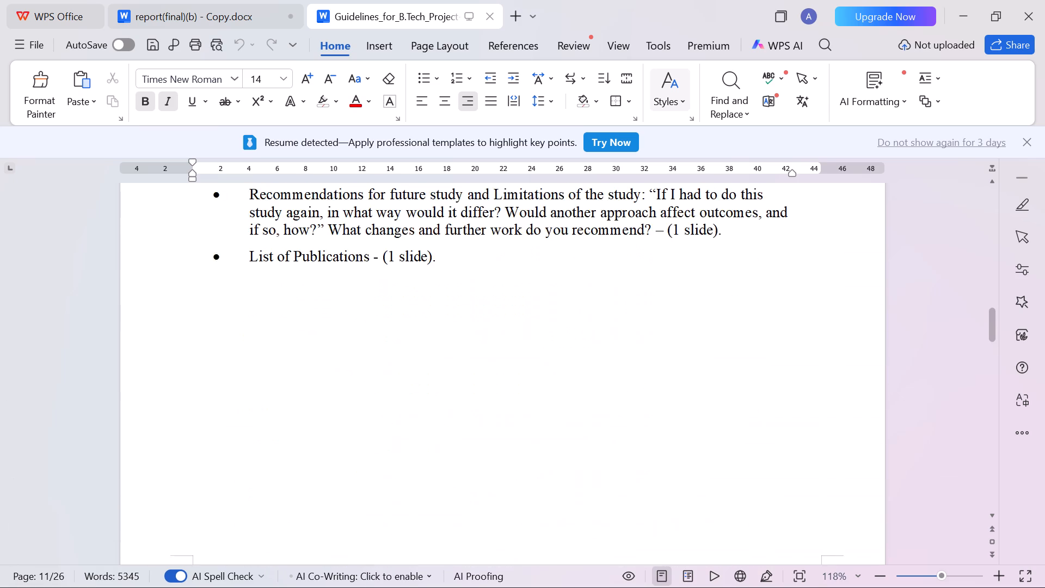
pyautogui.scroll(8, 731, 492)
pyautogui.scroll(-18, 731, 492)
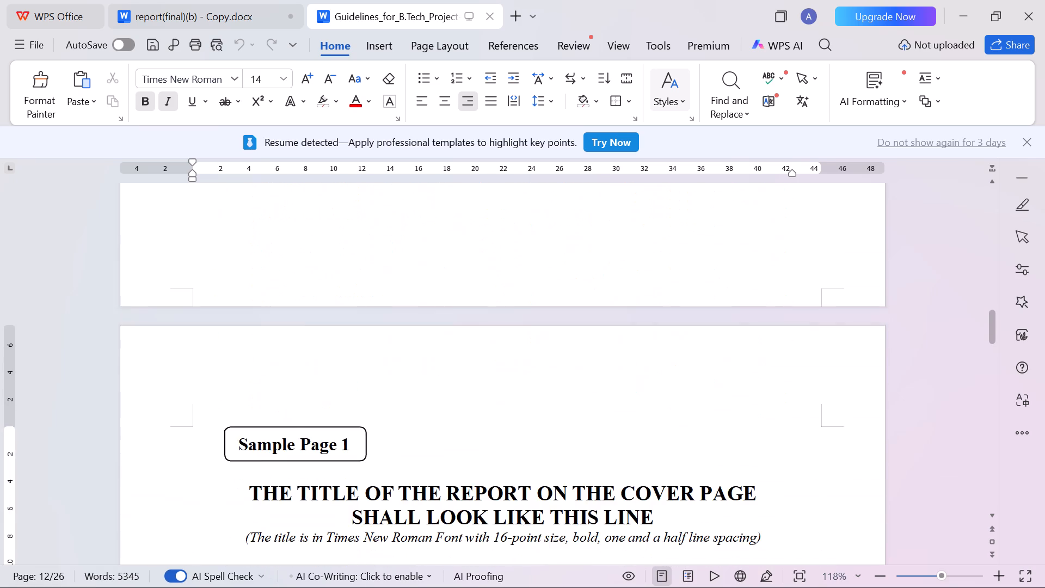
pyautogui.scroll(-4, 666, 498)
pyautogui.click(450, 378)
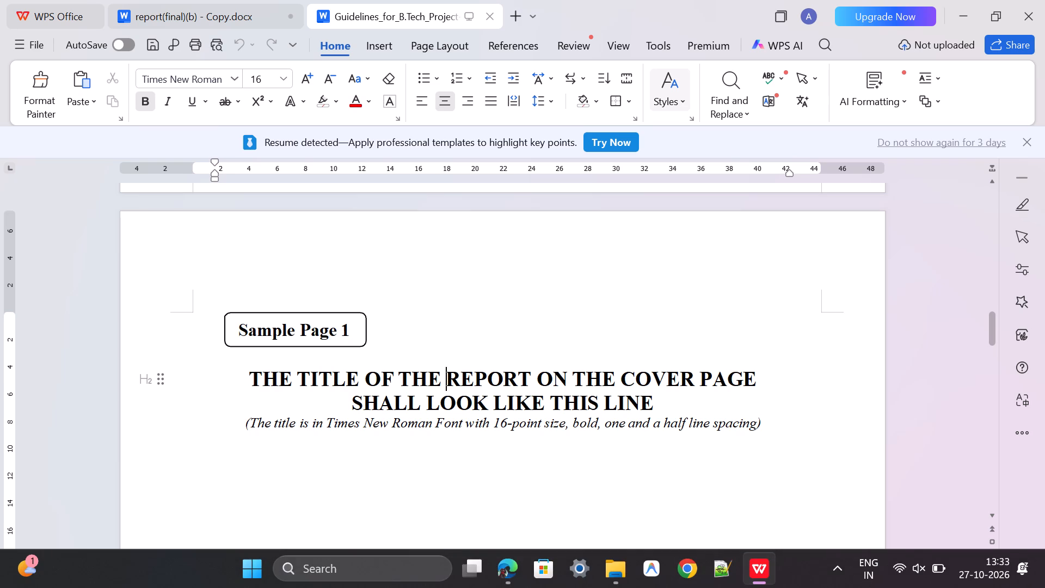
# Compare the title formatting on the cover page of report(final)(b) - Copy.docx with the title on Sample Page 1.
pyautogui.click(763, 569)
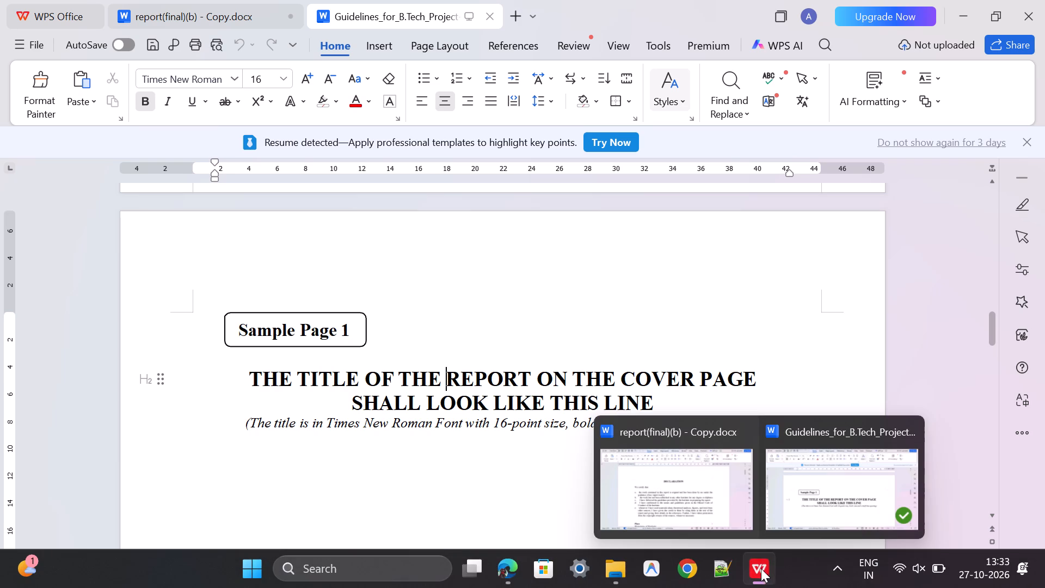
pyautogui.click(186, 19)
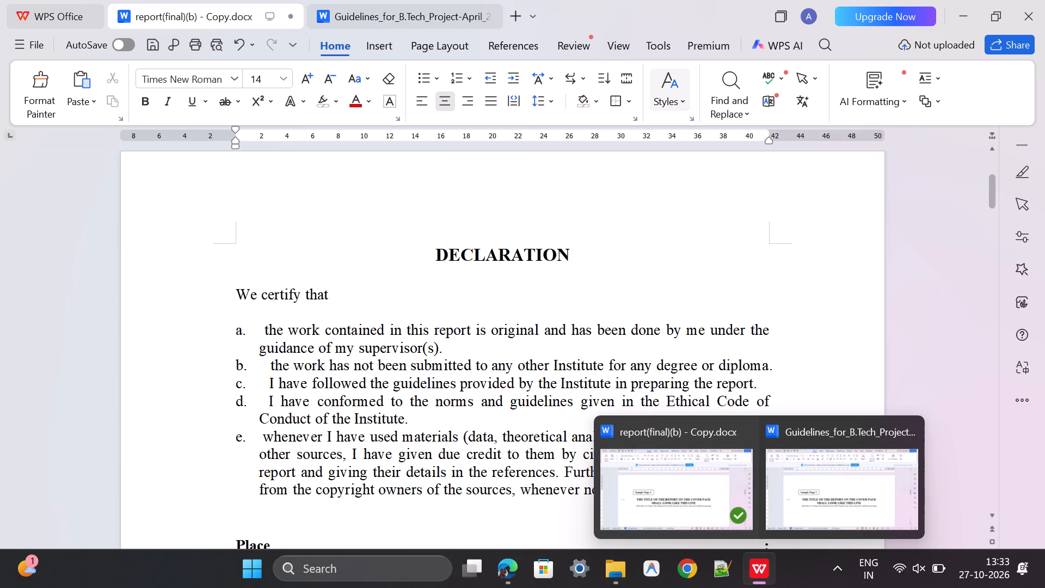
pyautogui.moveTo(995, 189); pyautogui.dragTo(993, 136)
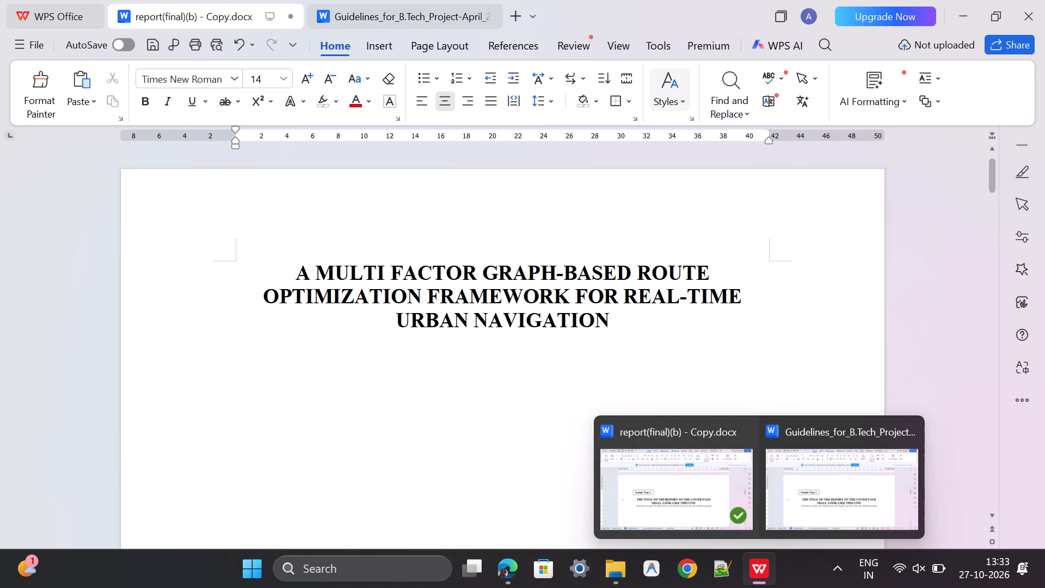
pyautogui.click(393, 292)
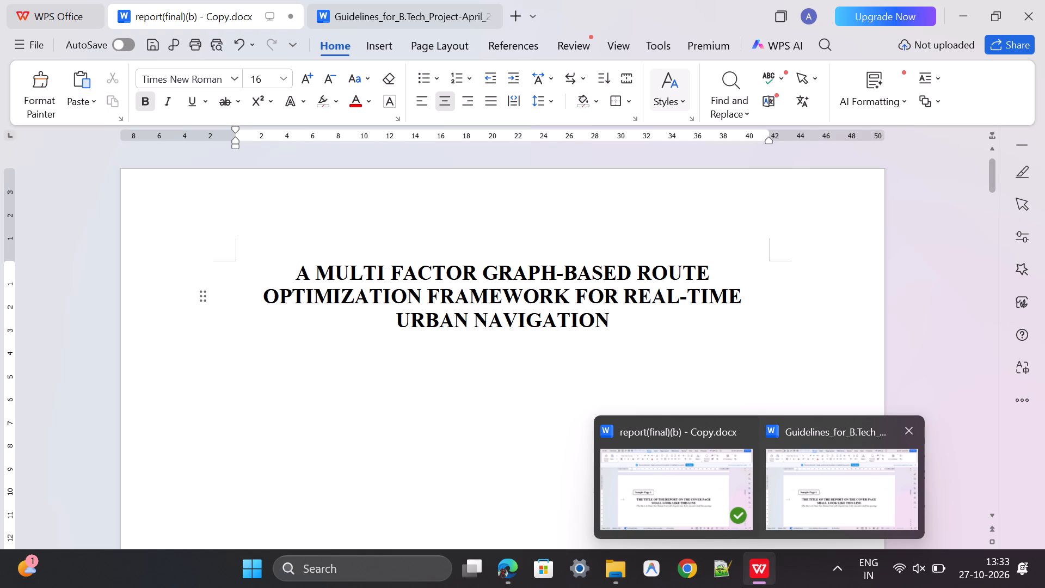
pyautogui.click(833, 469)
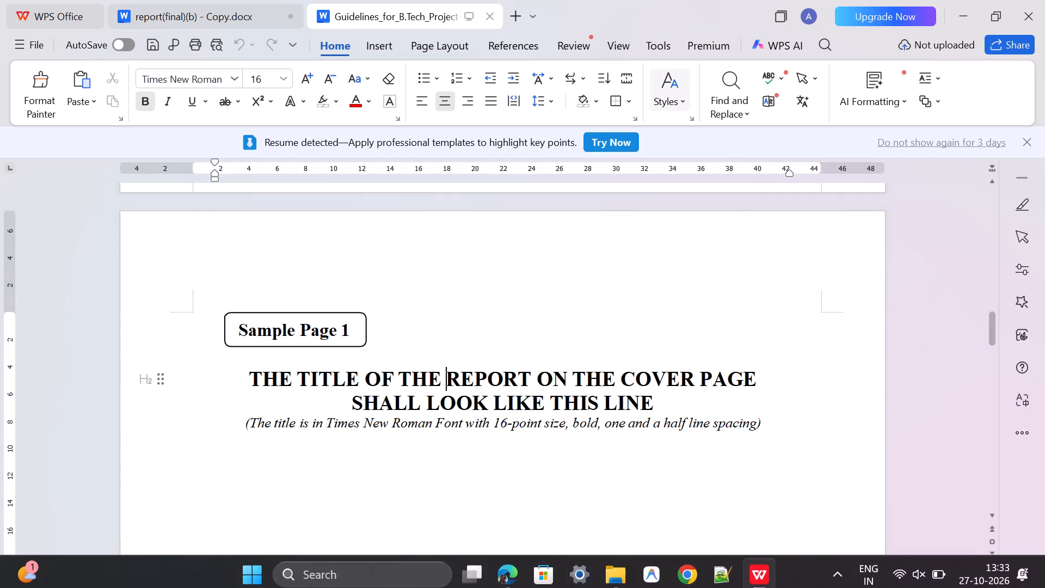
# Compare the candidate name and roll number block on Sample Page 1 with the one on the report's cover page.
pyautogui.scroll(-1, 354, 444)
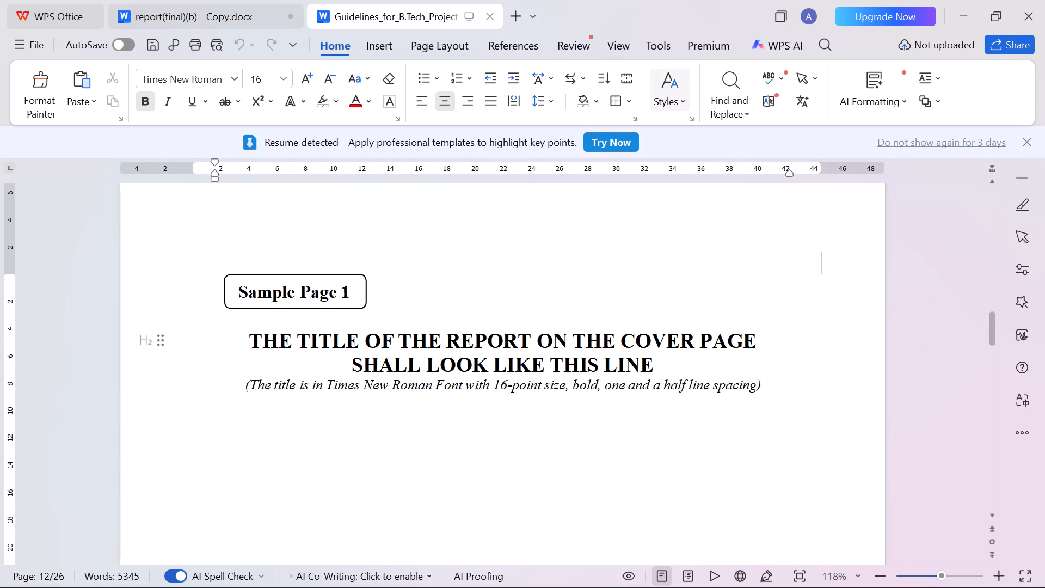
pyautogui.scroll(-12, 706, 407)
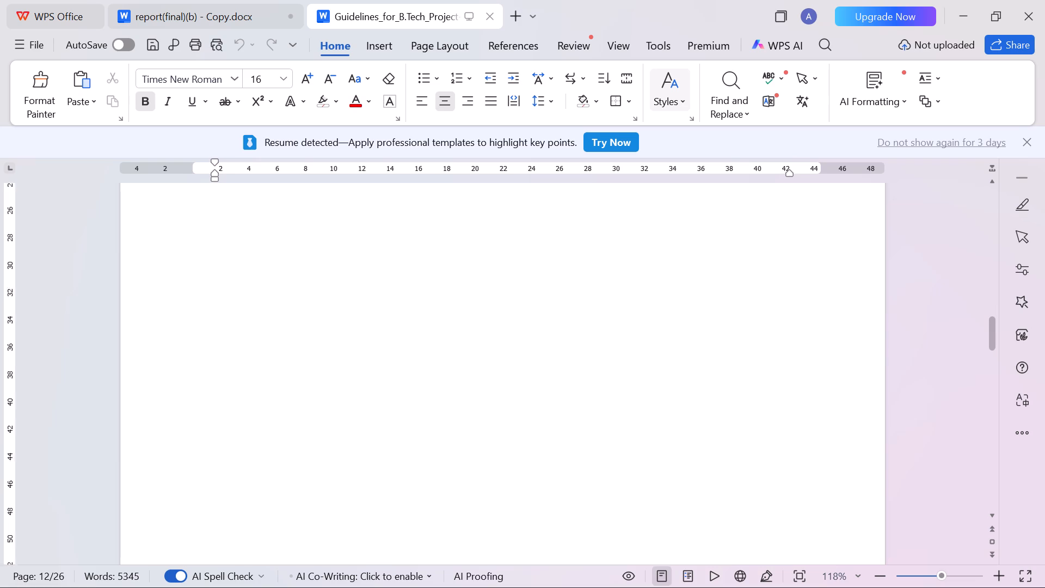
pyautogui.scroll(-5, 666, 434)
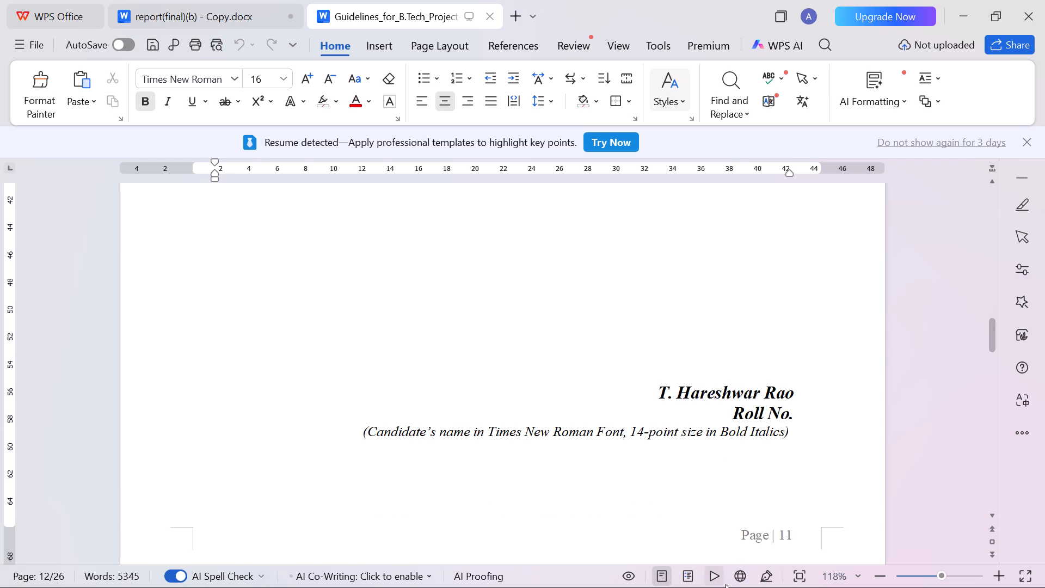
pyautogui.click(224, 14)
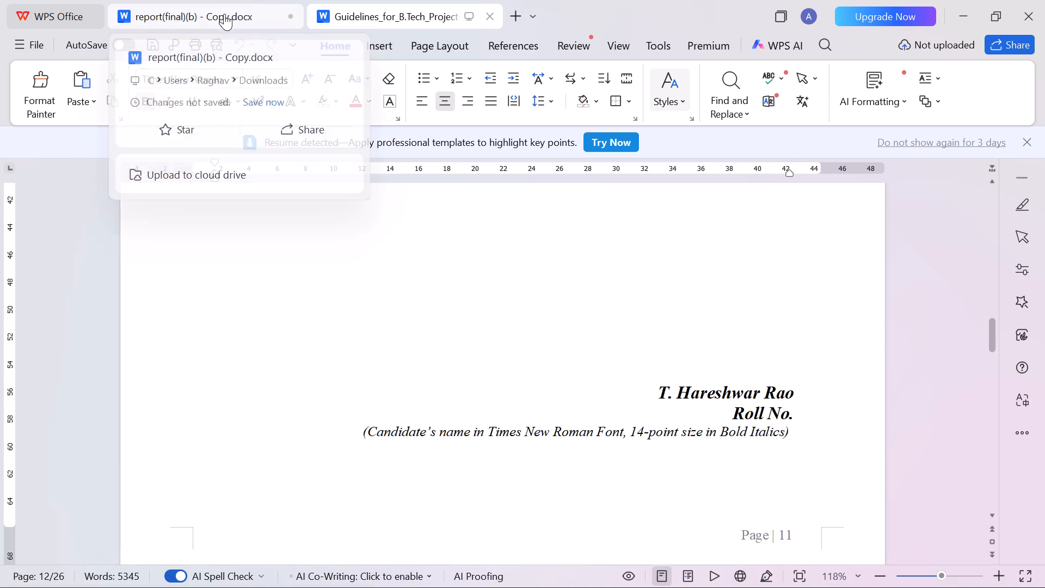
pyautogui.scroll(-15, 551, 335)
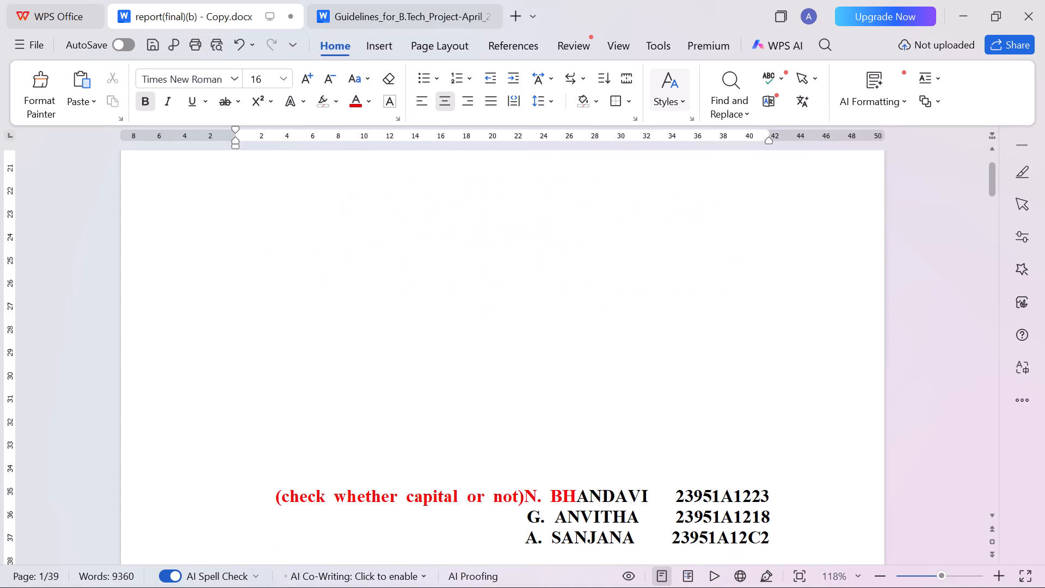
pyautogui.scroll(-2, 546, 345)
pyautogui.click(444, 360)
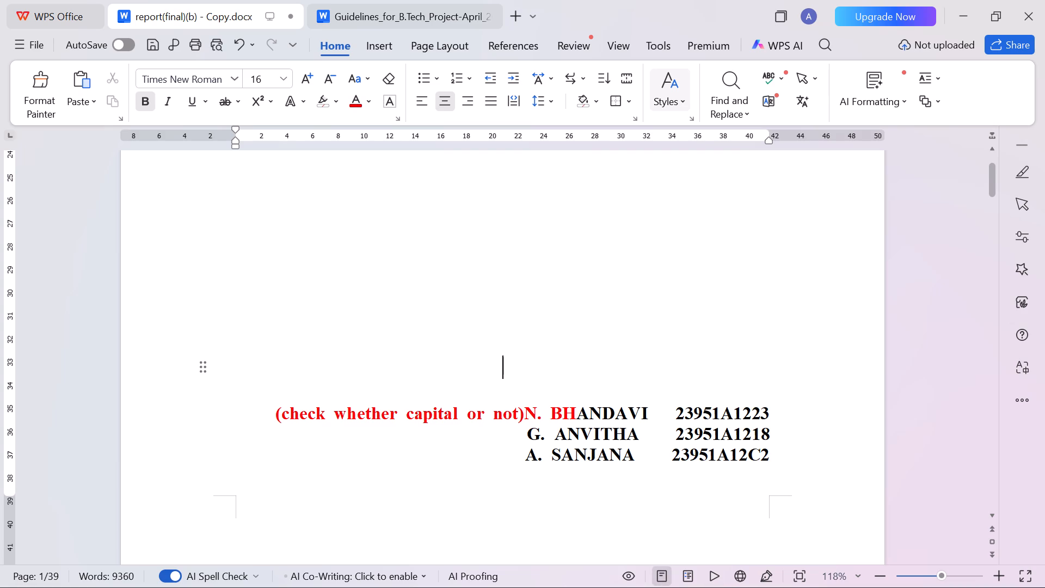
# Copy the sample candidate name's formatting with Format Painter onto the three student names and roll numbers on the report's cover page.
pyautogui.click(365, 15)
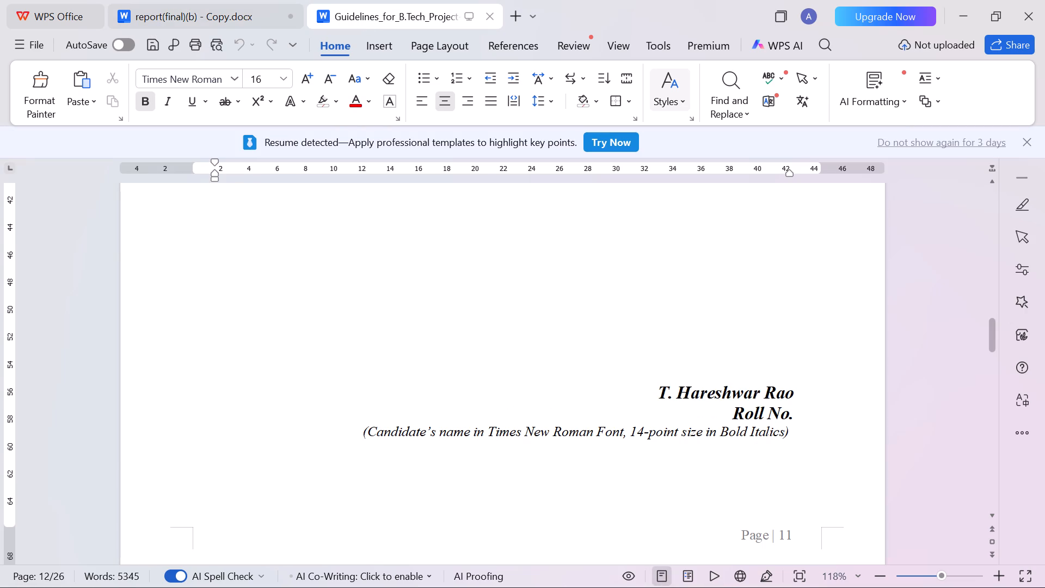
pyautogui.moveTo(658, 394); pyautogui.dragTo(753, 393)
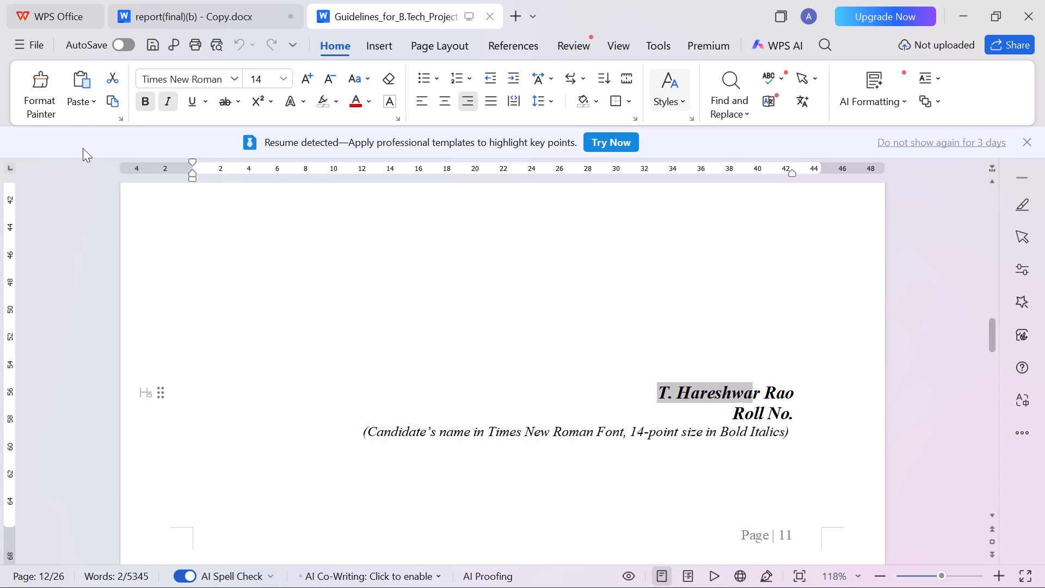
pyautogui.click(42, 81)
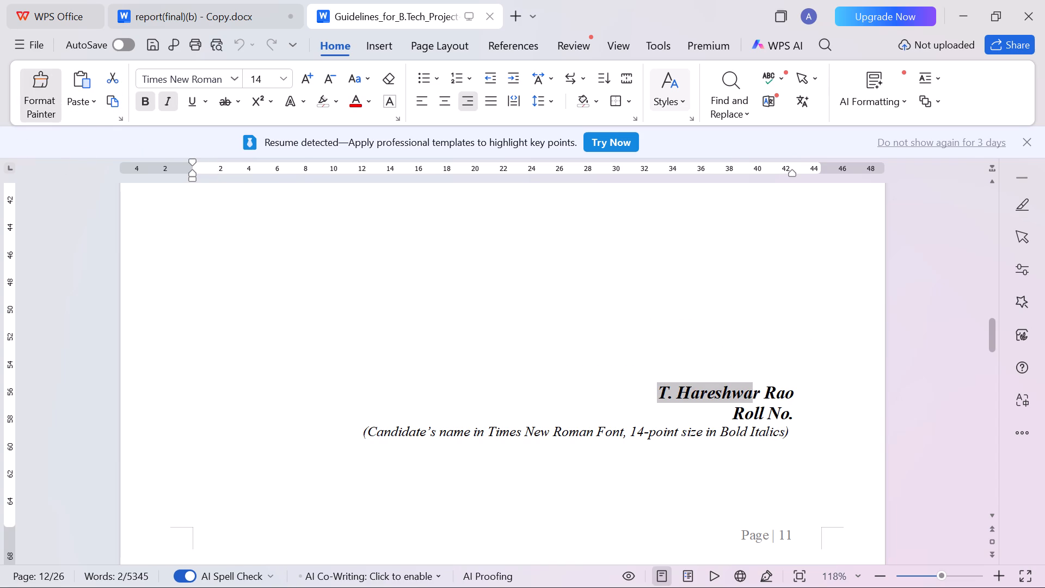
pyautogui.click(199, 13)
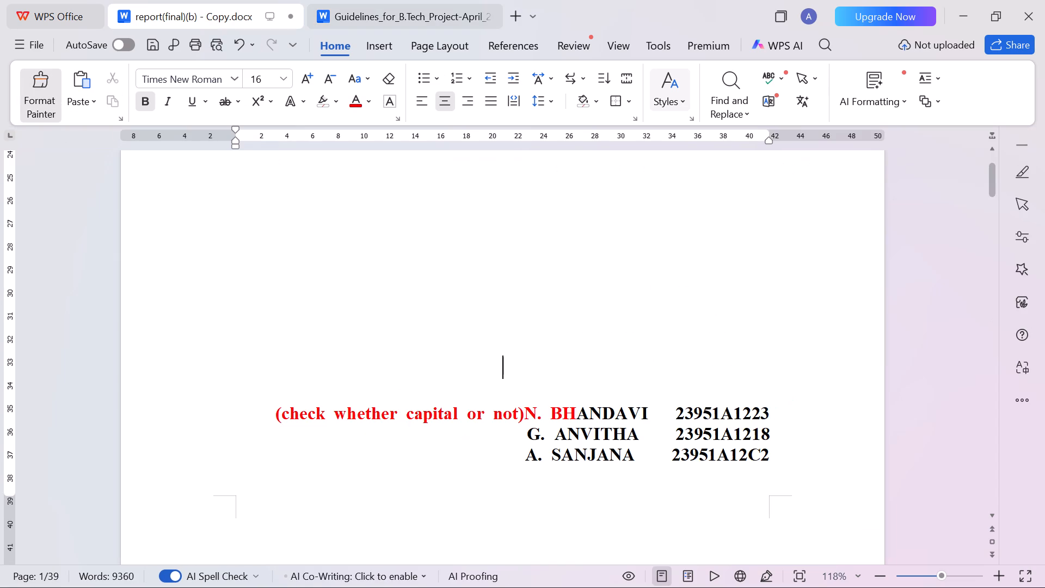
pyautogui.moveTo(777, 456); pyautogui.dragTo(648, 423)
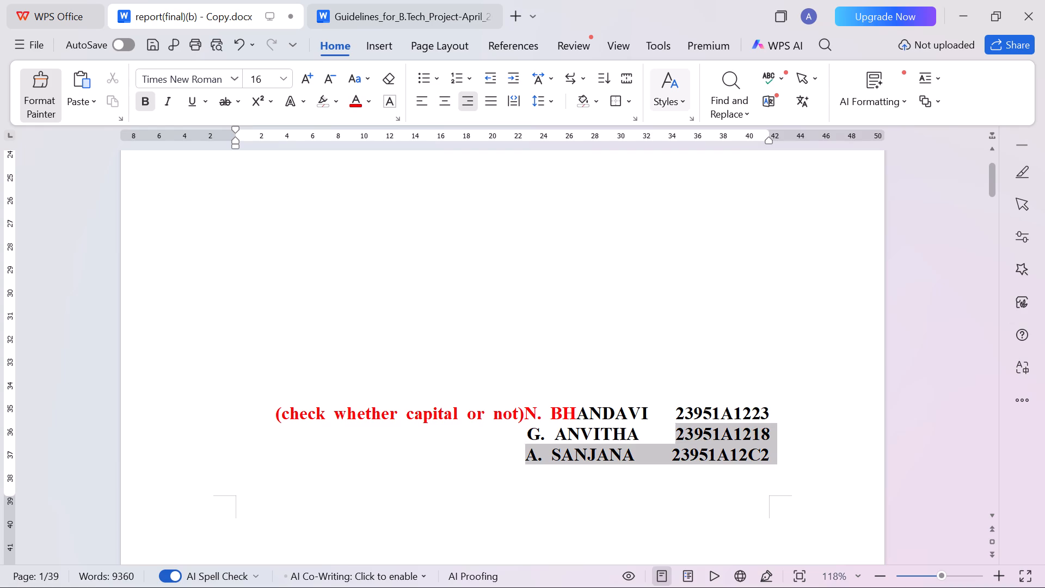
pyautogui.moveTo(648, 423); pyautogui.dragTo(527, 411)
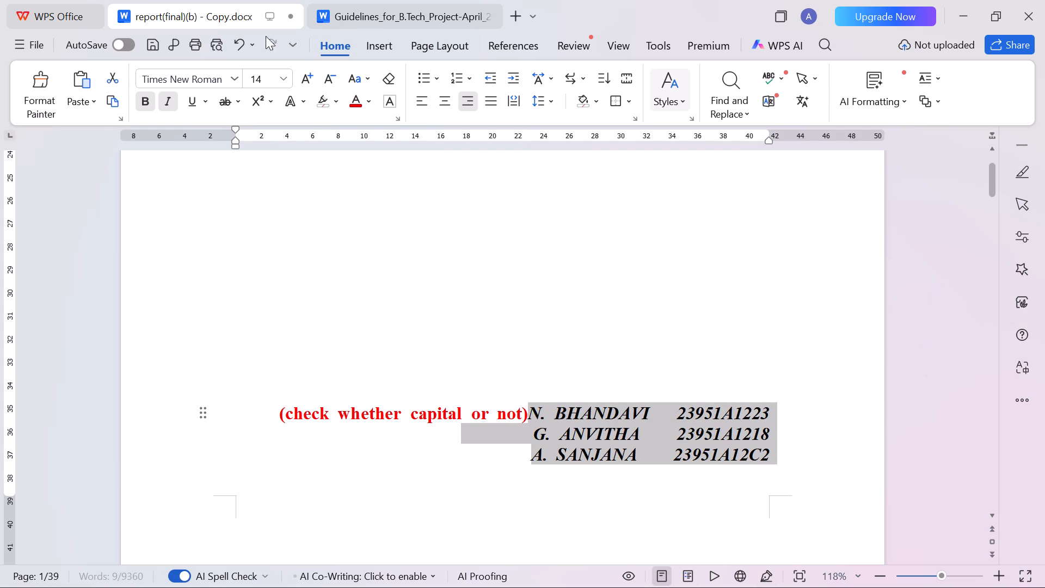
# Compare the restyled student names and roll numbers on the report's cover page with the candidate name on Sample Page 1.
pyautogui.click(374, 9)
pyautogui.click(776, 396)
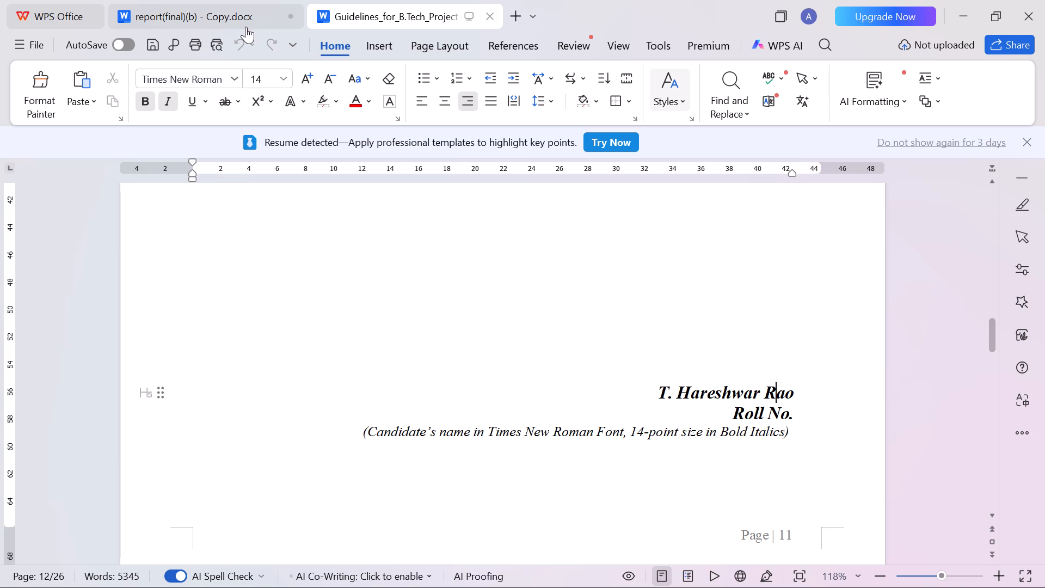
pyautogui.click(231, 8)
pyautogui.click(631, 432)
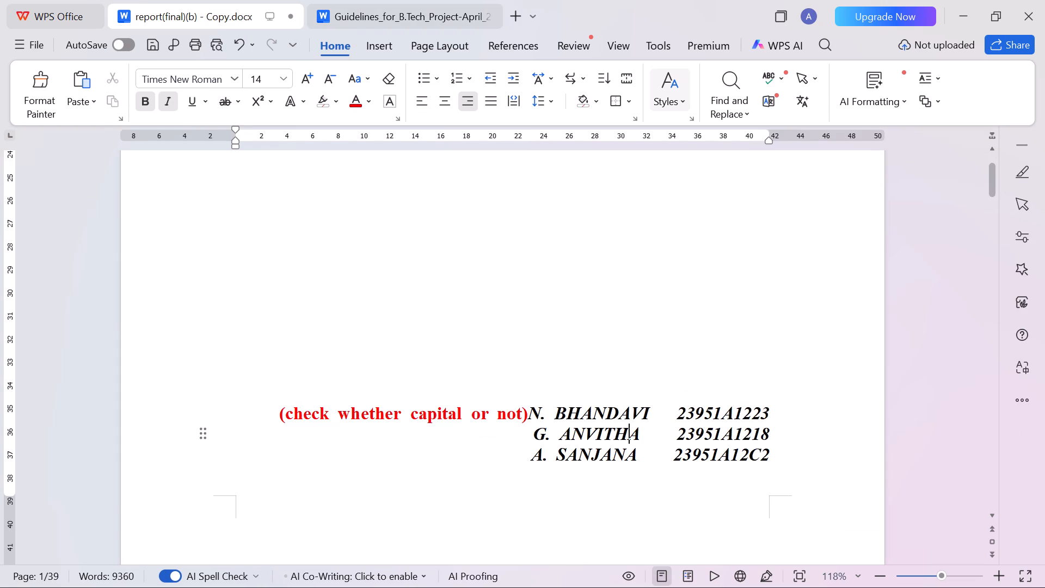
pyautogui.click(663, 447)
# Insert two spaces between the red capitalization note and the first student's name on the cover page.
pyautogui.click(530, 415)
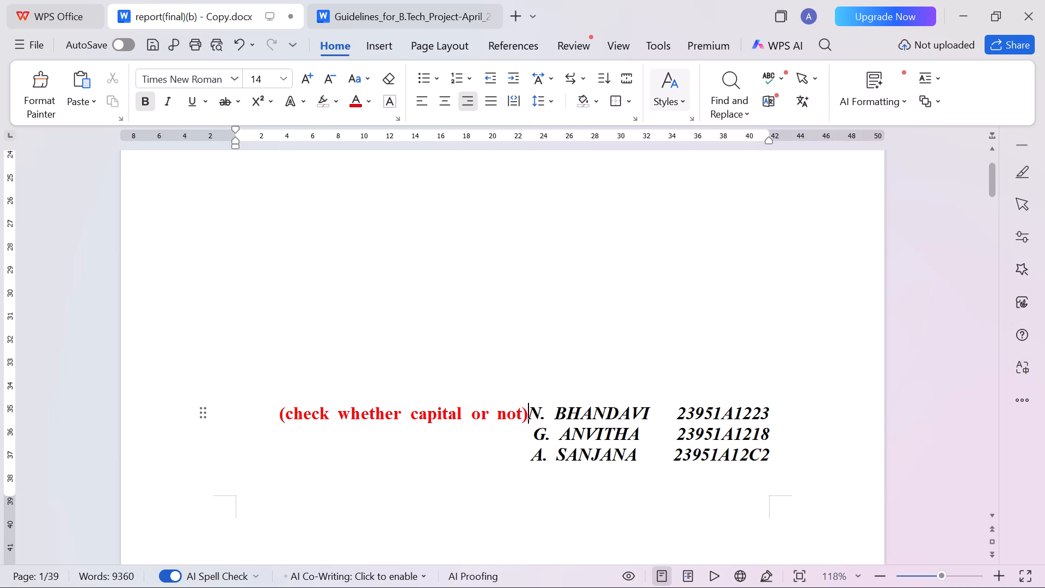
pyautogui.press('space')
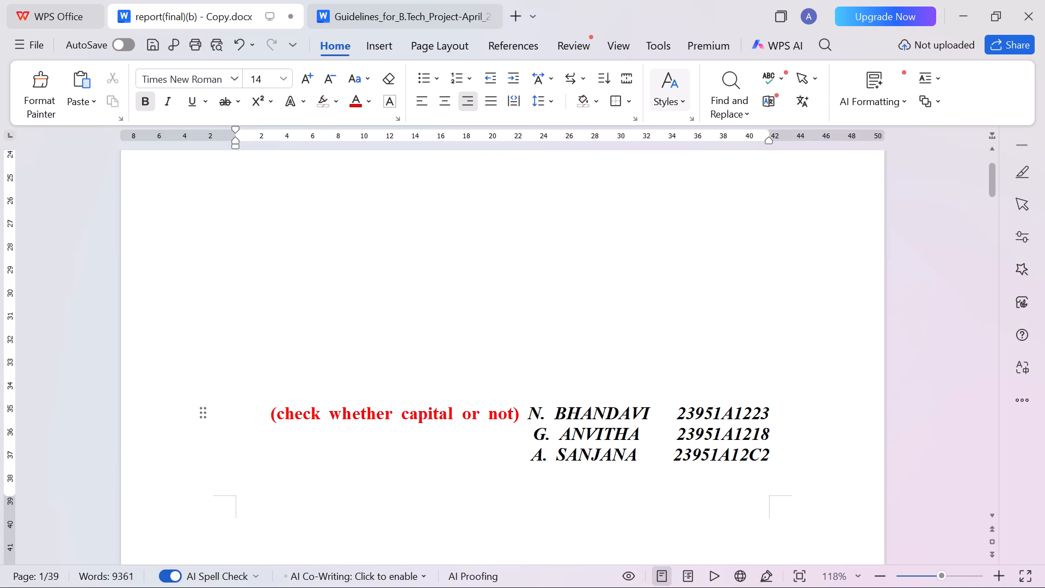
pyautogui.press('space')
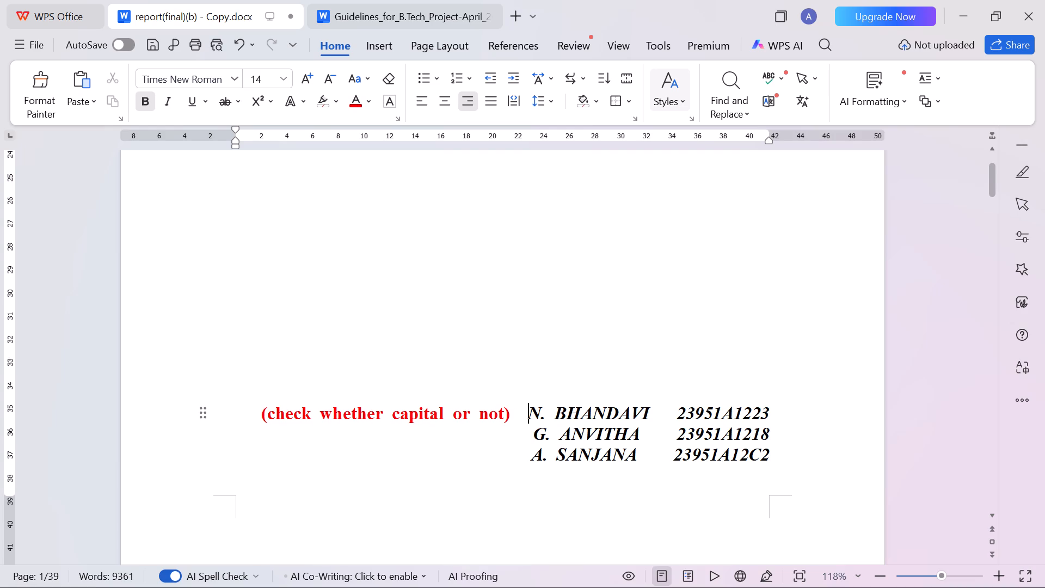
# Compare the title on the report's second page with the title formatting on the guidelines' Sample Page 2.
pyautogui.scroll(-10, 692, 454)
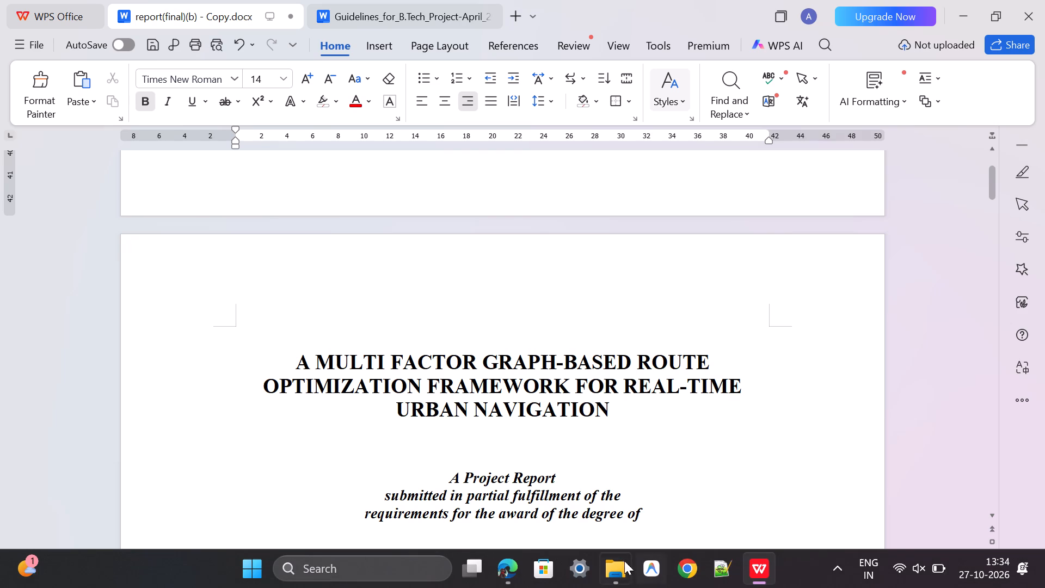
pyautogui.click(389, 15)
pyautogui.scroll(-6, 783, 418)
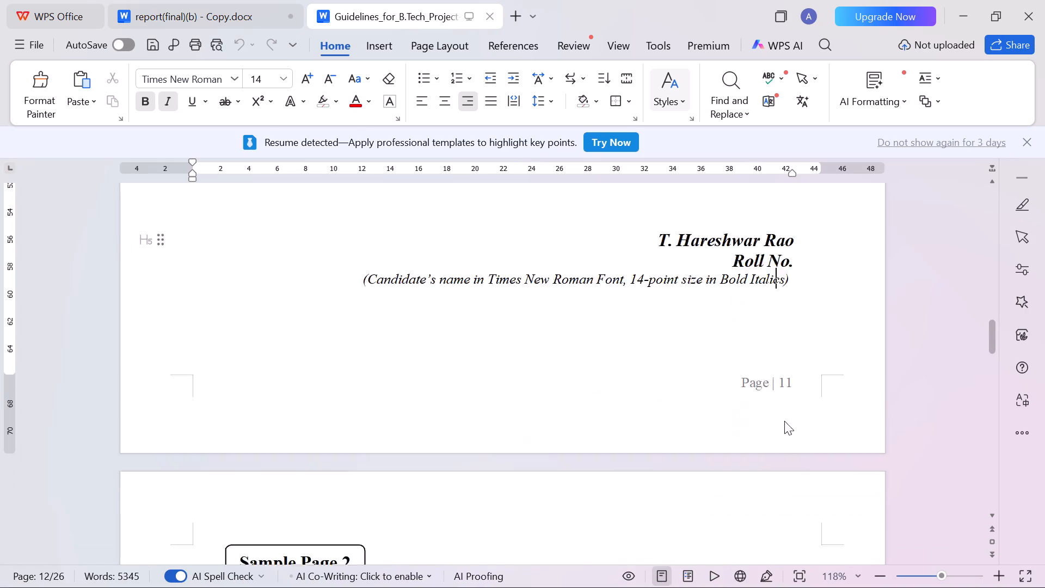
pyautogui.scroll(-7, 784, 422)
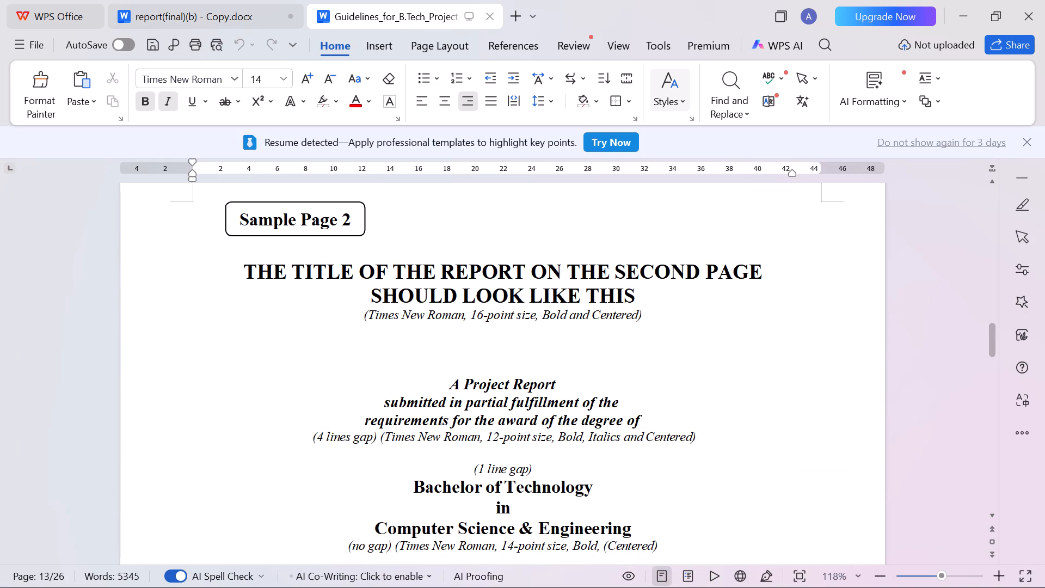
pyautogui.click(429, 271)
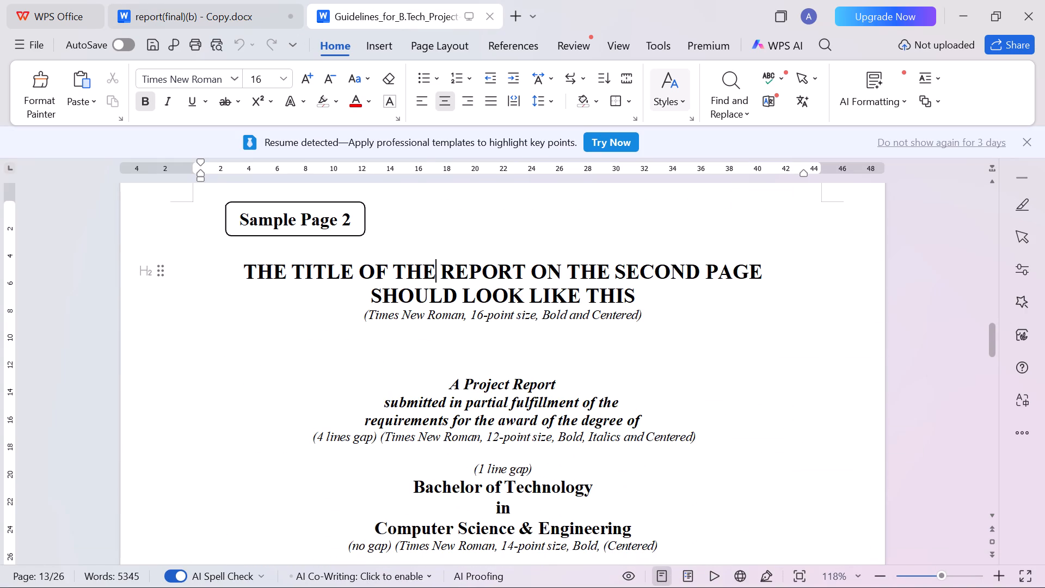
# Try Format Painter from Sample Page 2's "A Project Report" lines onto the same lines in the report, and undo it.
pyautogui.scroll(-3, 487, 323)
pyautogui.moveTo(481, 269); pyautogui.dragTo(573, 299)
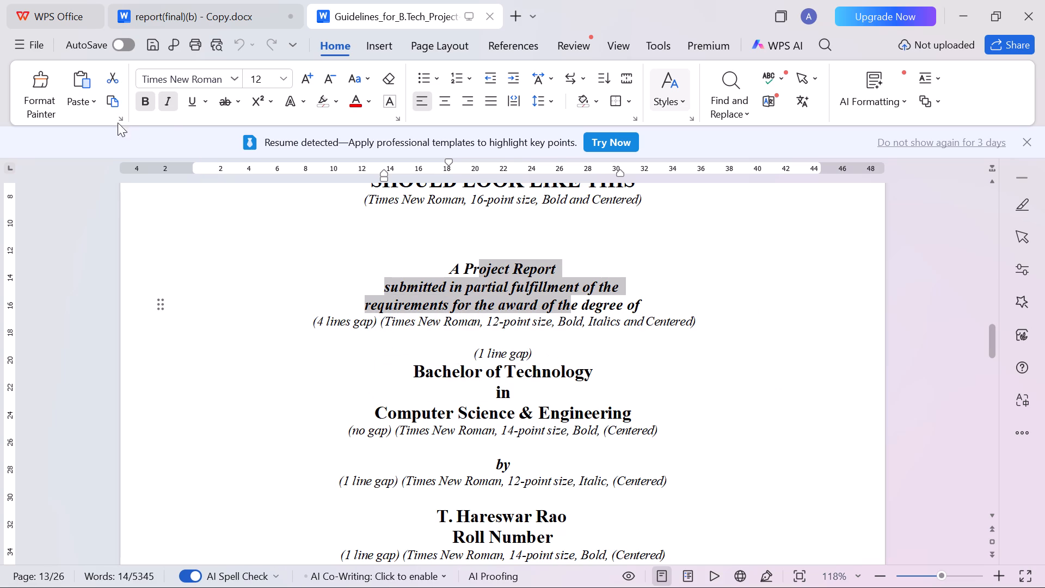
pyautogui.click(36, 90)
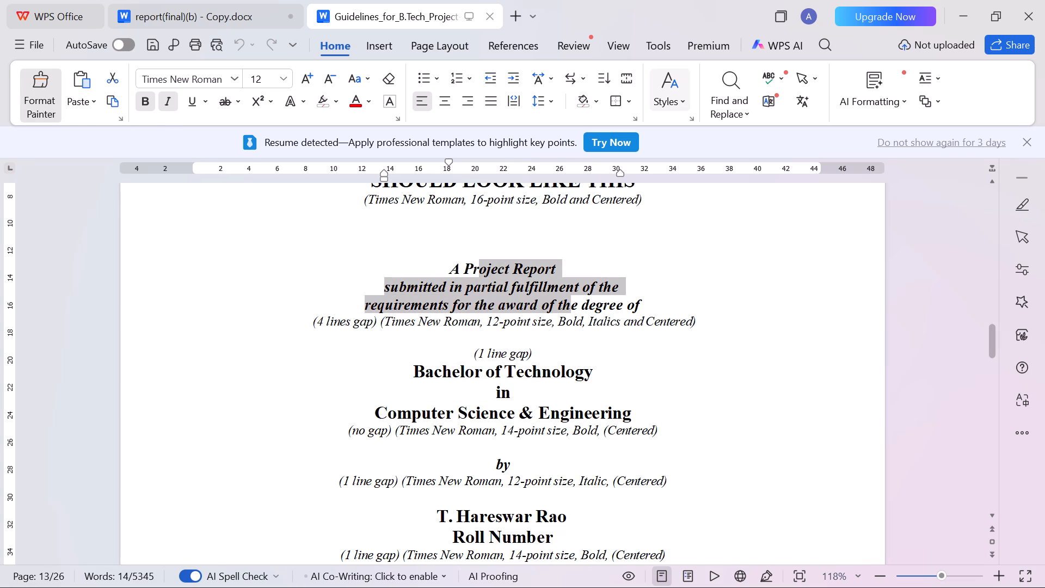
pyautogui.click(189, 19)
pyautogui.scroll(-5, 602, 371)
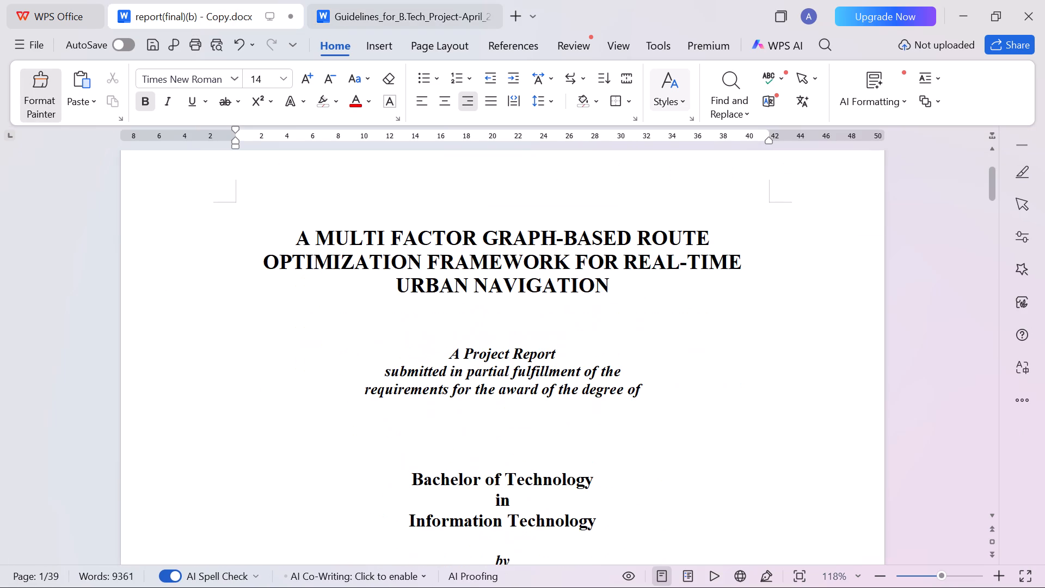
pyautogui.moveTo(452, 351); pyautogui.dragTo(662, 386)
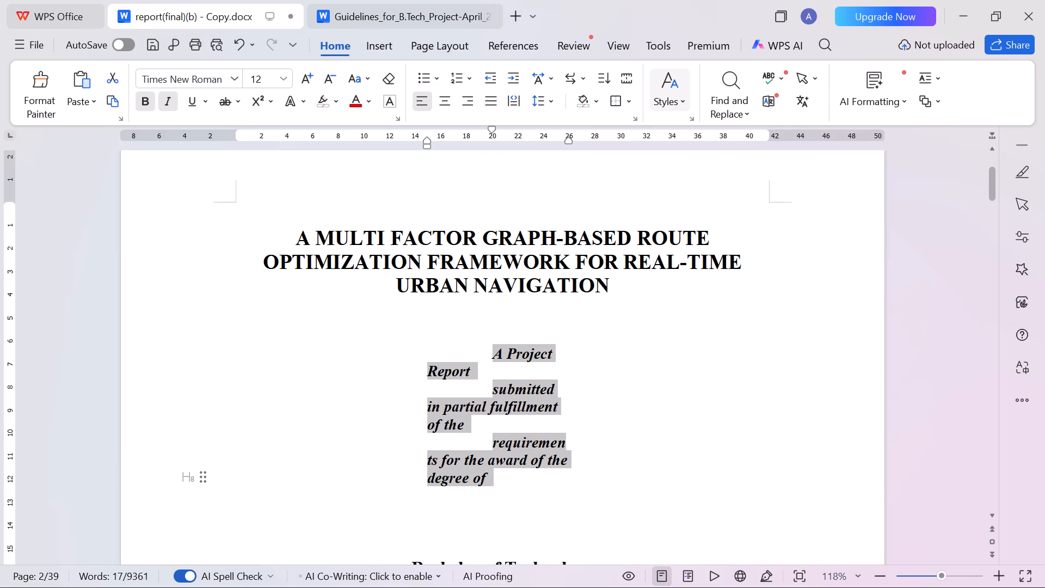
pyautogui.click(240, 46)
# Compare the candidate name and roll number formatting on Sample Page 2 with the student block on the report's second page.
pyautogui.scroll(-6, 663, 429)
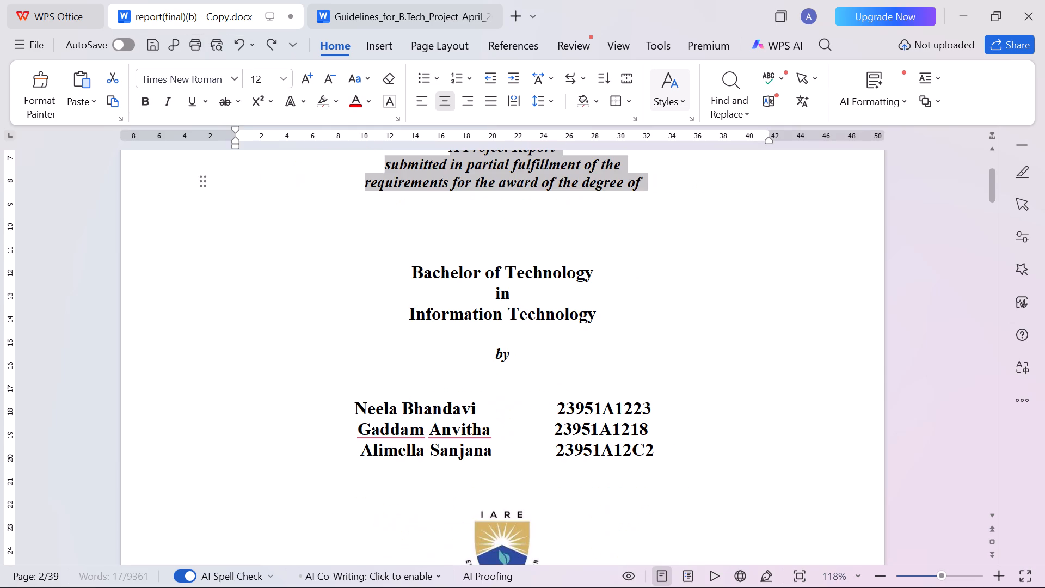
pyautogui.click(352, 14)
pyautogui.scroll(-6, 678, 329)
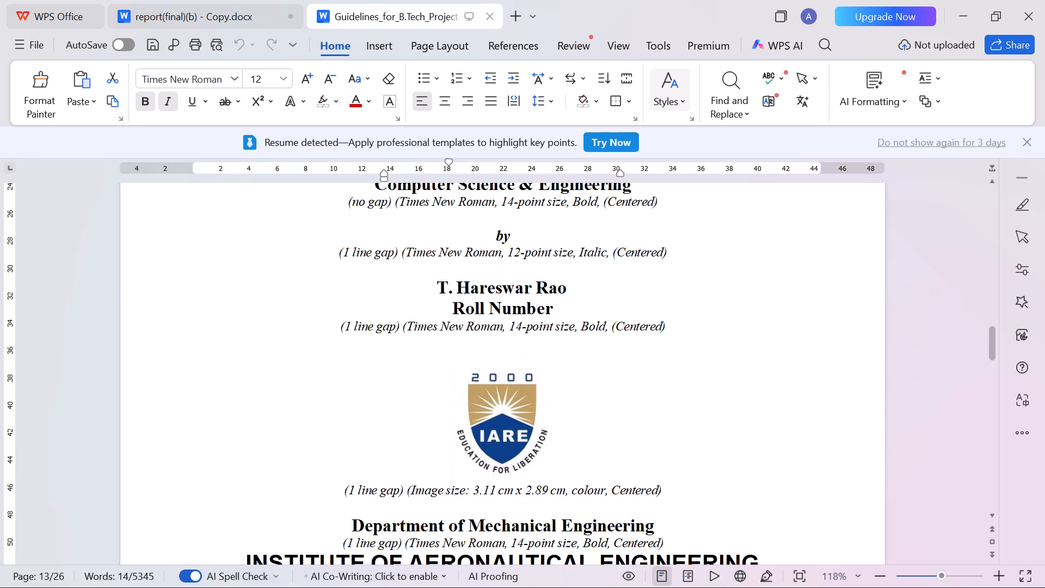
pyautogui.moveTo(469, 289); pyautogui.dragTo(519, 292)
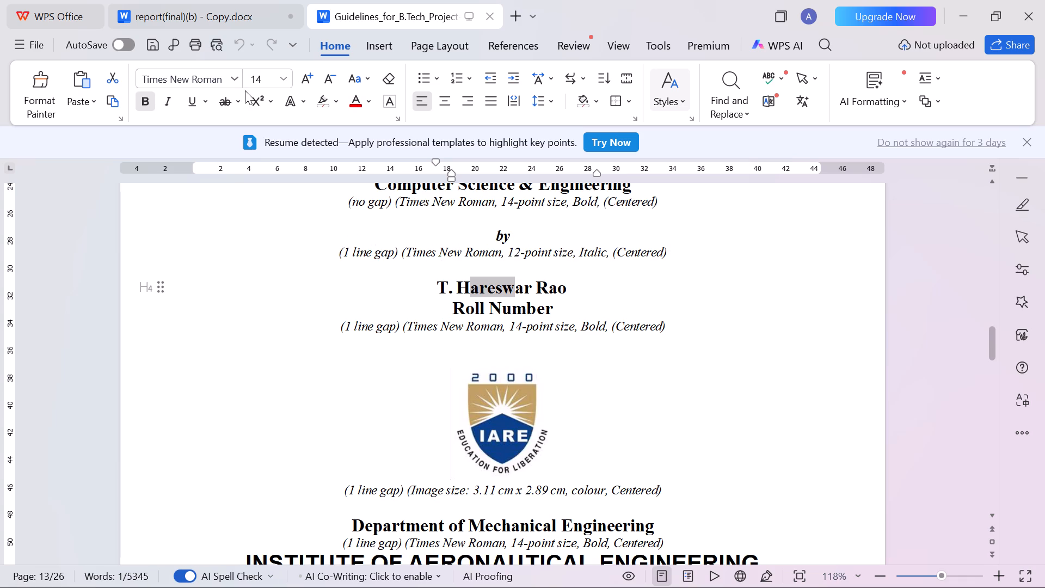
pyautogui.click(176, 16)
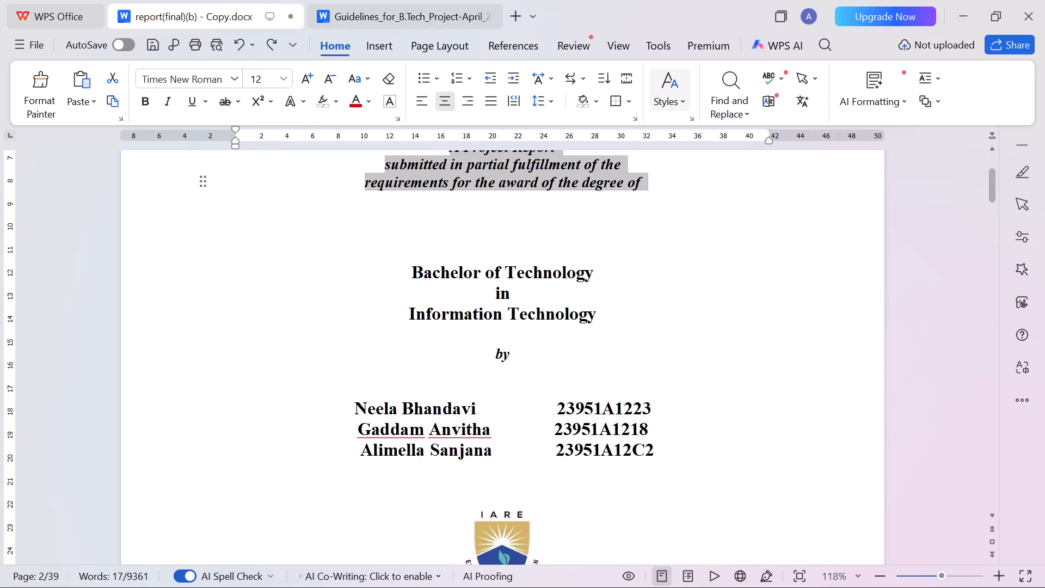
pyautogui.moveTo(353, 412); pyautogui.dragTo(662, 449)
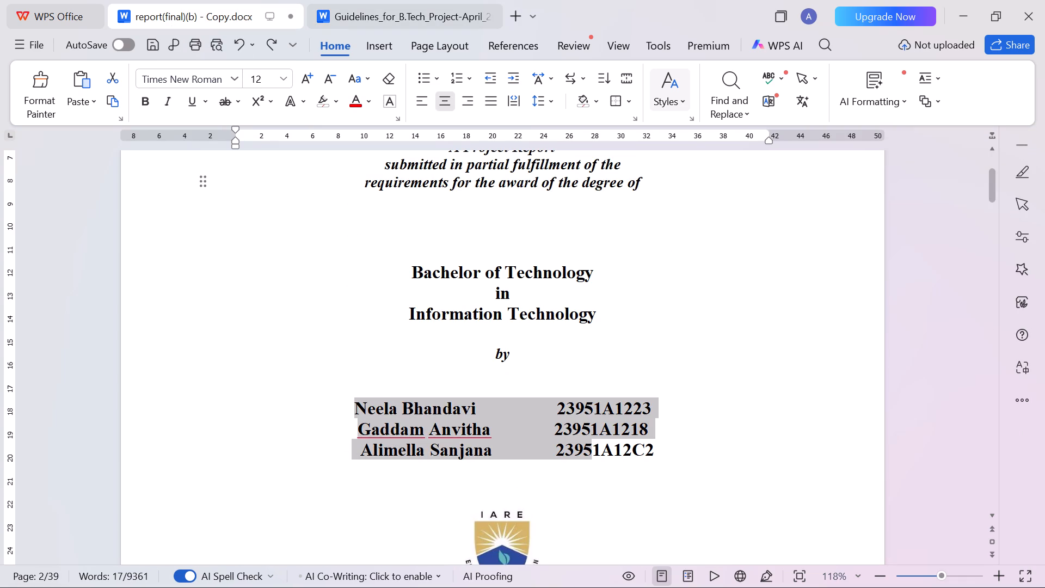
pyautogui.moveTo(662, 449); pyautogui.dragTo(668, 450)
pyautogui.scroll(-4, 759, 405)
pyautogui.scroll(1, 759, 405)
pyautogui.scroll(-1, 759, 405)
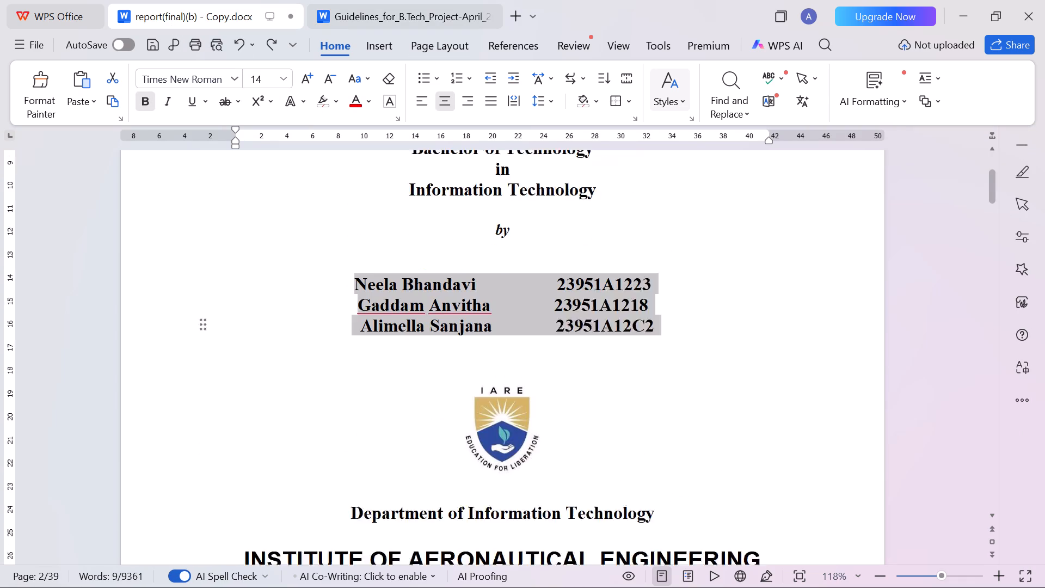
# Copy the formatting of Sample Page 2's copyright line with Format Painter onto the copyright line on the report's second page.
pyautogui.scroll(-6, 759, 406)
pyautogui.scroll(-4, 620, 356)
pyautogui.scroll(-1, 564, 388)
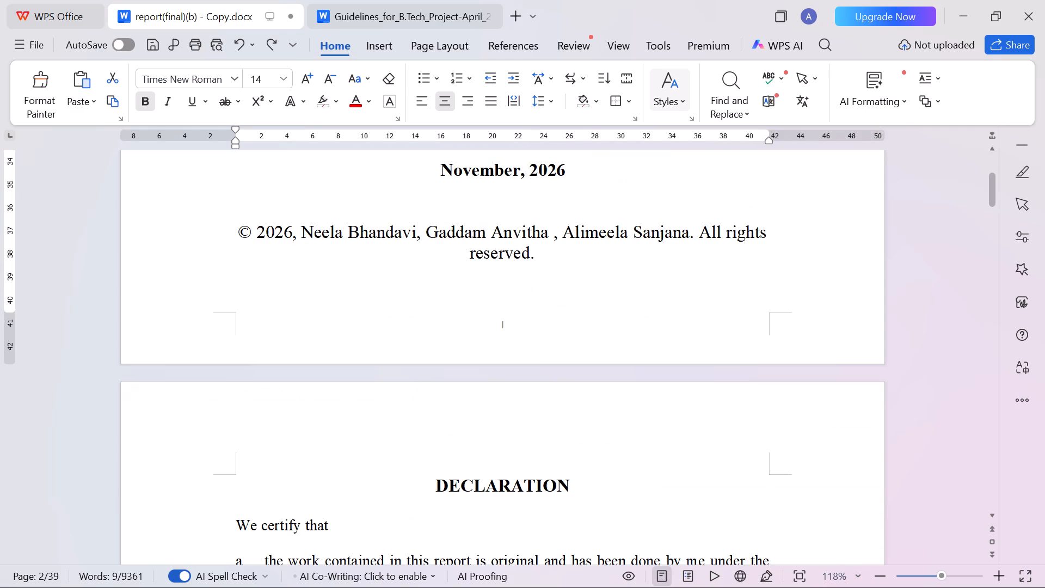
pyautogui.click(361, 9)
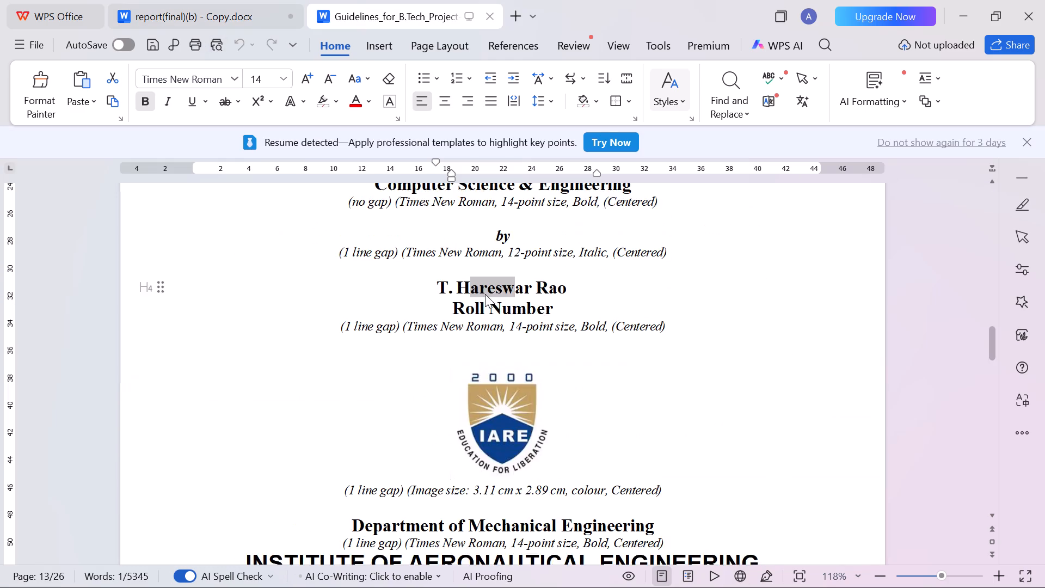
pyautogui.scroll(-5, 493, 342)
pyautogui.scroll(-4, 464, 403)
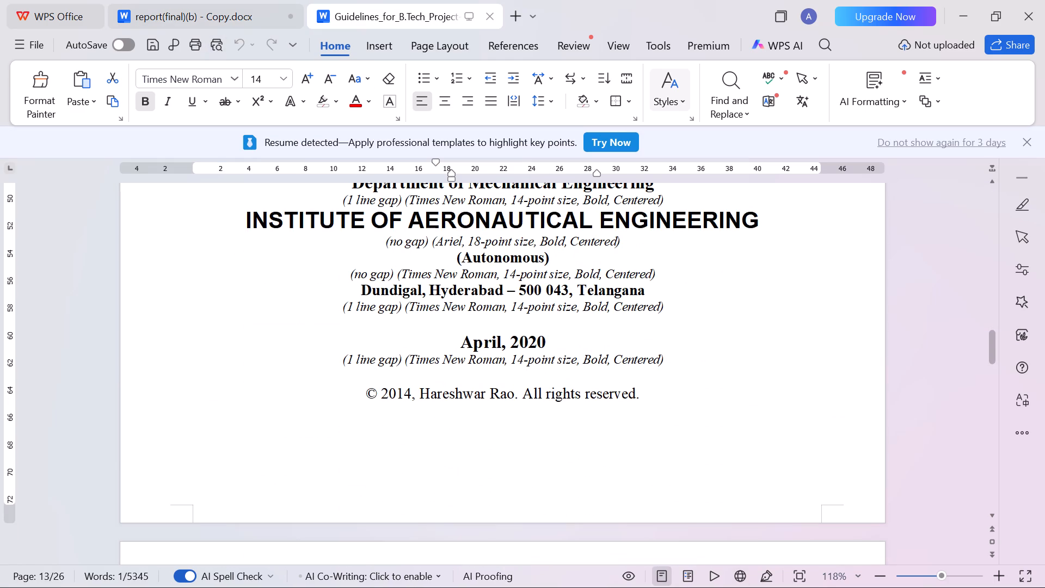
pyautogui.moveTo(421, 399); pyautogui.dragTo(620, 404)
pyautogui.click(374, 403)
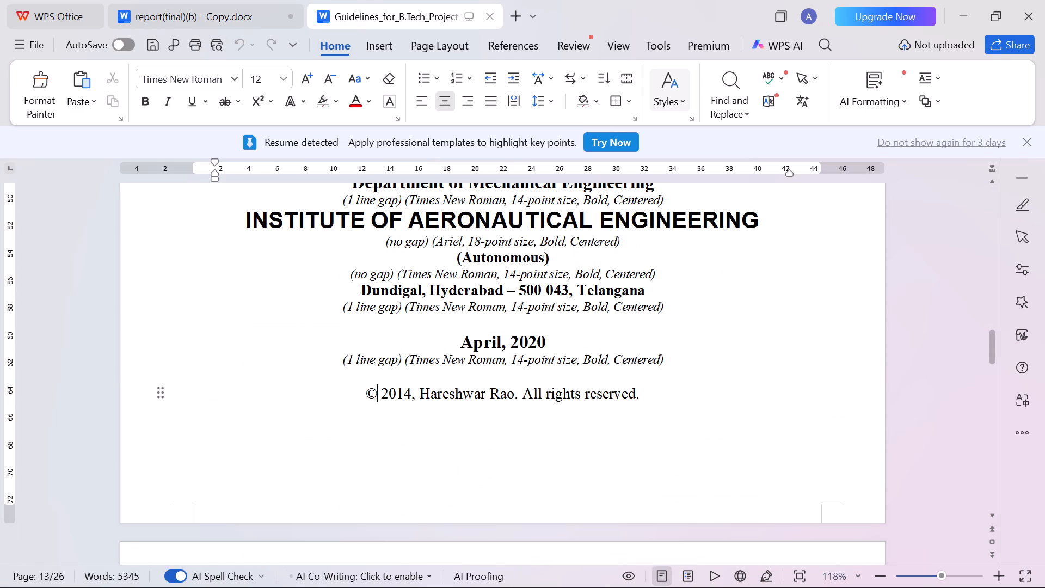
pyautogui.moveTo(365, 396); pyautogui.dragTo(645, 405)
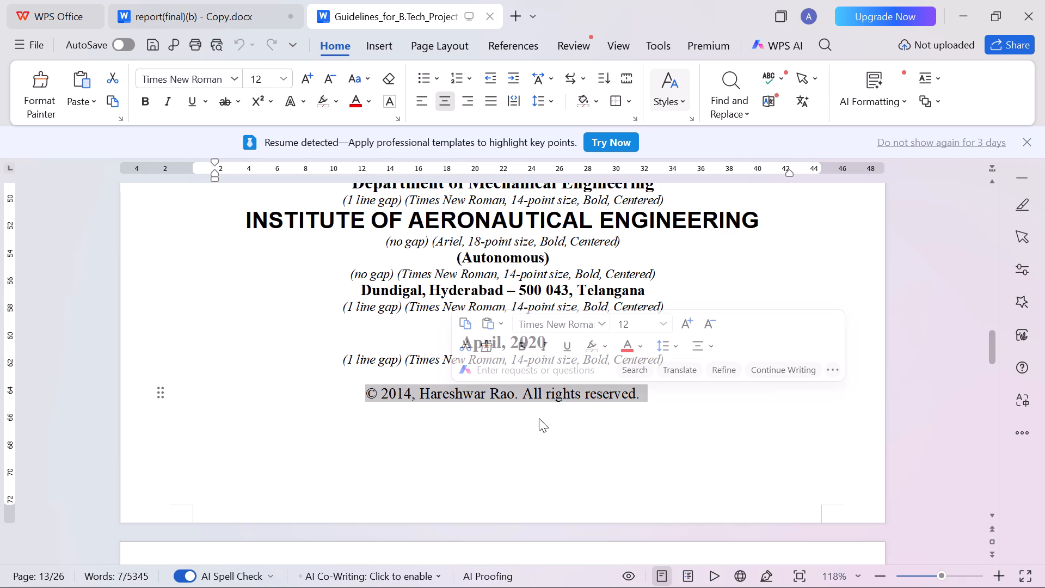
pyautogui.click(40, 88)
pyautogui.click(152, 24)
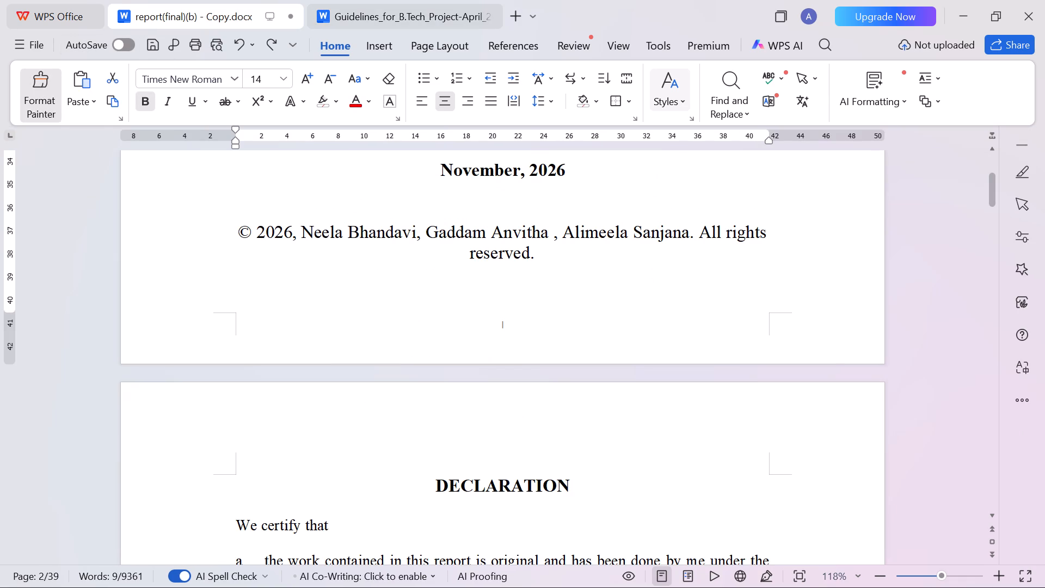
pyautogui.moveTo(251, 230); pyautogui.dragTo(651, 247)
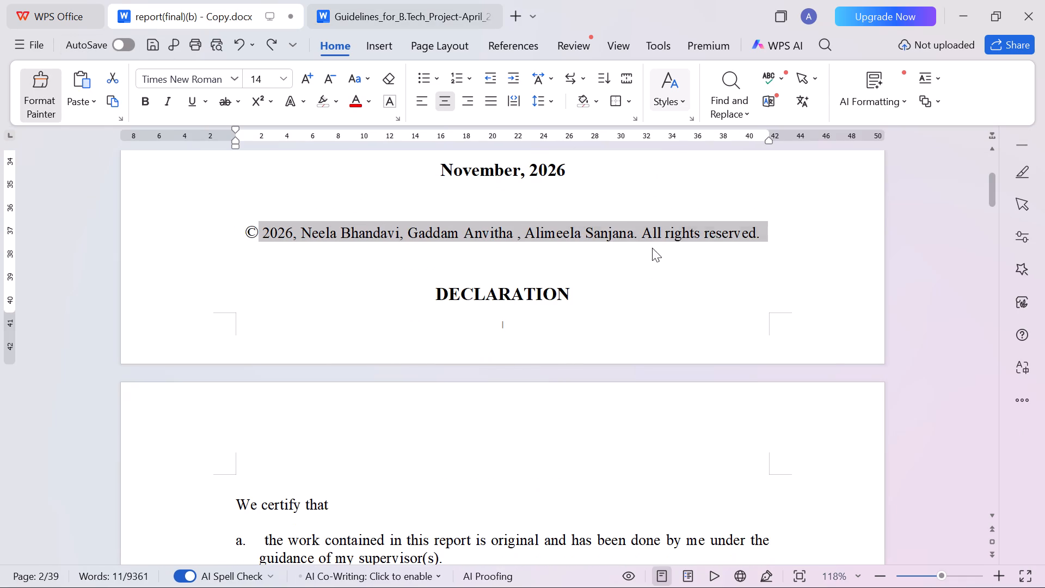
# Add a blank line below the copyright line to push the DECLARATION heading onto the next page.
pyautogui.click(435, 265)
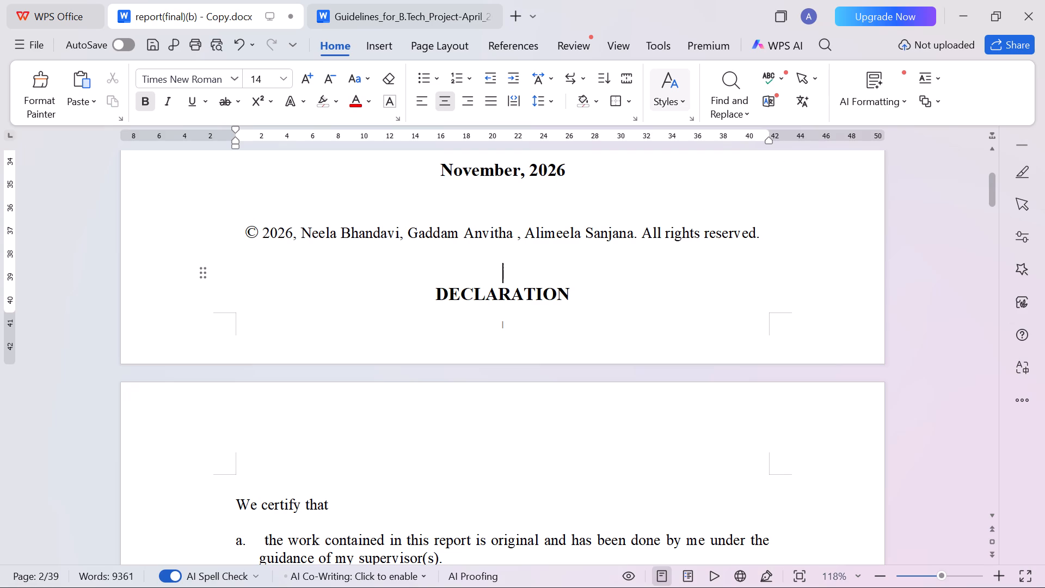
pyautogui.press('Return')
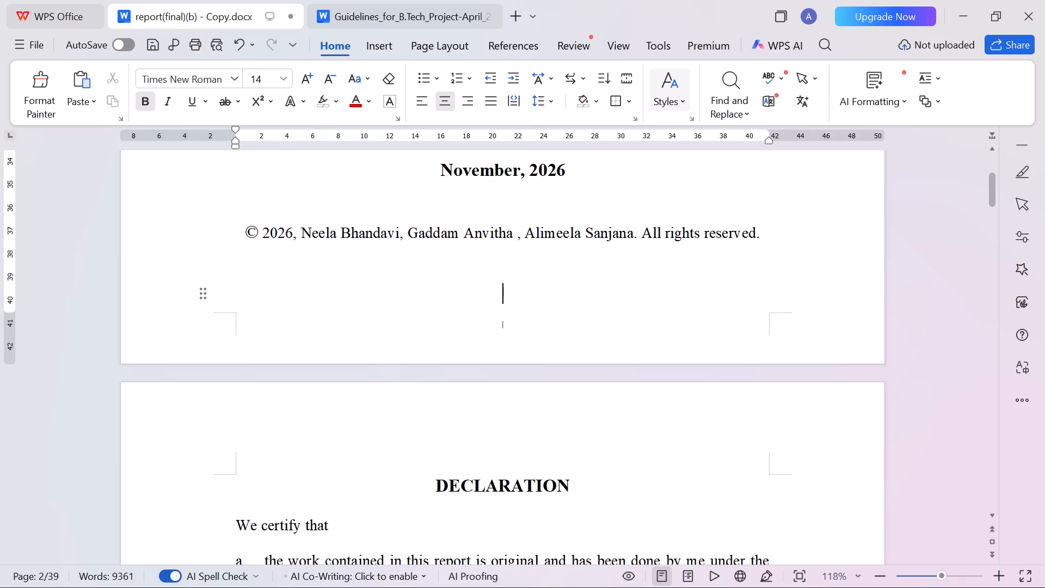
# Review the report's second page from the student names to the copyright line, continuing to the Declaration page.
pyautogui.scroll(4, 588, 301)
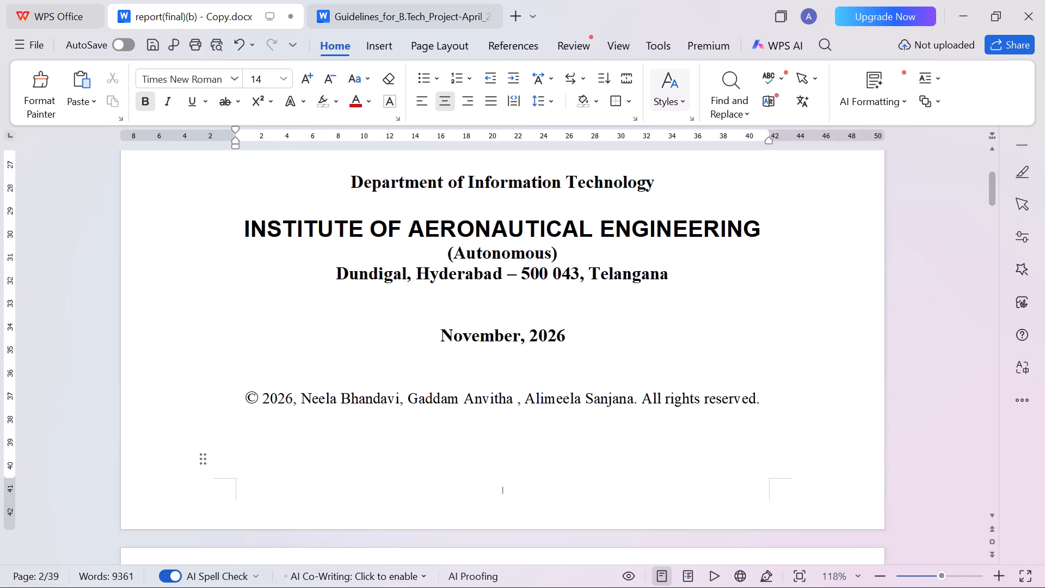
pyautogui.scroll(10, 587, 362)
pyautogui.scroll(-7, 588, 362)
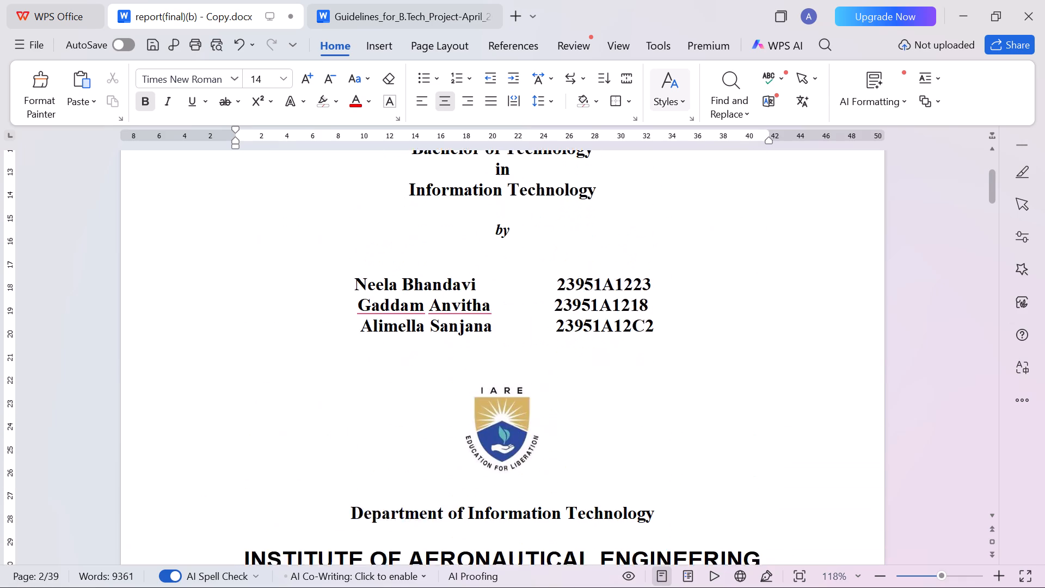
pyautogui.scroll(-16, 588, 362)
pyautogui.scroll(-5, 584, 364)
# Compare the DECLARATION layout on Sample Page 3 of the guidelines with the report's Declaration page.
pyautogui.click(405, 14)
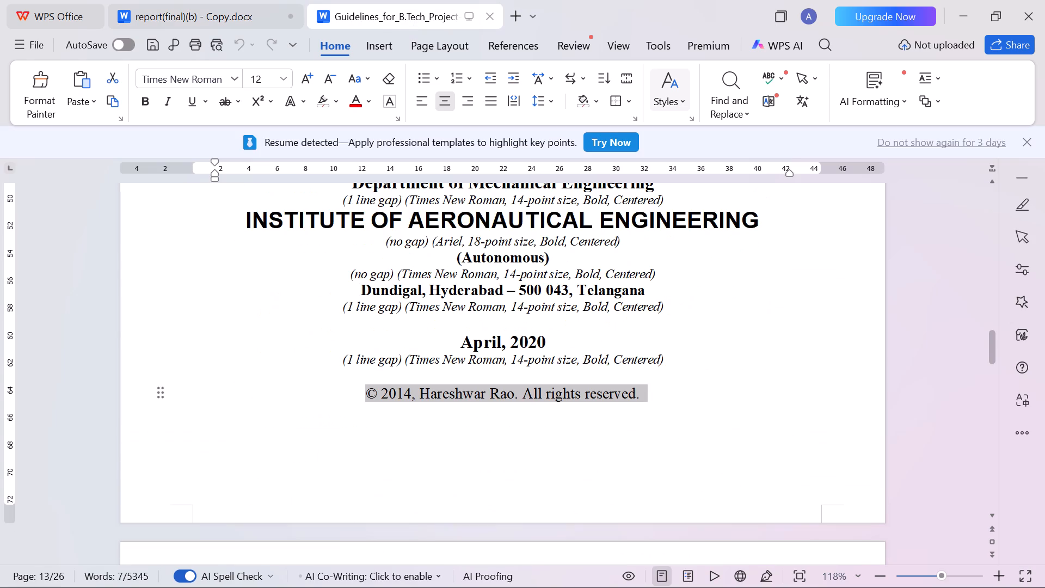
pyautogui.scroll(-14, 470, 366)
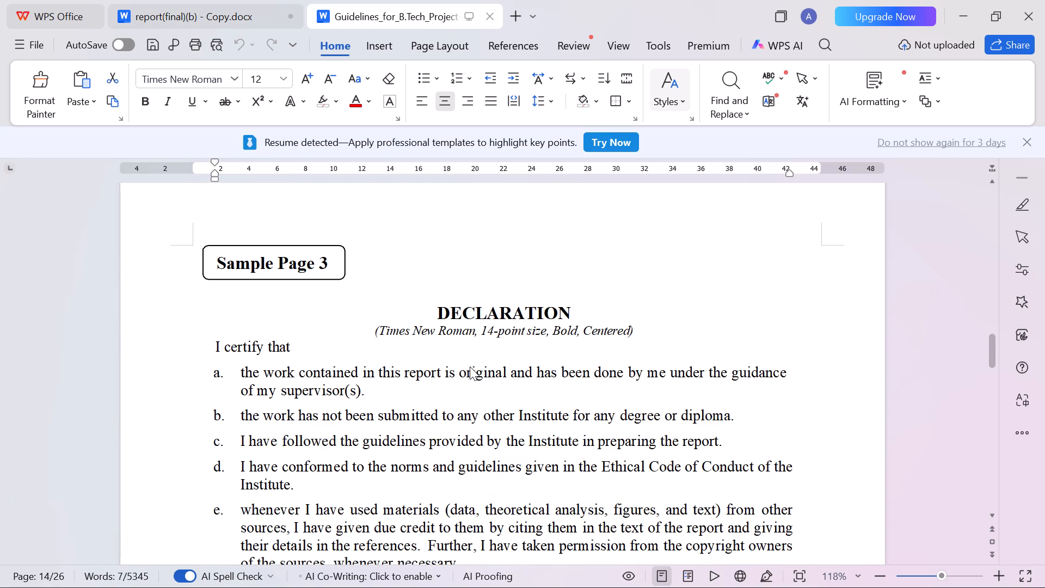
pyautogui.scroll(-3, 470, 366)
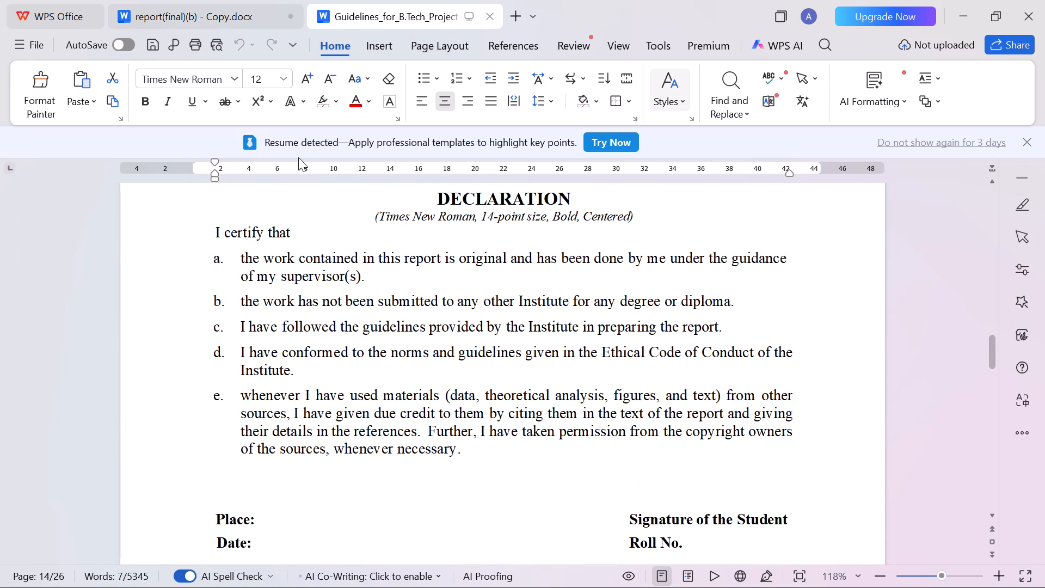
pyautogui.click(181, 16)
pyautogui.scroll(1, 321, 254)
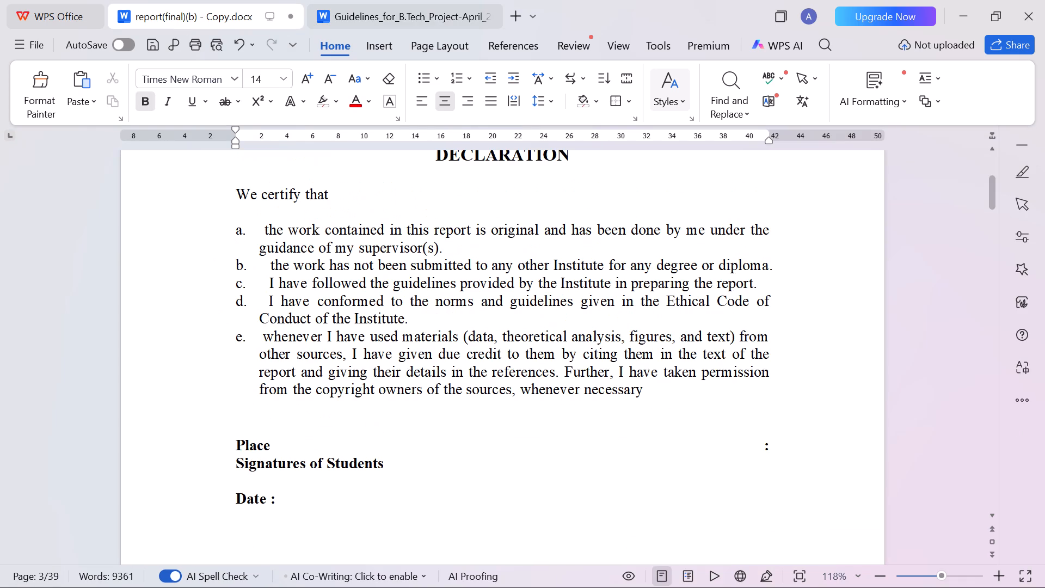
pyautogui.click(389, 2)
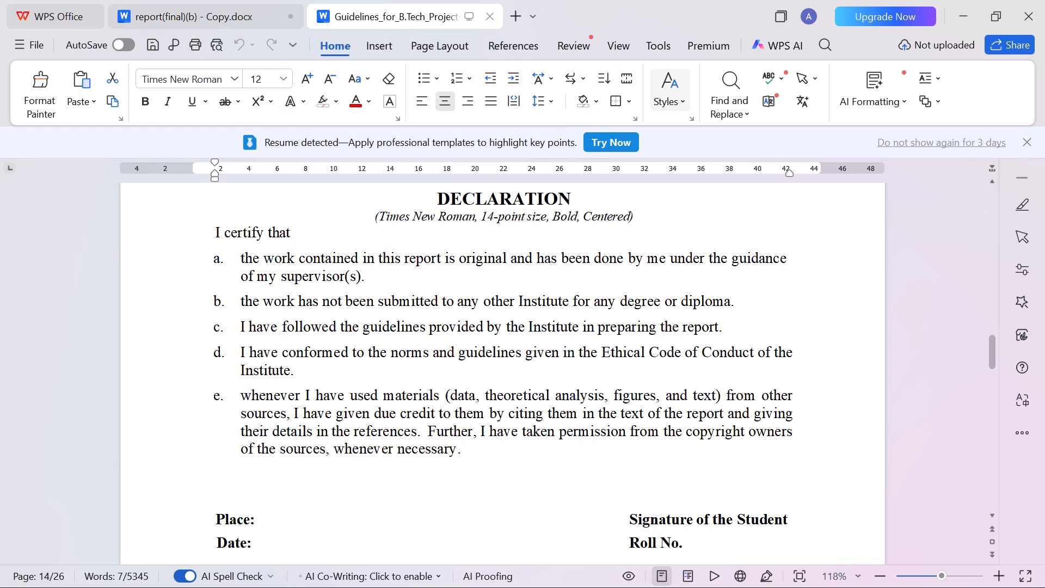
# Copy the formatting of Sample Page 3's lettered declaration list with Format Painter onto items a to e of the report's declaration.
pyautogui.moveTo(239, 259); pyautogui.dragTo(305, 366)
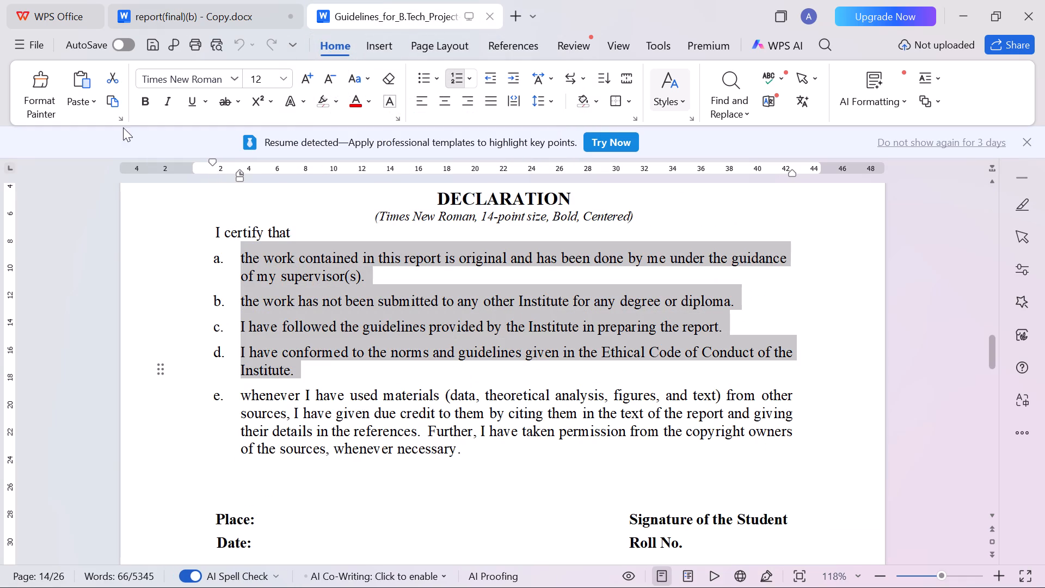
pyautogui.click(168, 5)
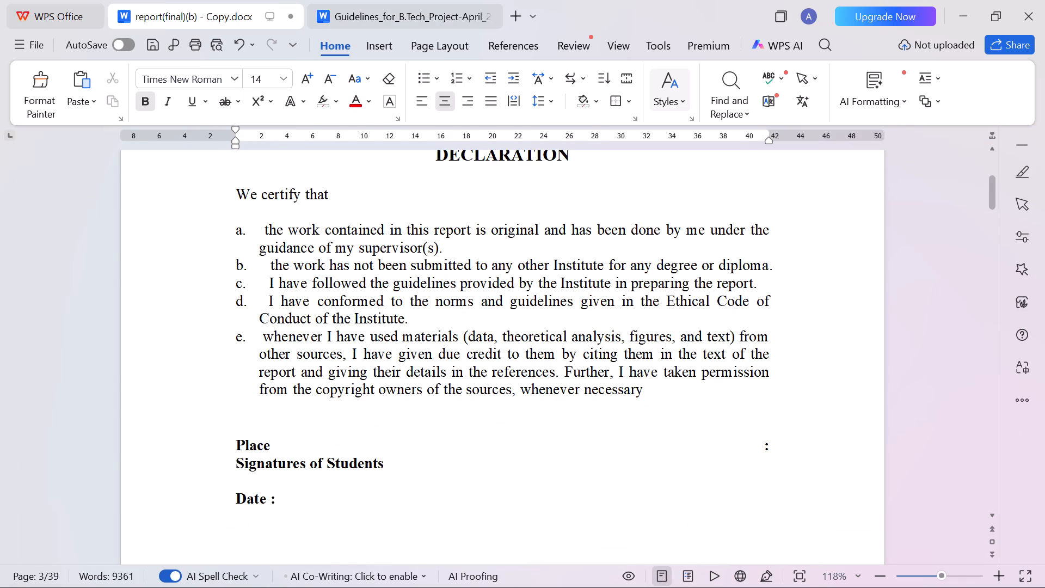
pyautogui.click(371, 15)
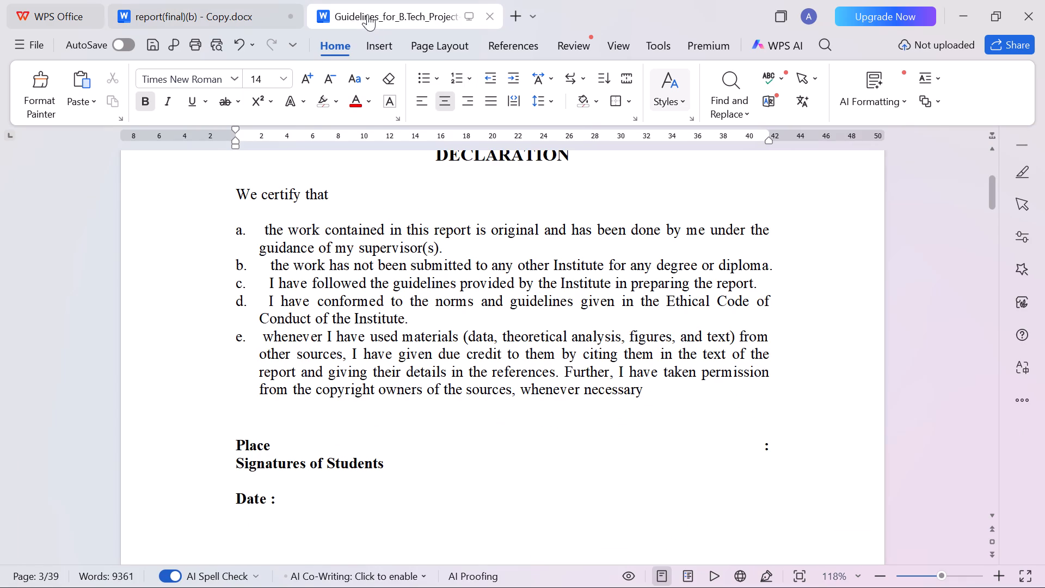
pyautogui.click(34, 82)
pyautogui.click(236, 5)
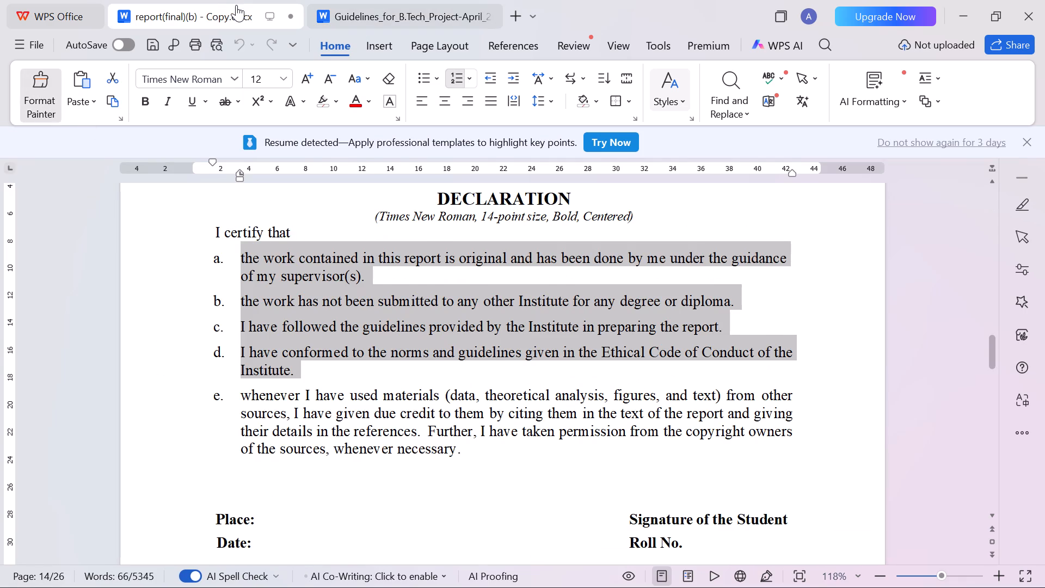
pyautogui.moveTo(261, 226); pyautogui.dragTo(522, 348)
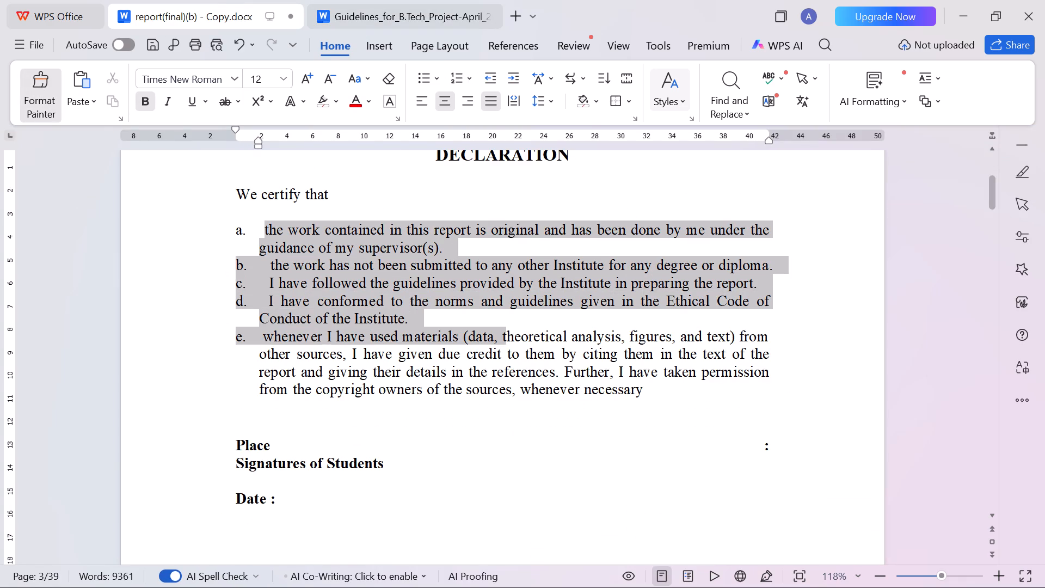
pyautogui.moveTo(522, 348); pyautogui.dragTo(671, 392)
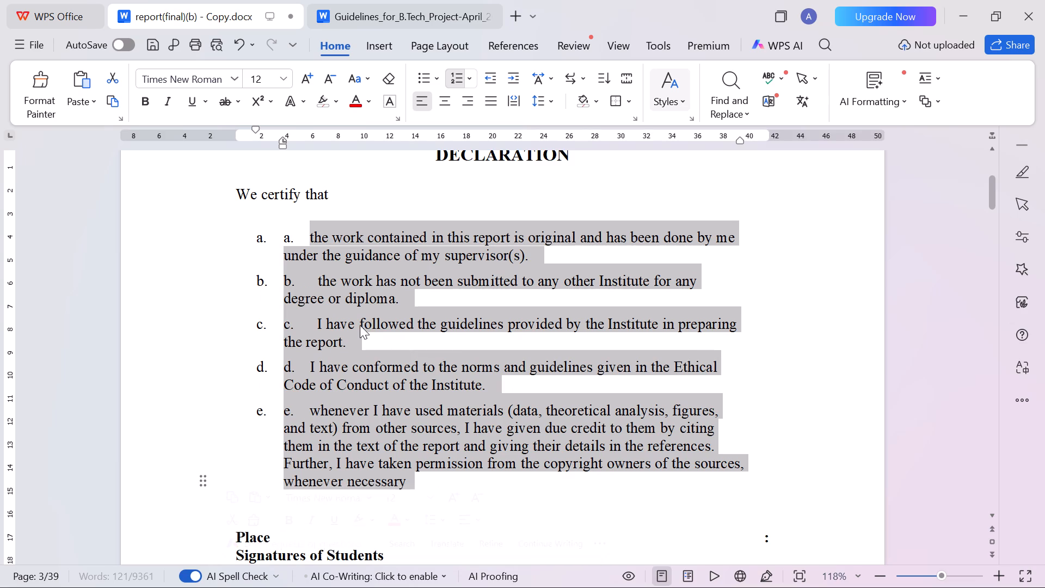
pyautogui.click(341, 328)
# Remove the duplicate hand-typed letters and extra spaces from declaration items a and b, keeping their automatic list lettering.
pyautogui.click(309, 235)
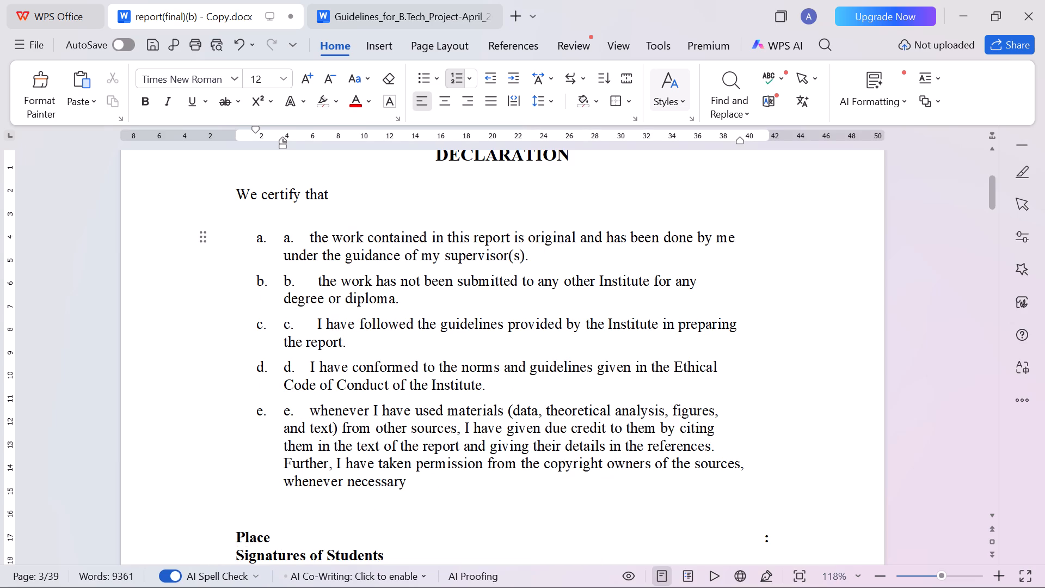
pyautogui.press('BackSpace')
pyautogui.press('BackSpace')
pyautogui.press('BackSpace')
pyautogui.press('BackSpace')
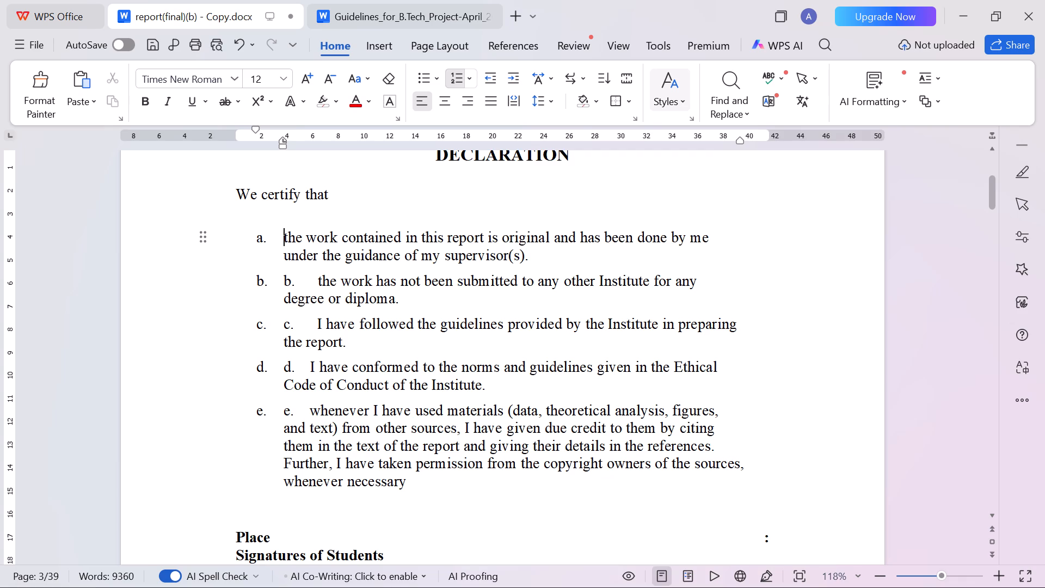
pyautogui.press('BackSpace')
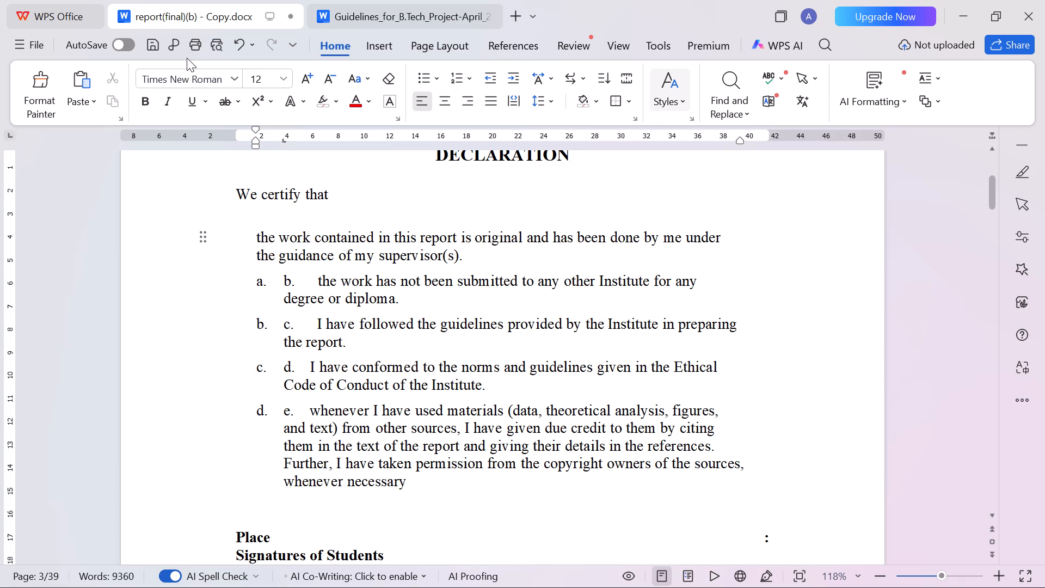
pyautogui.click(241, 41)
pyautogui.click(318, 279)
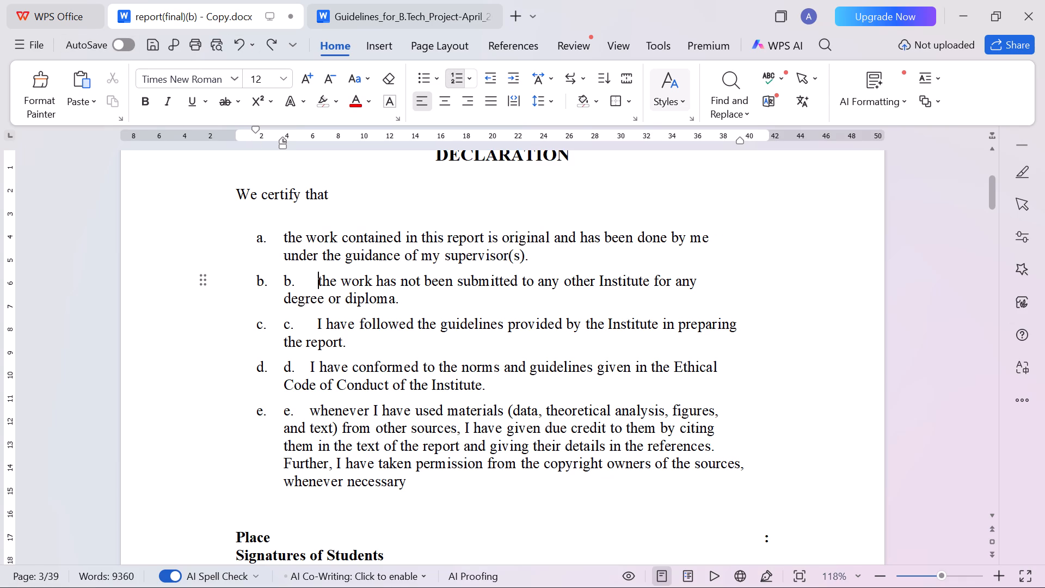
pyautogui.press('BackSpace')
pyautogui.press('BackSpace')
pyautogui.press('BackSpace')
pyautogui.press('BackSpace')
pyautogui.press('BackSpace')
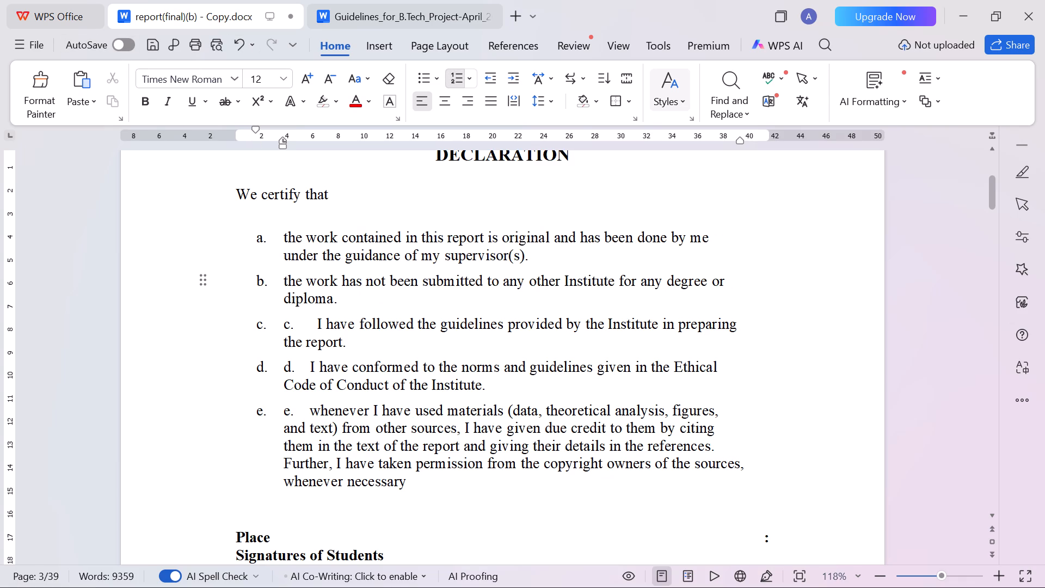
# Remove the duplicate hand-typed letters and extra spaces from declaration items c, d and e.
pyautogui.click(318, 324)
pyautogui.press('BackSpace')
pyautogui.press('BackSpace')
pyautogui.press('BackSpace')
pyautogui.press('BackSpace')
pyautogui.press('BackSpace')
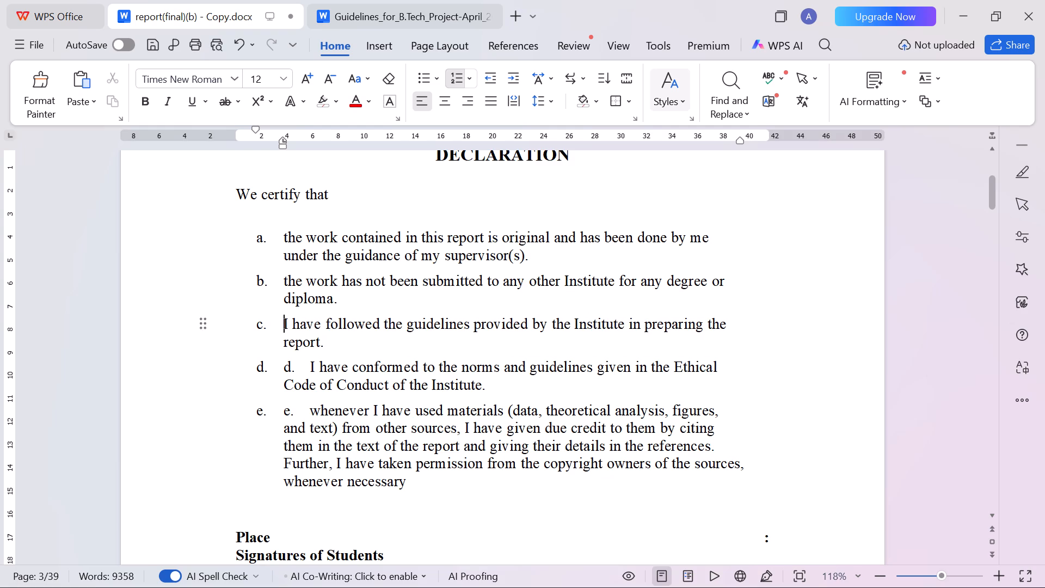
pyautogui.click(310, 364)
pyautogui.press('BackSpace')
pyautogui.press('BackSpace')
pyautogui.press('BackSpace')
pyautogui.press('BackSpace')
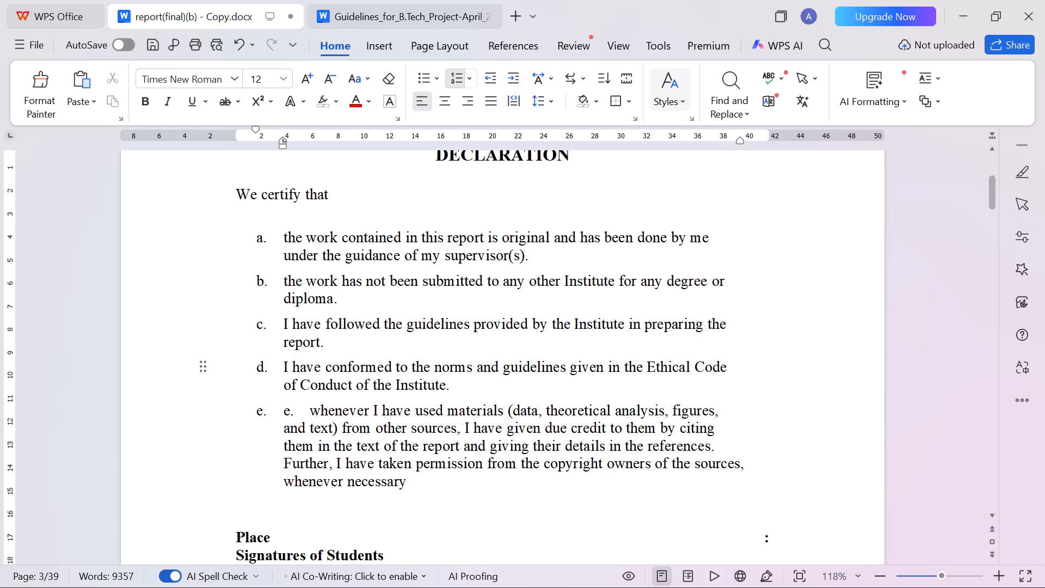
pyautogui.click(310, 409)
pyautogui.press('BackSpace')
pyautogui.press('BackSpace')
pyautogui.press('BackSpace')
pyautogui.press('BackSpace')
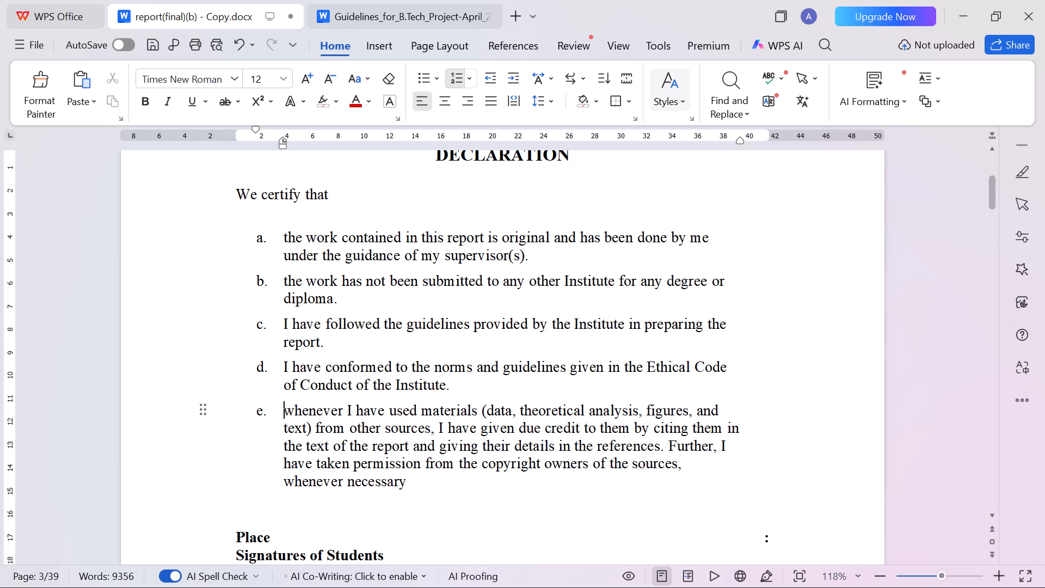
pyautogui.click(468, 463)
# Justify declaration items a to e in the report, after checking the same list on Sample Page 3.
pyautogui.click(370, 0)
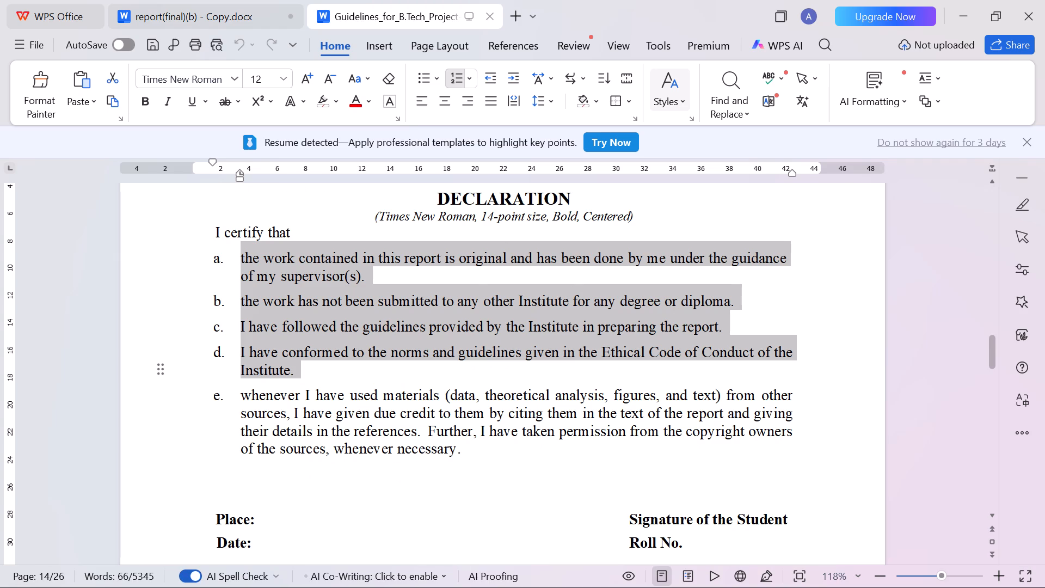
pyautogui.click(324, 357)
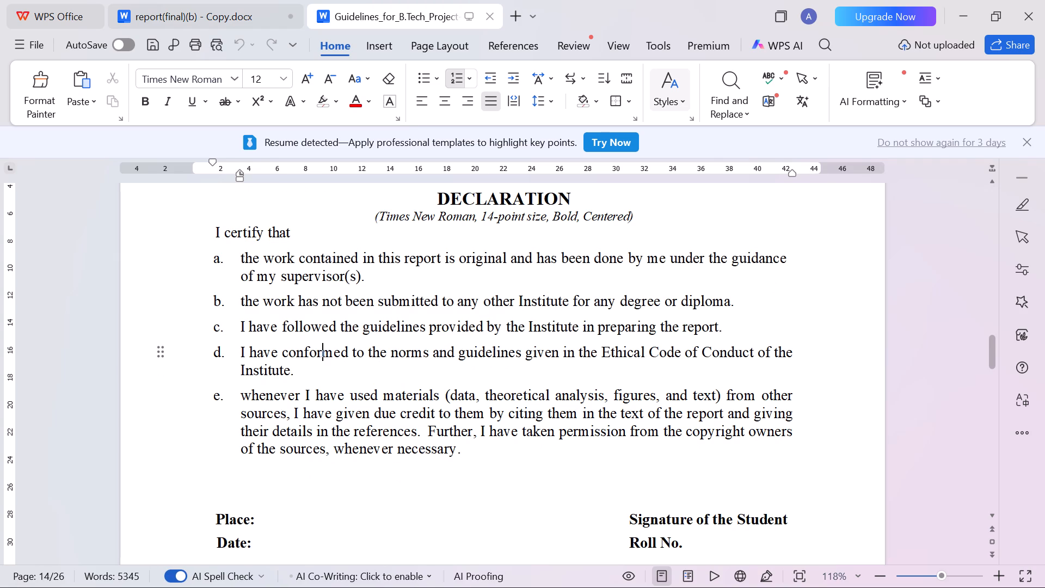
pyautogui.moveTo(239, 261); pyautogui.dragTo(489, 449)
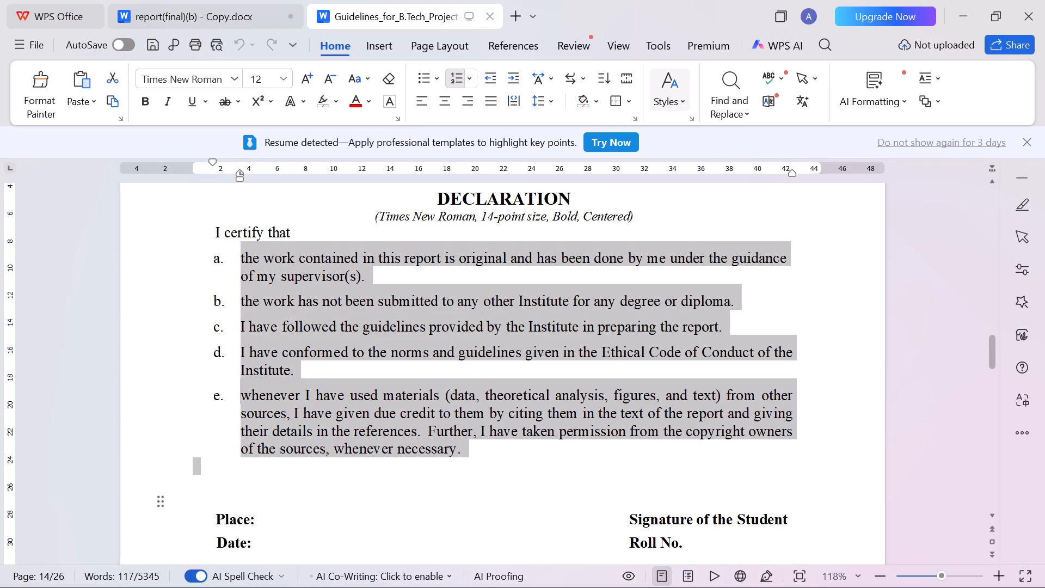
pyautogui.moveTo(489, 449); pyautogui.dragTo(489, 445)
pyautogui.click(244, 7)
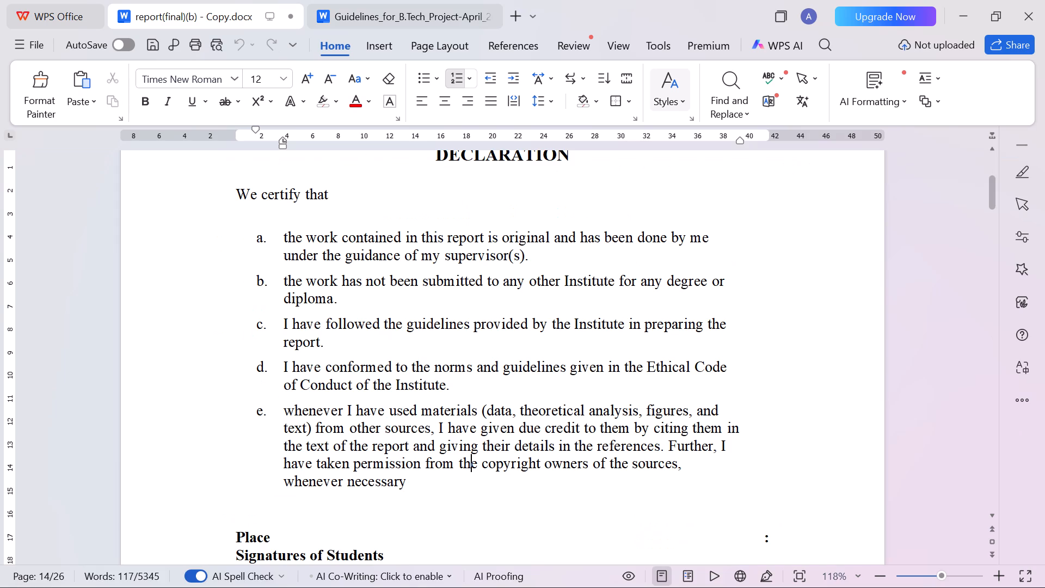
pyautogui.moveTo(279, 237); pyautogui.dragTo(446, 513)
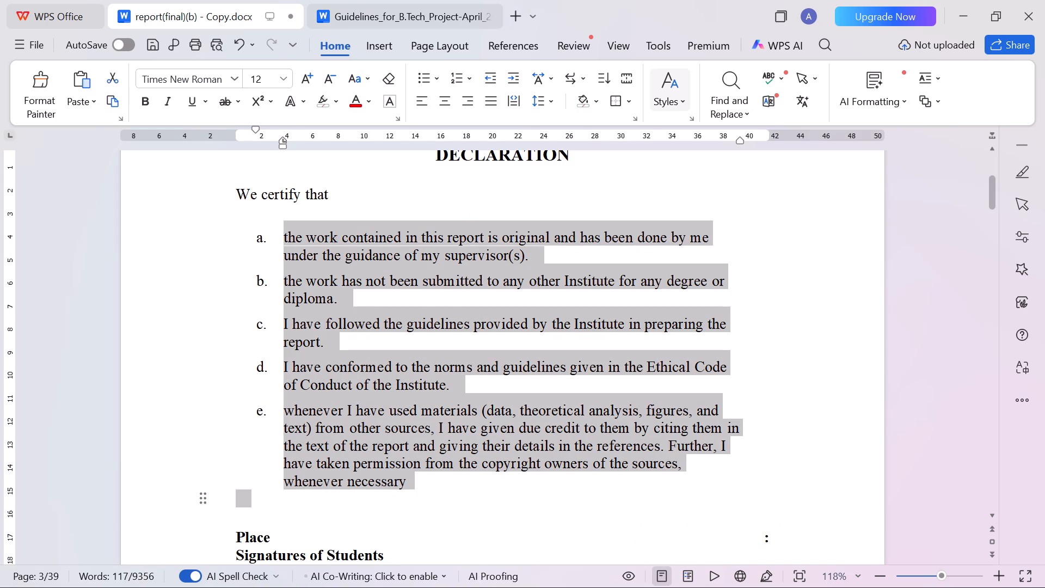
pyautogui.click(487, 97)
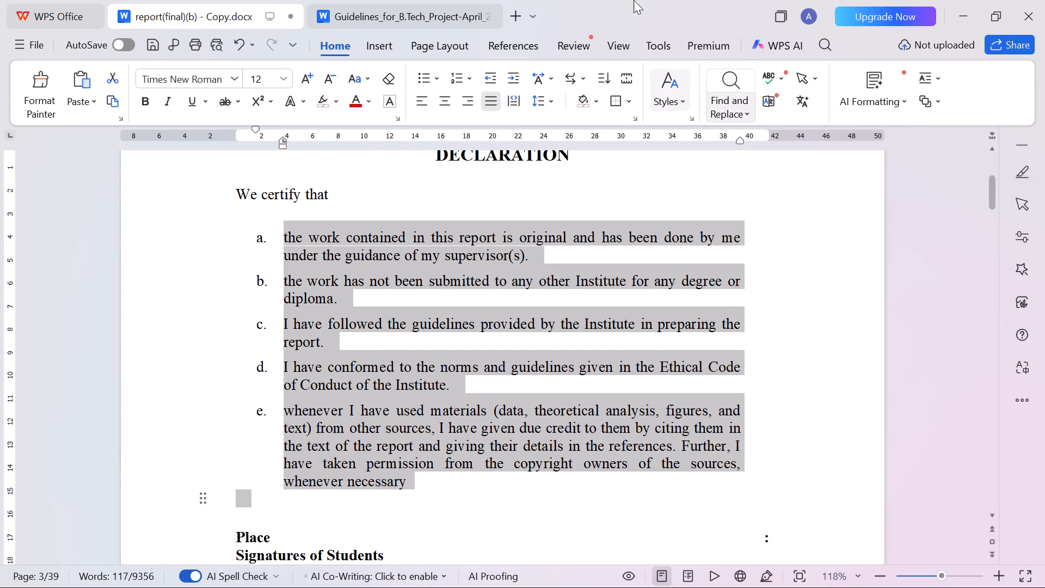
# Extend the right indent of declaration items a to e to about 43 on the ruler, checking it against Sample Page 3.
pyautogui.click(380, 11)
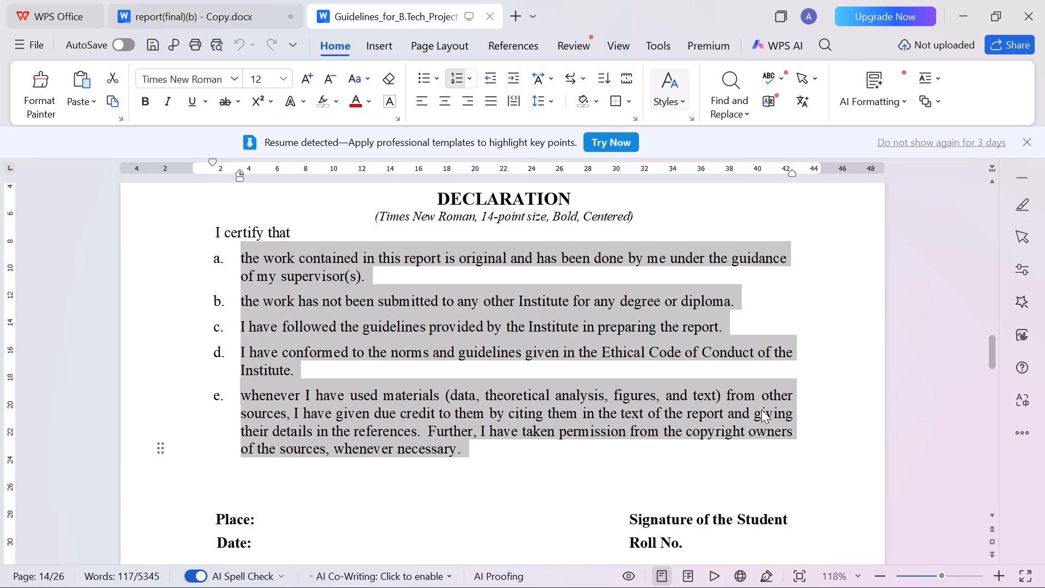
pyautogui.click(204, 17)
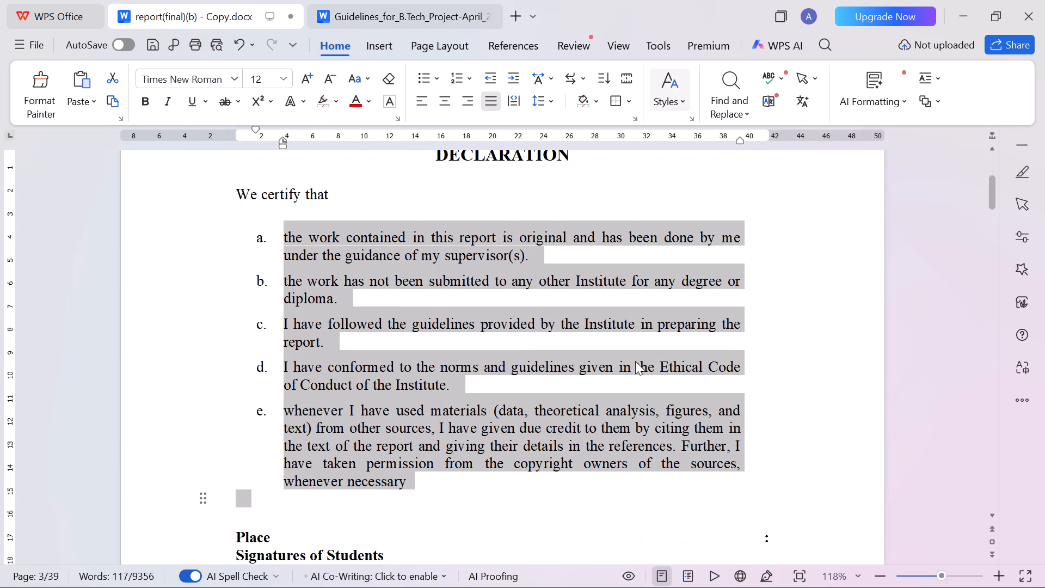
pyautogui.moveTo(741, 140); pyautogui.dragTo(763, 142)
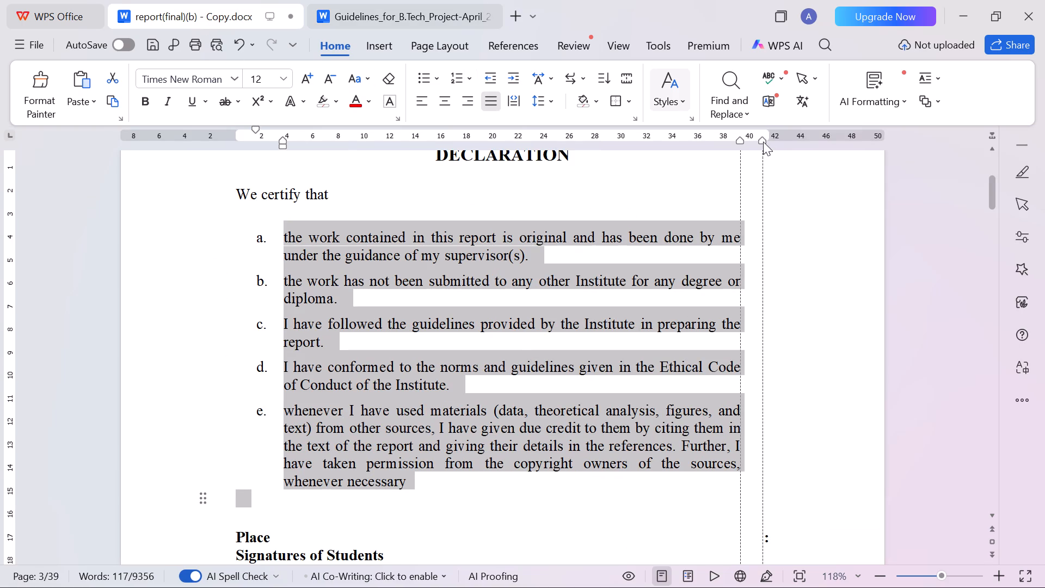
pyautogui.moveTo(763, 142); pyautogui.dragTo(785, 144)
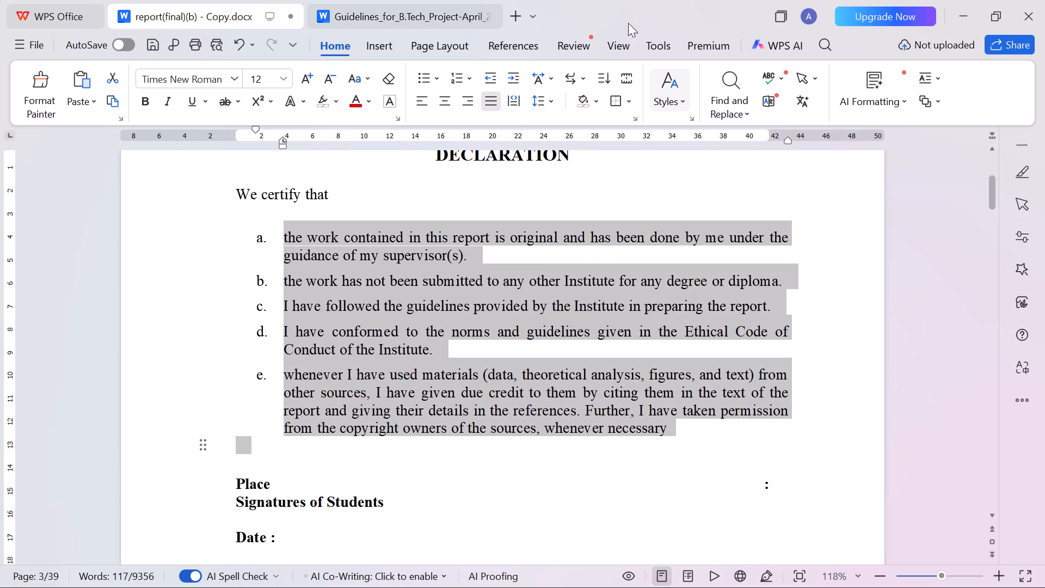
pyautogui.click(414, 14)
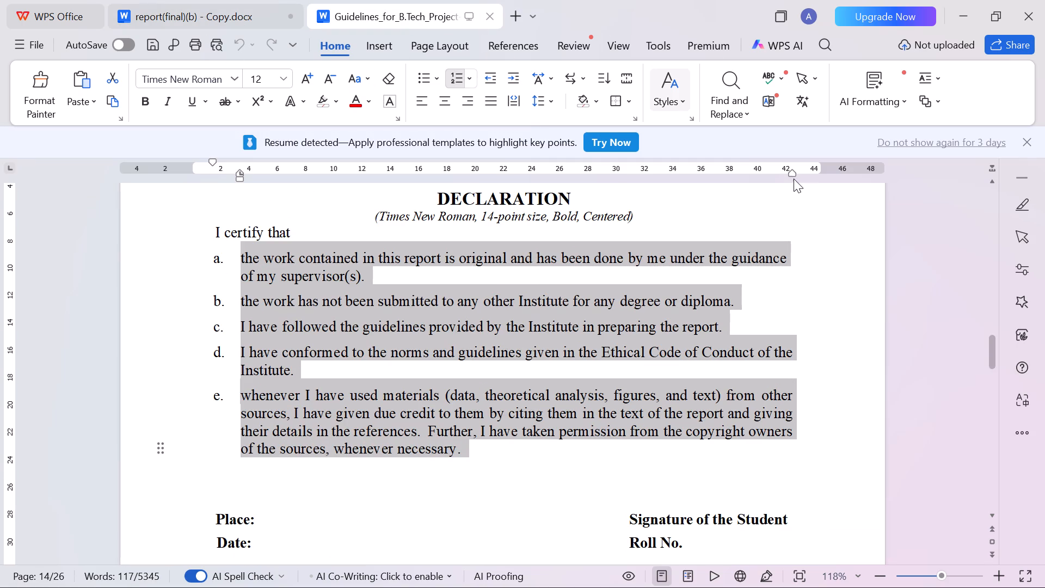
pyautogui.click(229, 7)
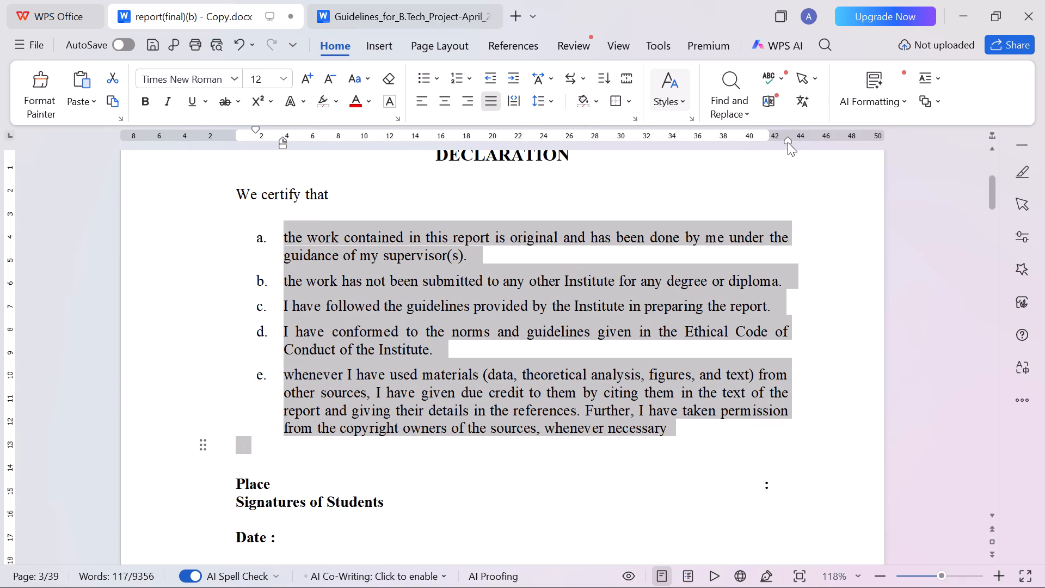
pyautogui.click(552, 362)
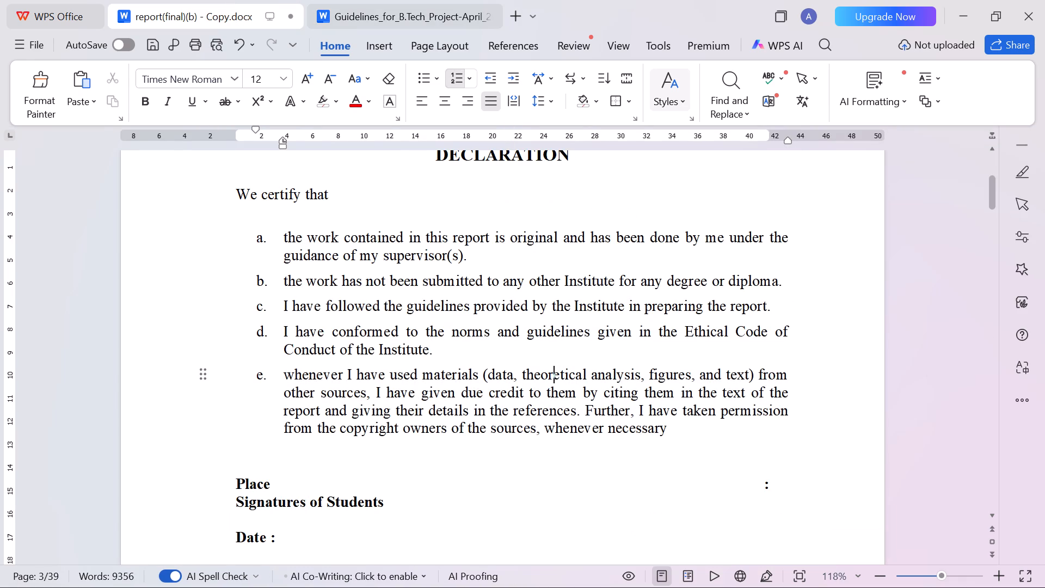
# Delete the blank line above the CERTIFICATE heading in the report.
pyautogui.scroll(-5, 613, 430)
pyautogui.scroll(-11, 257, 384)
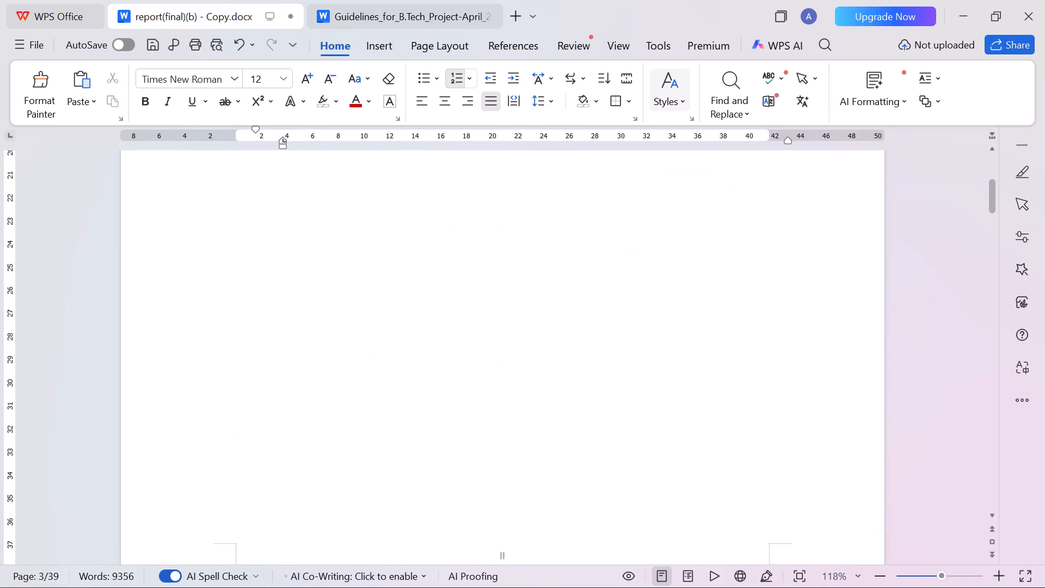
pyautogui.scroll(-8, 257, 393)
pyautogui.click(493, 332)
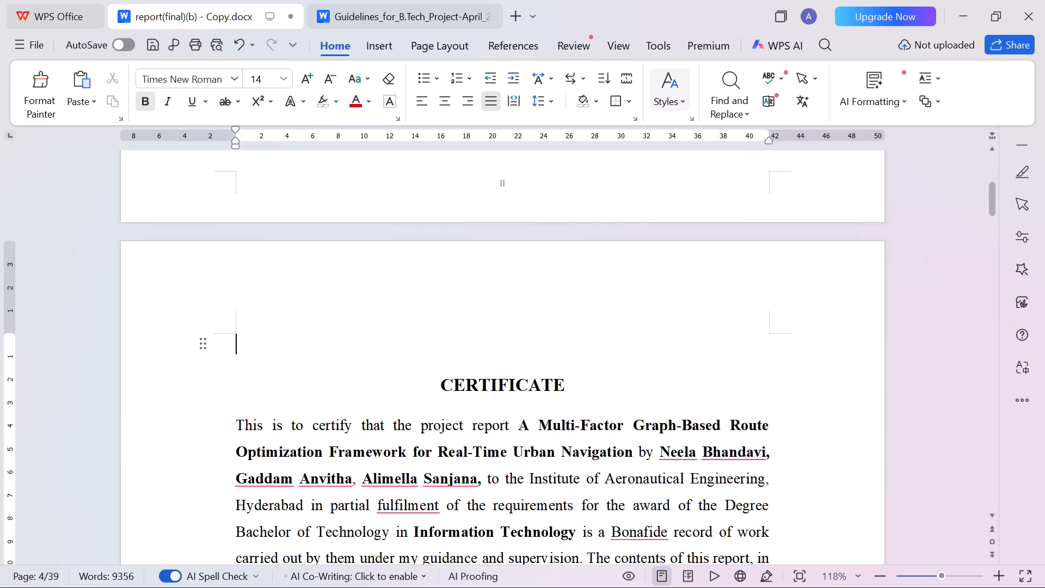
pyautogui.press('BackSpace')
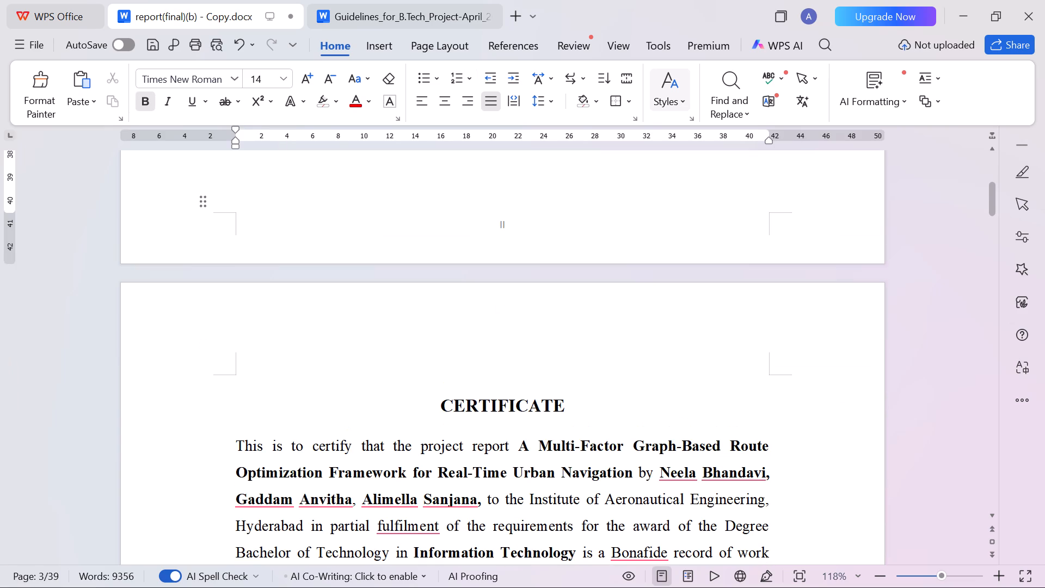
# Compare the report's certificate heading and body paragraph with Sample Page 4 of the guidelines.
pyautogui.scroll(-5, 577, 401)
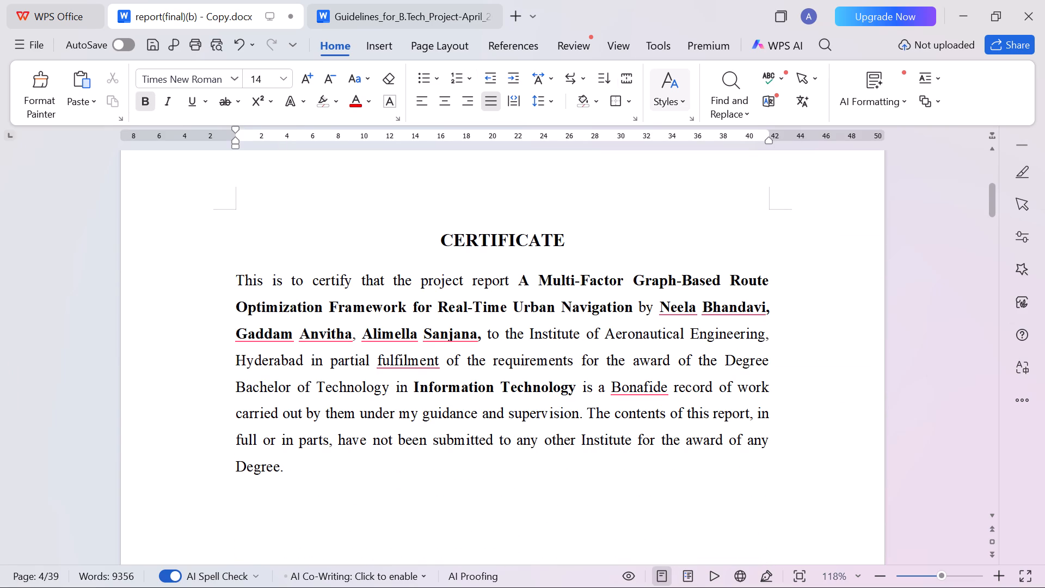
pyautogui.click(354, 17)
pyautogui.scroll(-11, 546, 224)
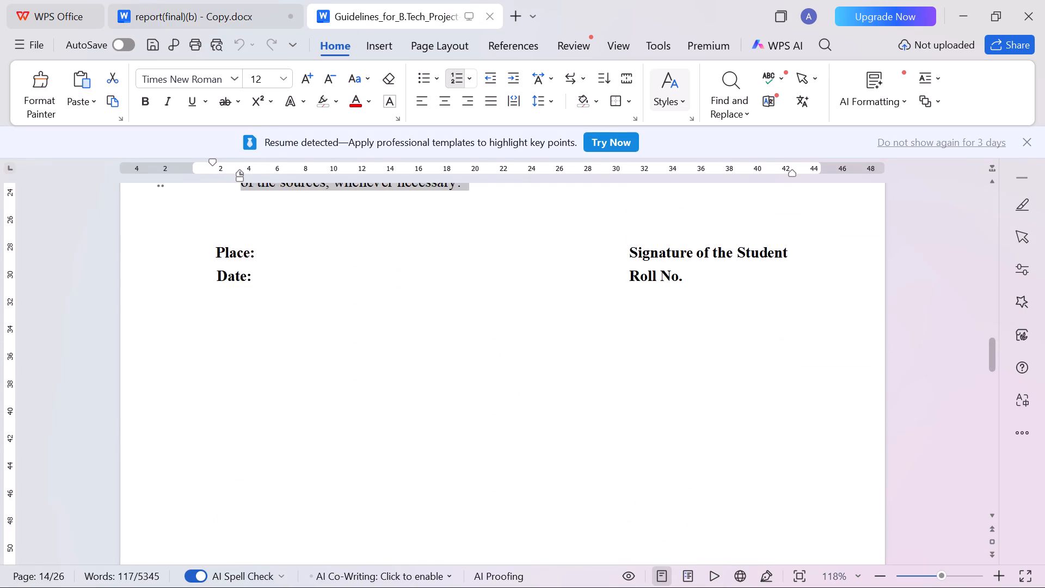
pyautogui.scroll(-20, 538, 246)
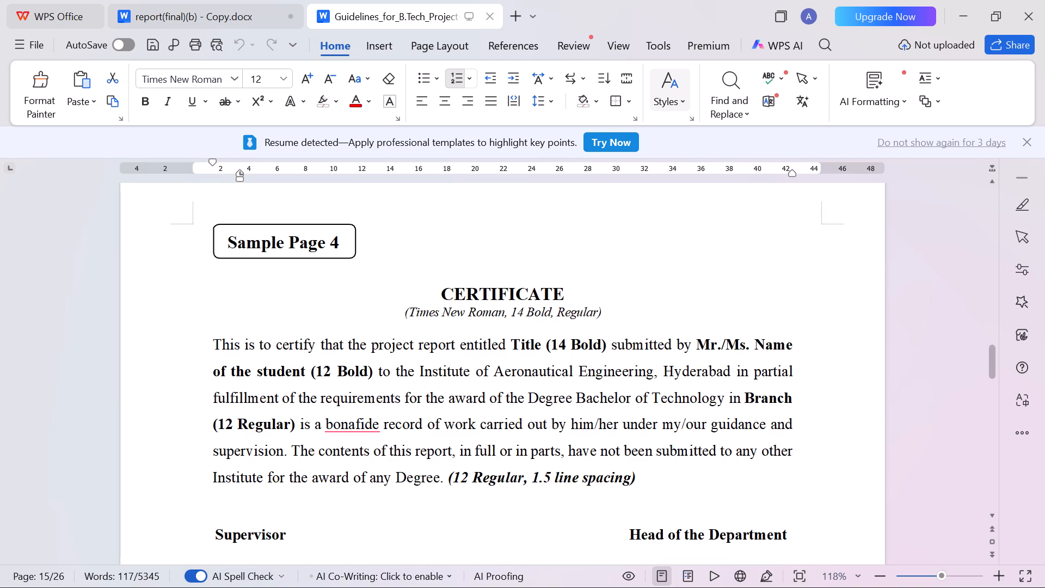
pyautogui.click(506, 288)
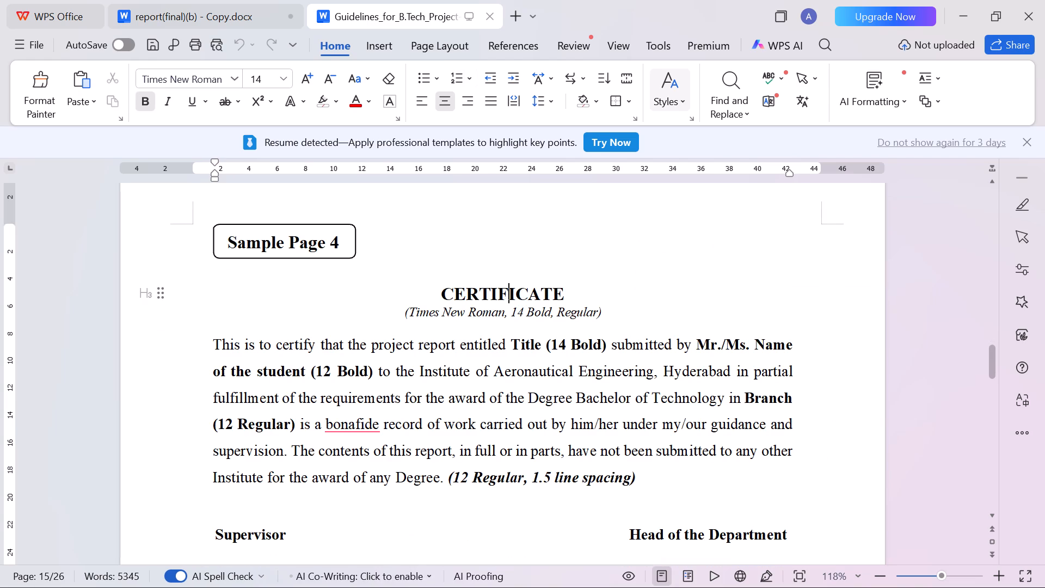
pyautogui.click(223, 15)
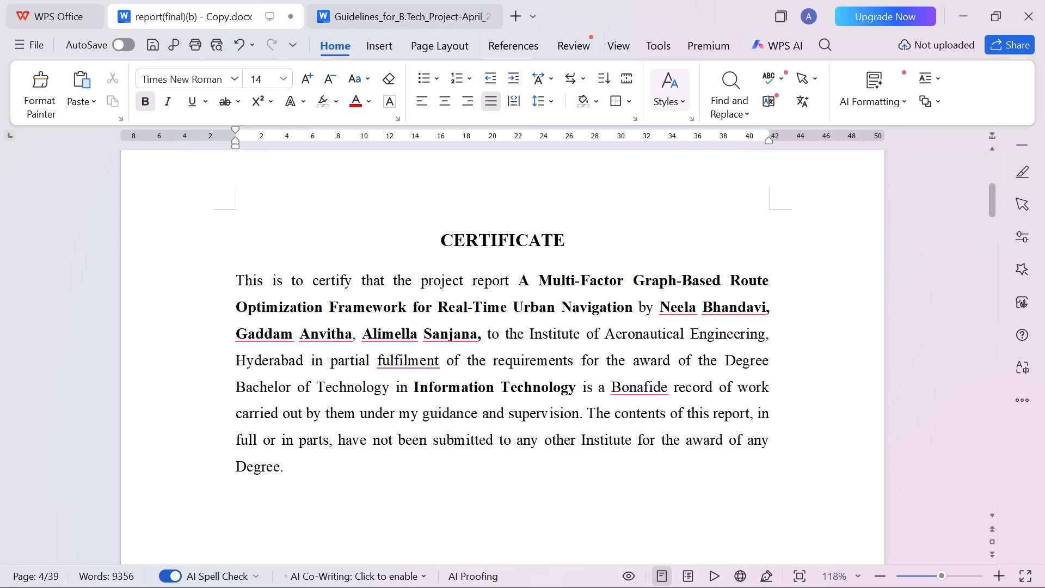
pyautogui.click(472, 240)
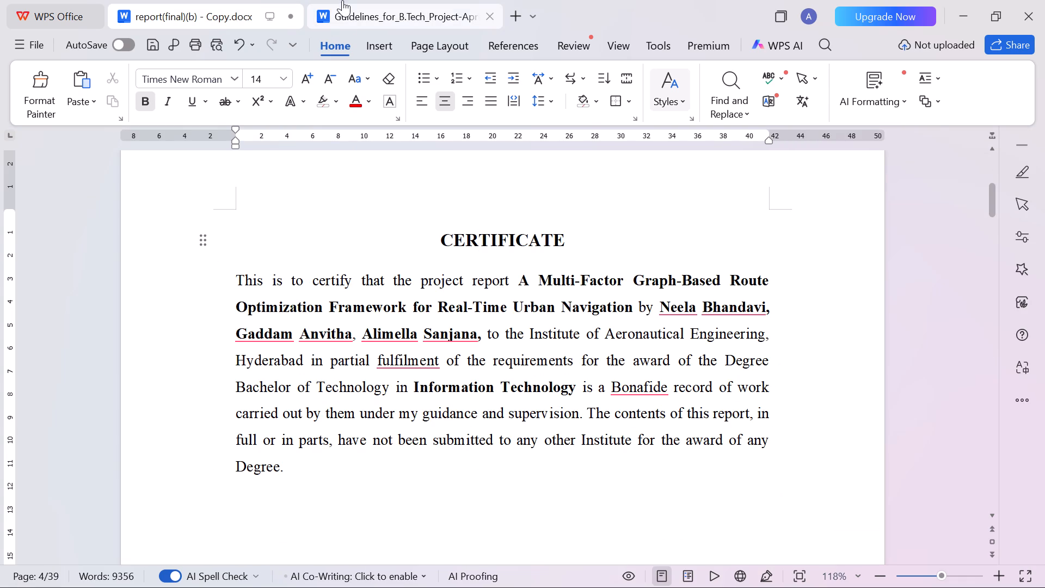
pyautogui.click(346, 12)
pyautogui.scroll(-1, 588, 376)
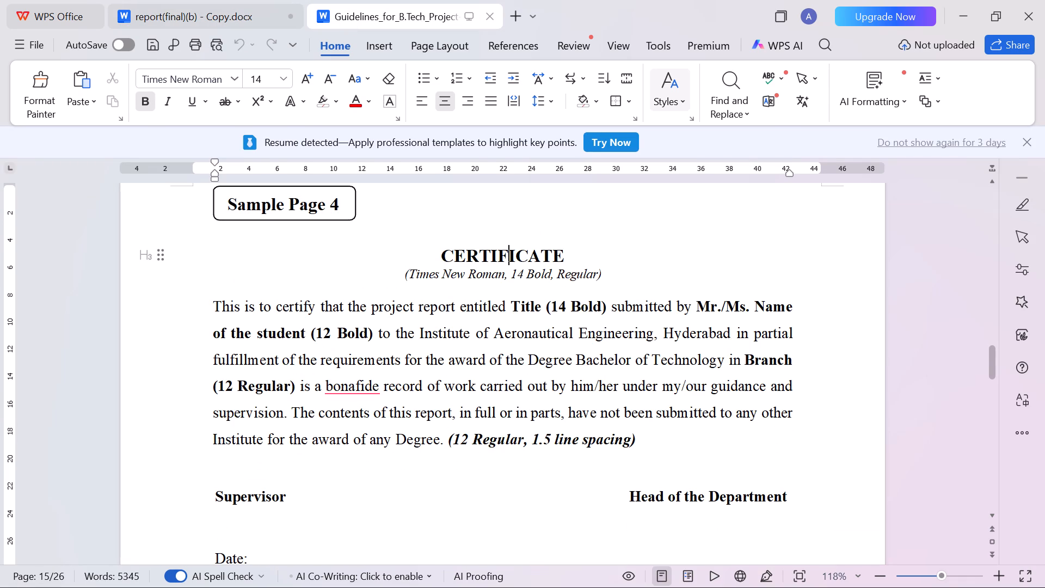
pyautogui.click(228, 19)
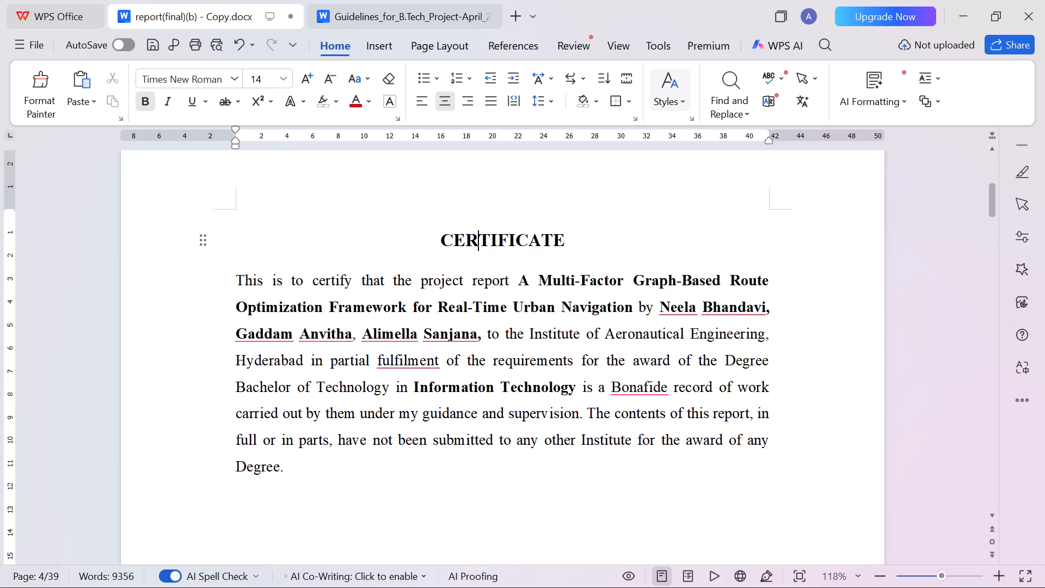
pyautogui.click(378, 13)
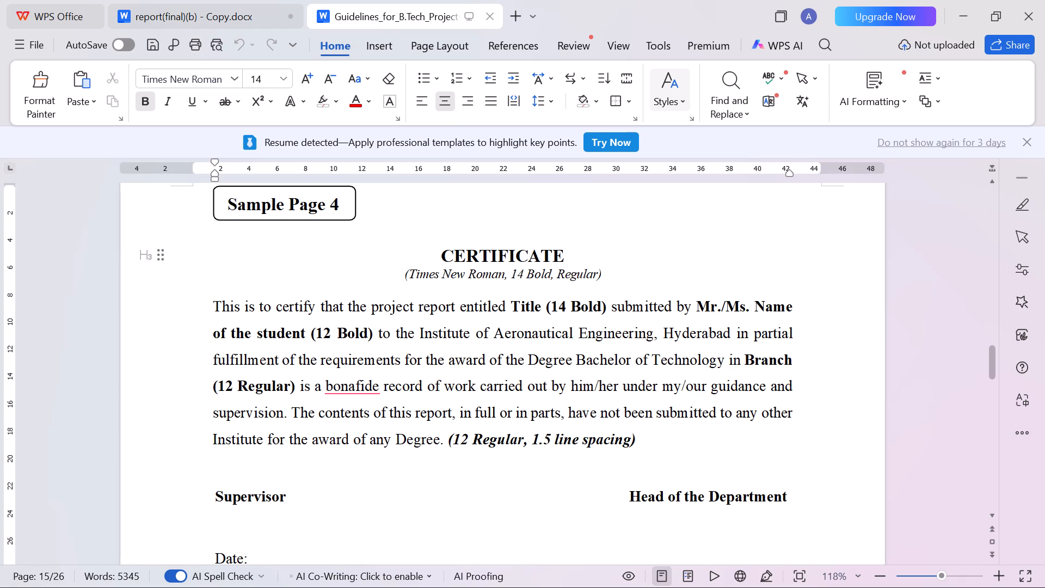
pyautogui.click(218, 5)
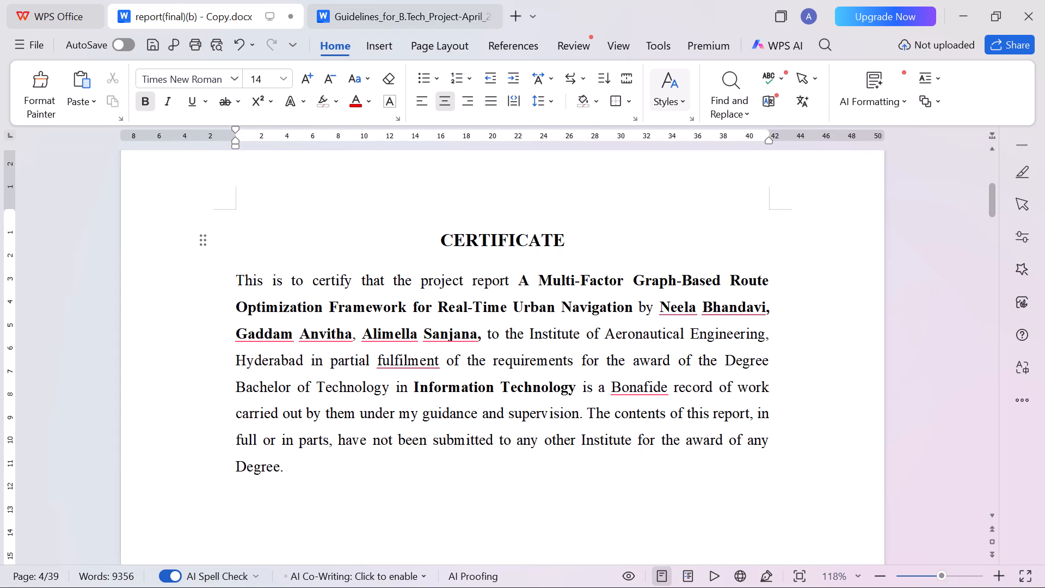
# Compare the report's Approval Sheet page with Sample Page 5 of the guidelines.
pyautogui.click(528, 359)
pyautogui.scroll(-13, 552, 386)
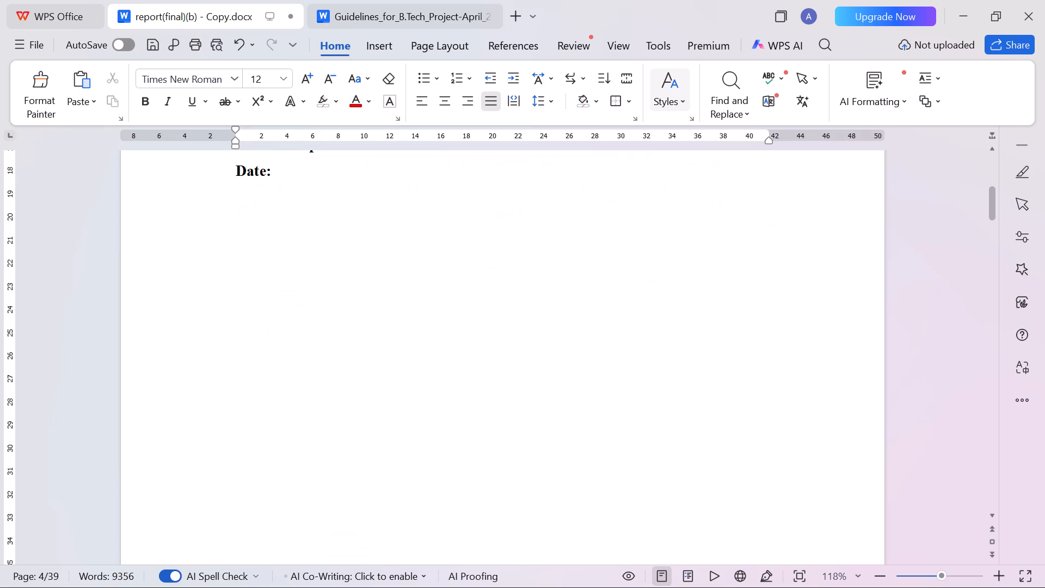
pyautogui.scroll(-19, 322, 305)
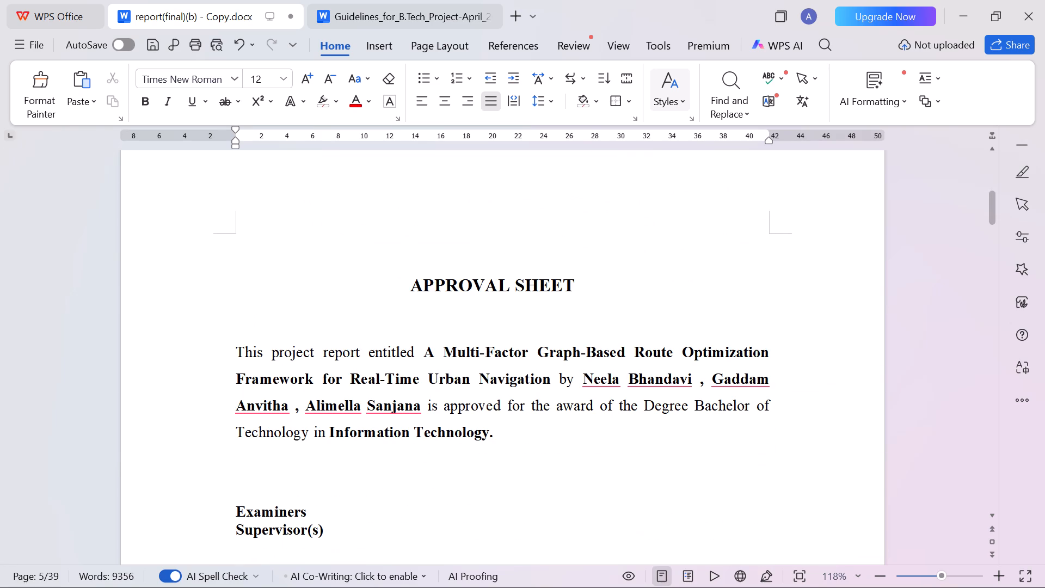
pyautogui.click(392, 19)
pyautogui.scroll(-14, 530, 344)
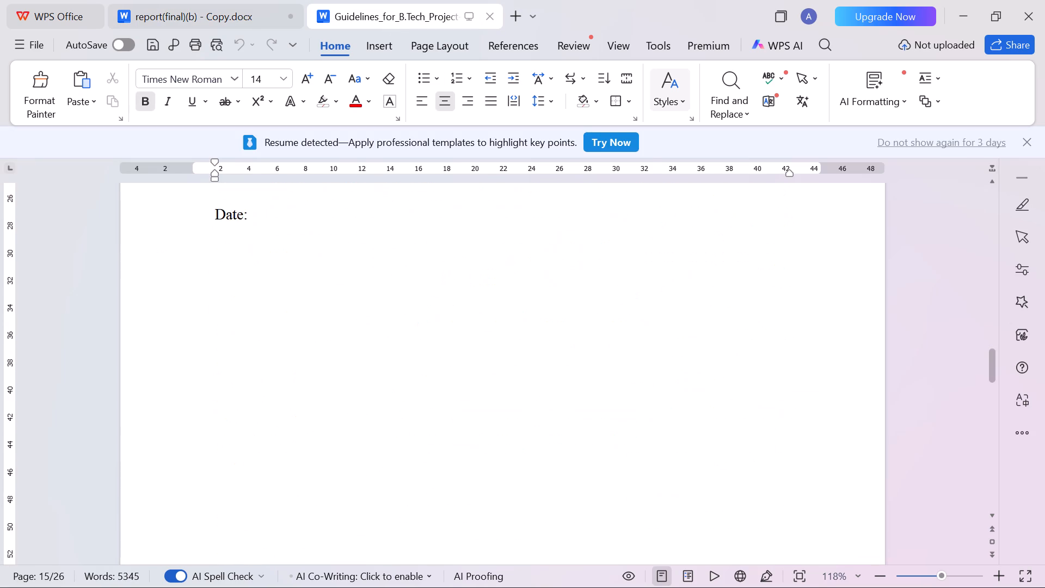
pyautogui.scroll(-18, 530, 346)
pyautogui.scroll(-3, 509, 363)
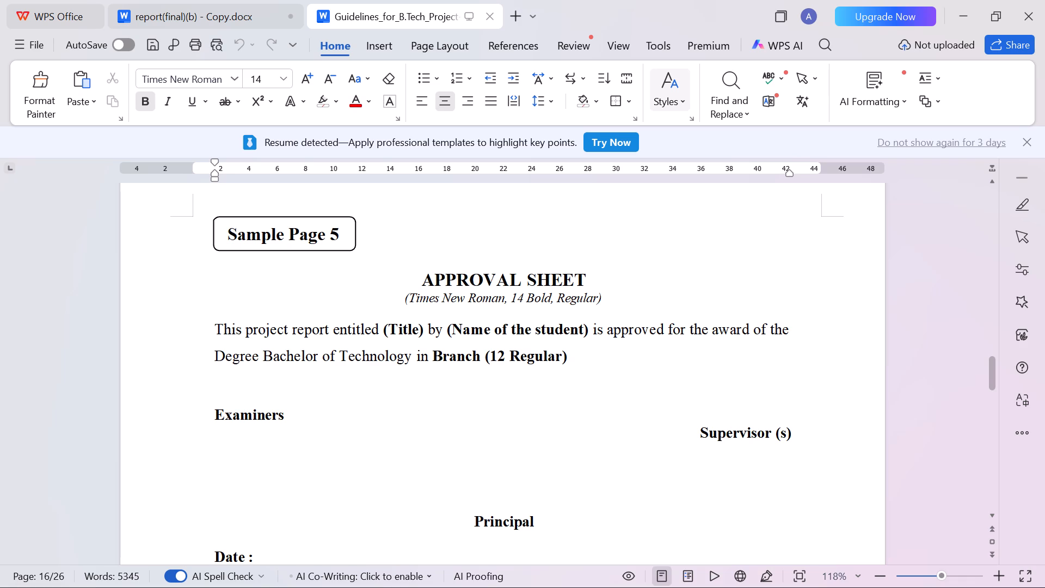
pyautogui.click(229, 16)
pyautogui.scroll(-2, 506, 385)
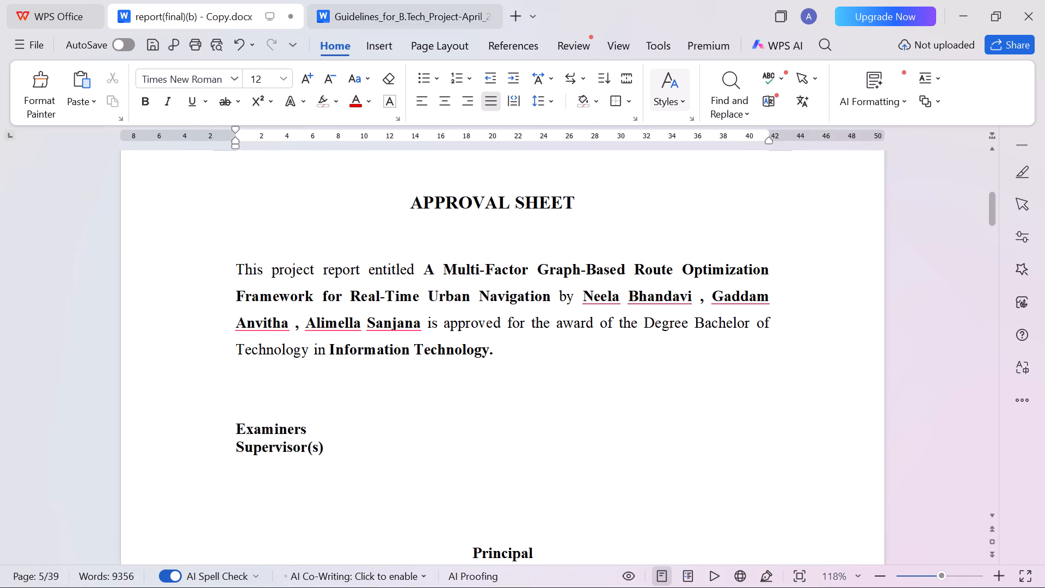
# Review the report's Acknowledgment page and recheck the signature, date and place layout on Sample Page 5.
pyautogui.scroll(-11, 515, 442)
pyautogui.scroll(-11, 516, 442)
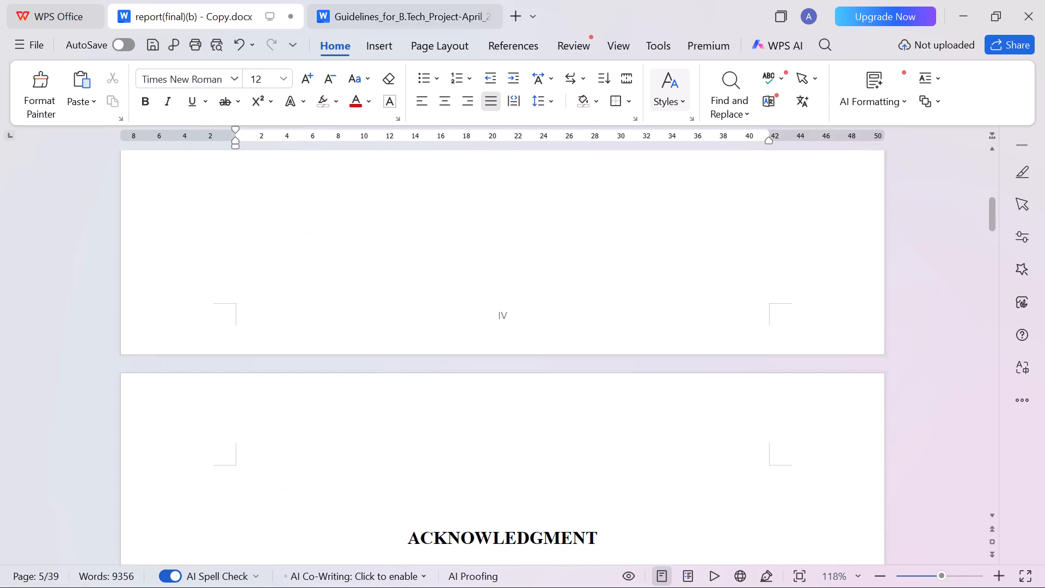
pyautogui.scroll(-4, 518, 441)
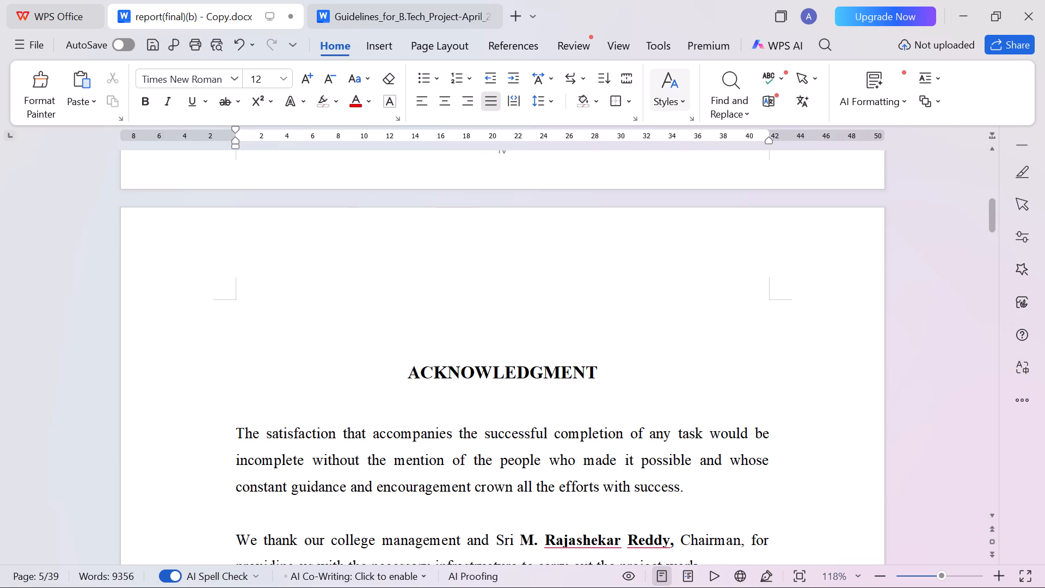
pyautogui.click(442, 320)
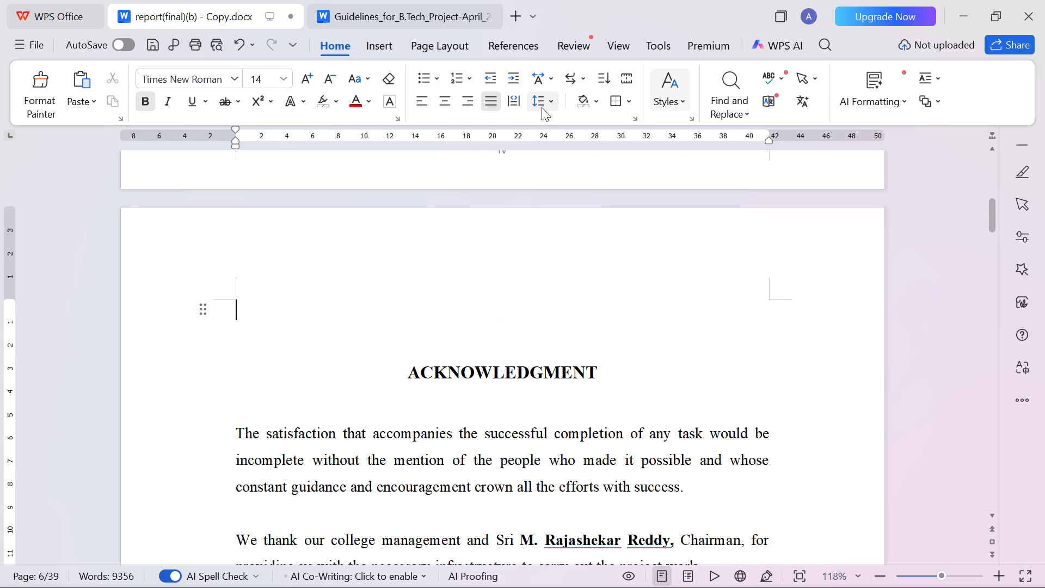
pyautogui.scroll(-5, 597, 365)
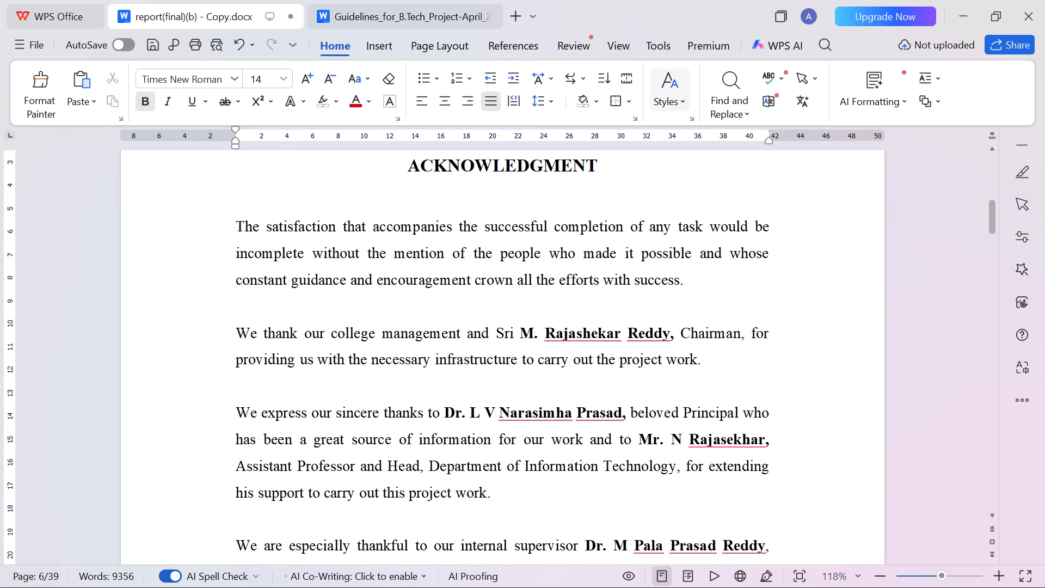
pyautogui.click(354, 11)
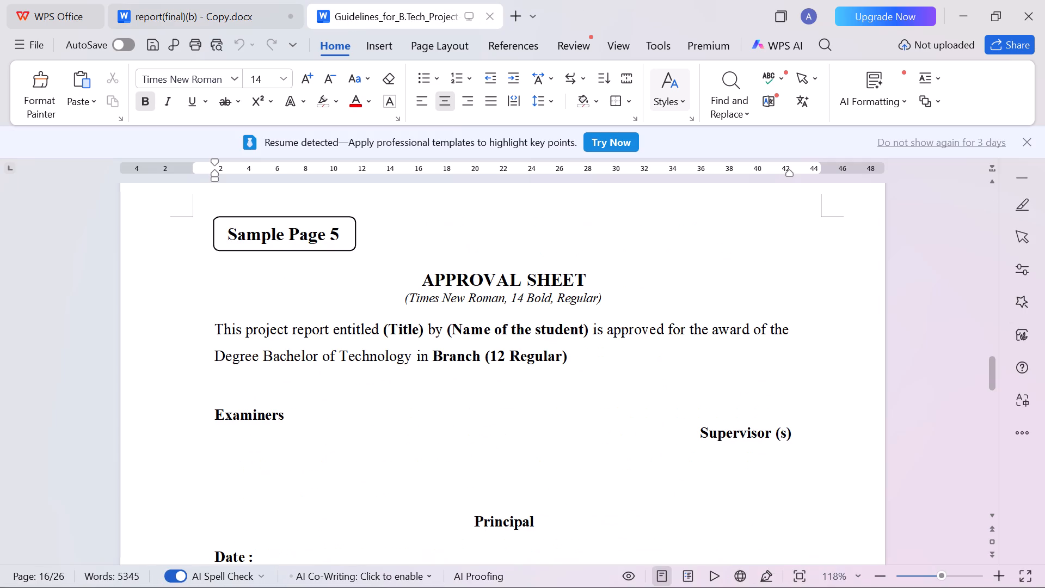
pyautogui.scroll(-1, 613, 377)
pyautogui.scroll(1, 612, 378)
pyautogui.scroll(-3, 612, 379)
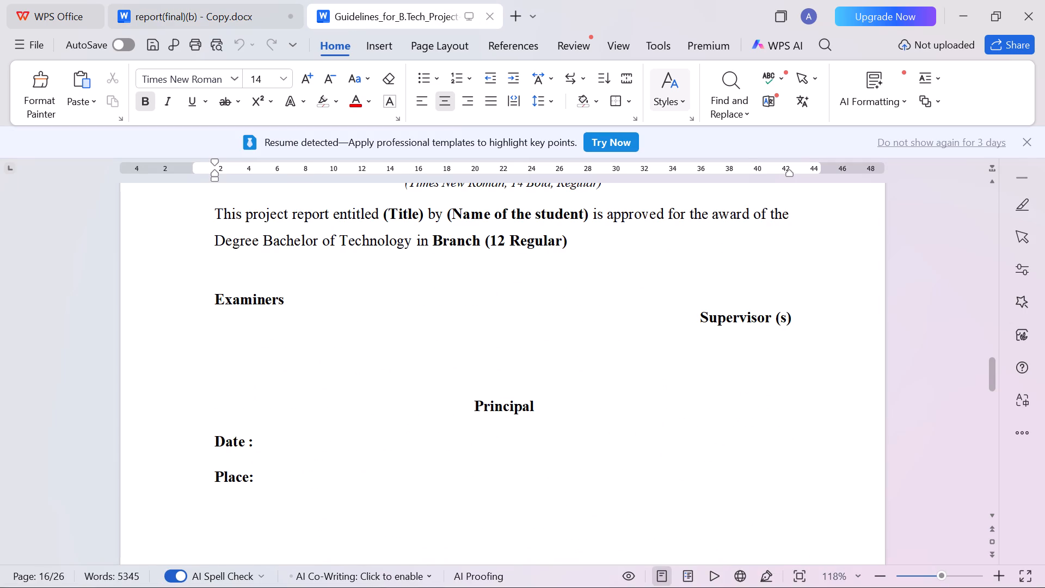
pyautogui.click(187, 9)
pyautogui.scroll(-3, 478, 346)
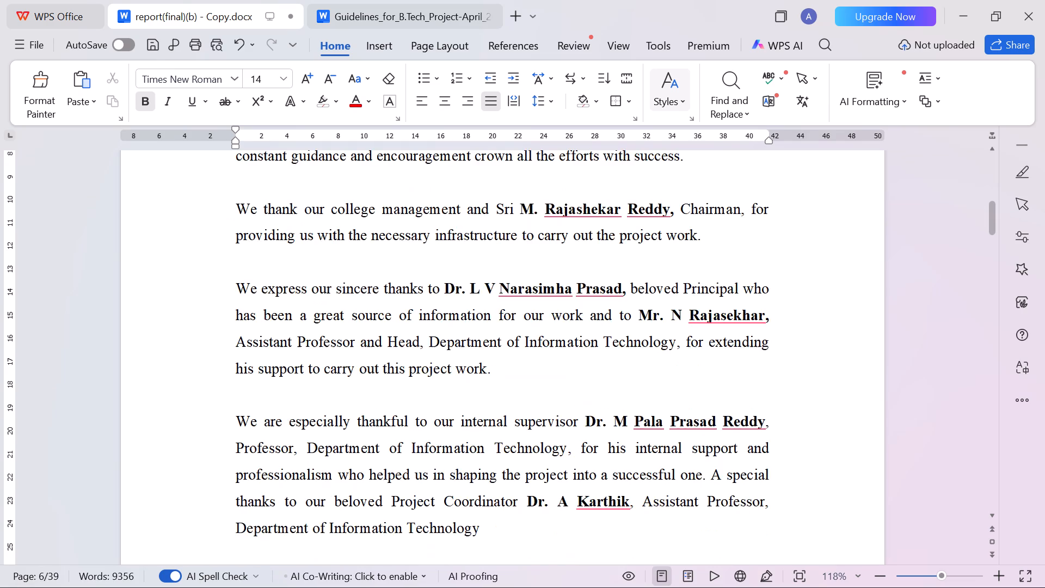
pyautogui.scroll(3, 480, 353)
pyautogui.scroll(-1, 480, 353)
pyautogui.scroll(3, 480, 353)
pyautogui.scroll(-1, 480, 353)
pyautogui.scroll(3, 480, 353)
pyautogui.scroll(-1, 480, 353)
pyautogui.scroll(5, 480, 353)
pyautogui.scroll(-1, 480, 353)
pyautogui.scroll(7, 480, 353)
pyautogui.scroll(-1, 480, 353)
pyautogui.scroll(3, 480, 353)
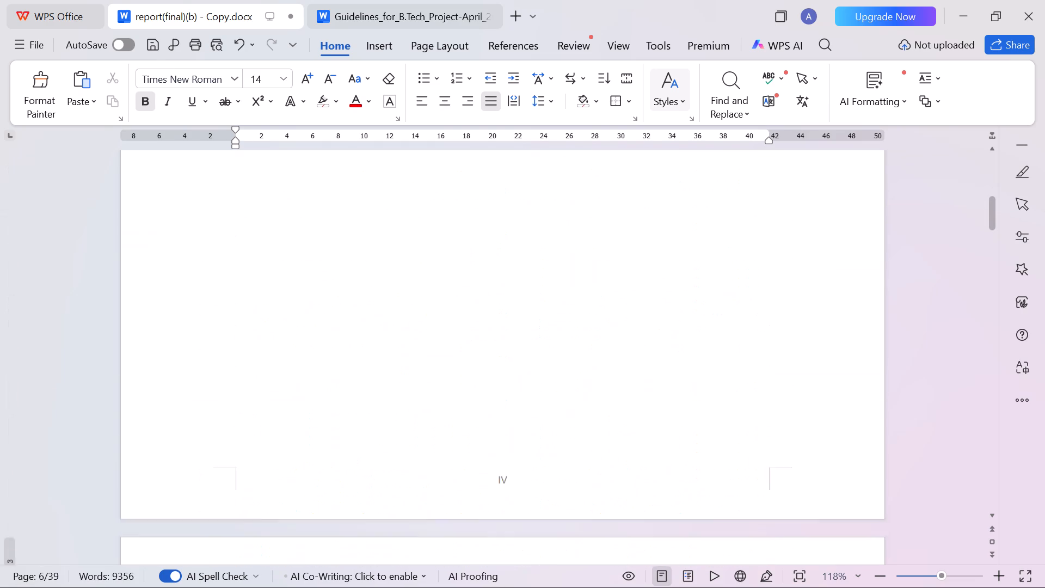
# Copy the formatting of Sample Page 5's Examiners and Supervisor (s) lines onto the same lines of the report's Approval Sheet with Format Painter.
pyautogui.scroll(4, 480, 353)
pyautogui.scroll(-1, 480, 353)
pyautogui.scroll(13, 480, 353)
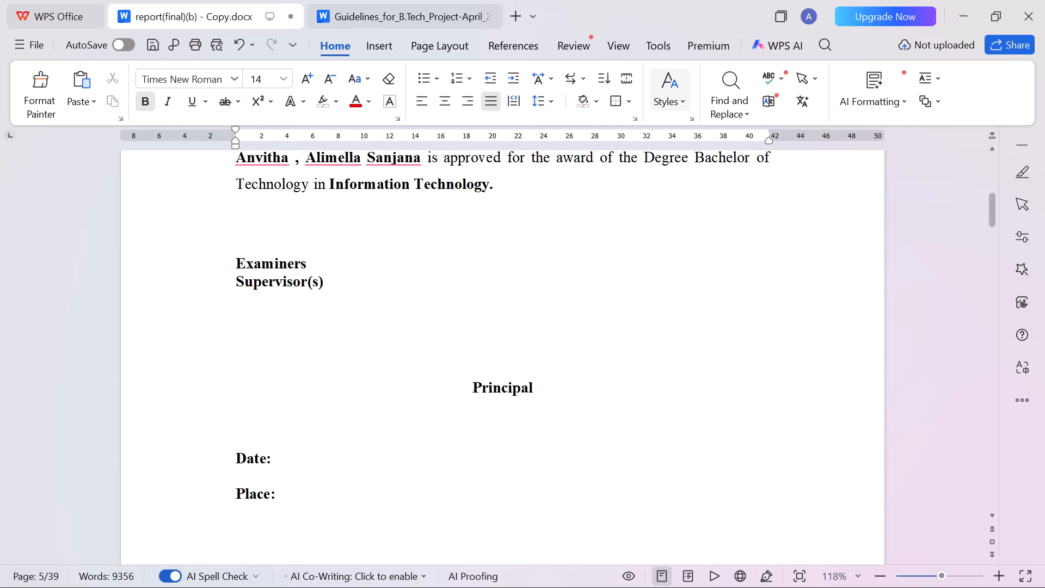
pyautogui.scroll(1, 442, 293)
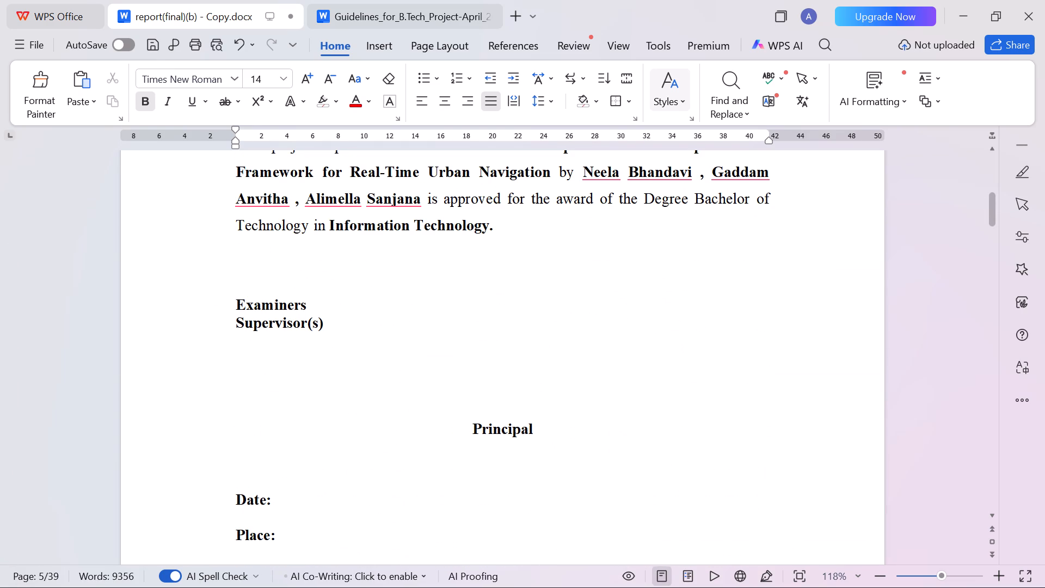
pyautogui.click(358, 9)
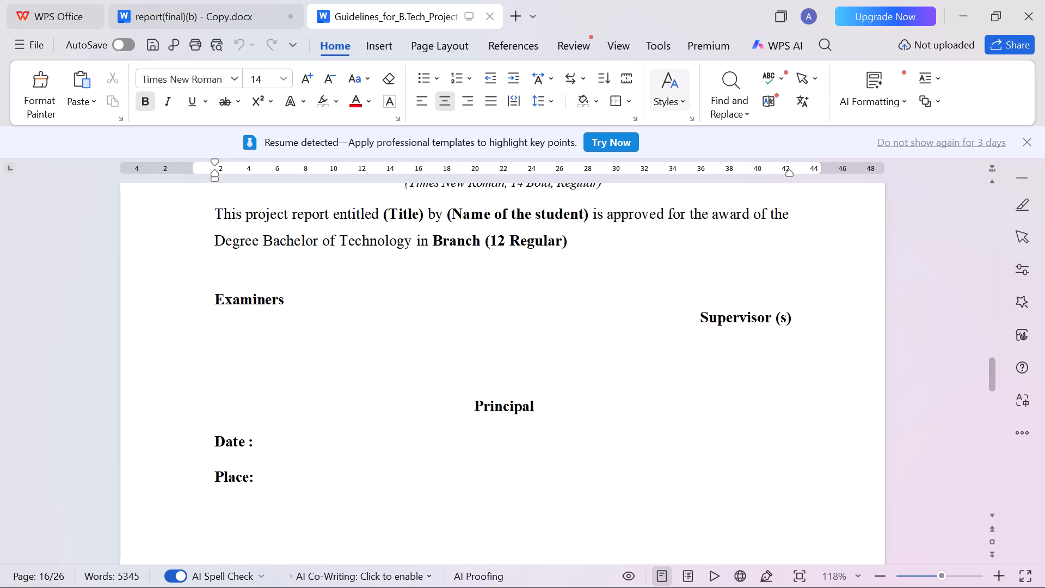
pyautogui.moveTo(214, 301); pyautogui.dragTo(838, 321)
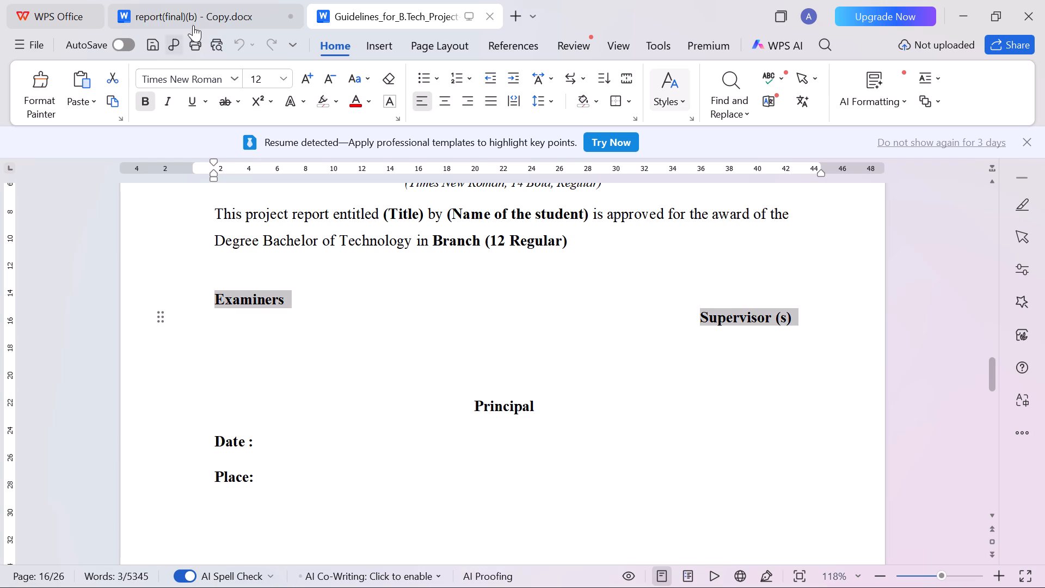
pyautogui.click(195, 17)
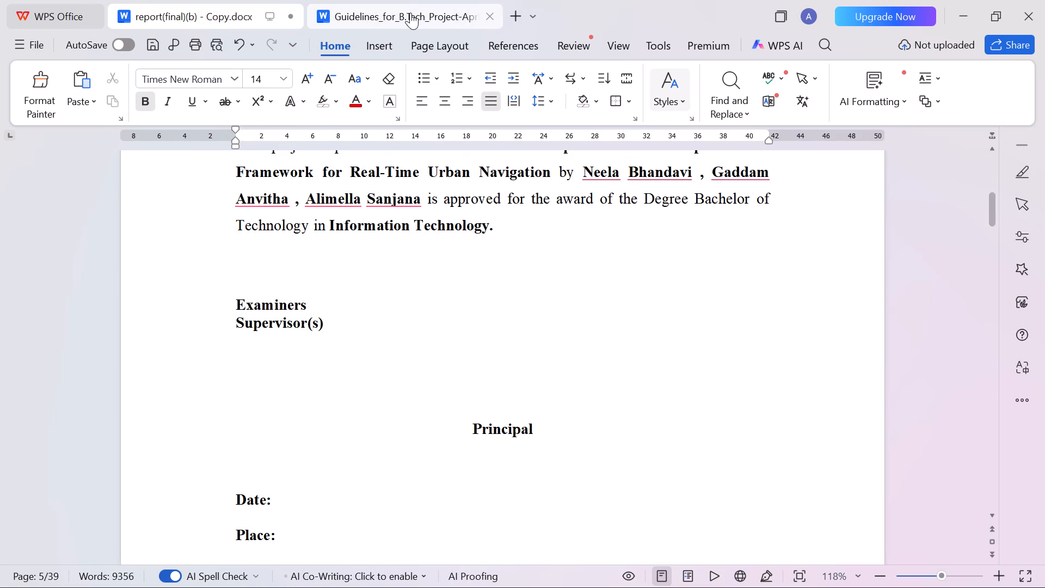
pyautogui.click(410, 12)
pyautogui.click(42, 83)
pyautogui.click(196, 17)
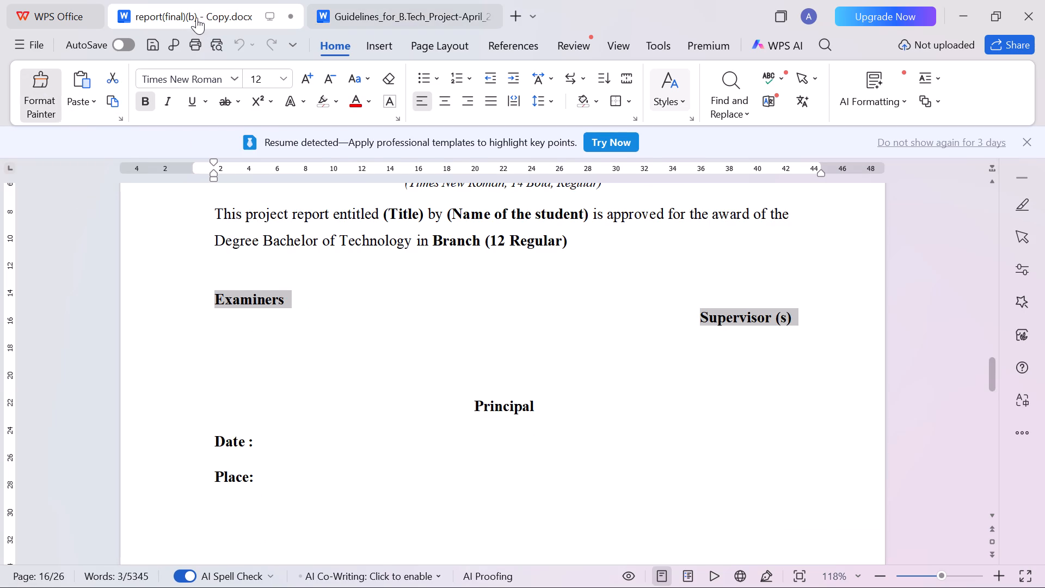
pyautogui.moveTo(231, 301); pyautogui.dragTo(335, 318)
pyautogui.click(359, 290)
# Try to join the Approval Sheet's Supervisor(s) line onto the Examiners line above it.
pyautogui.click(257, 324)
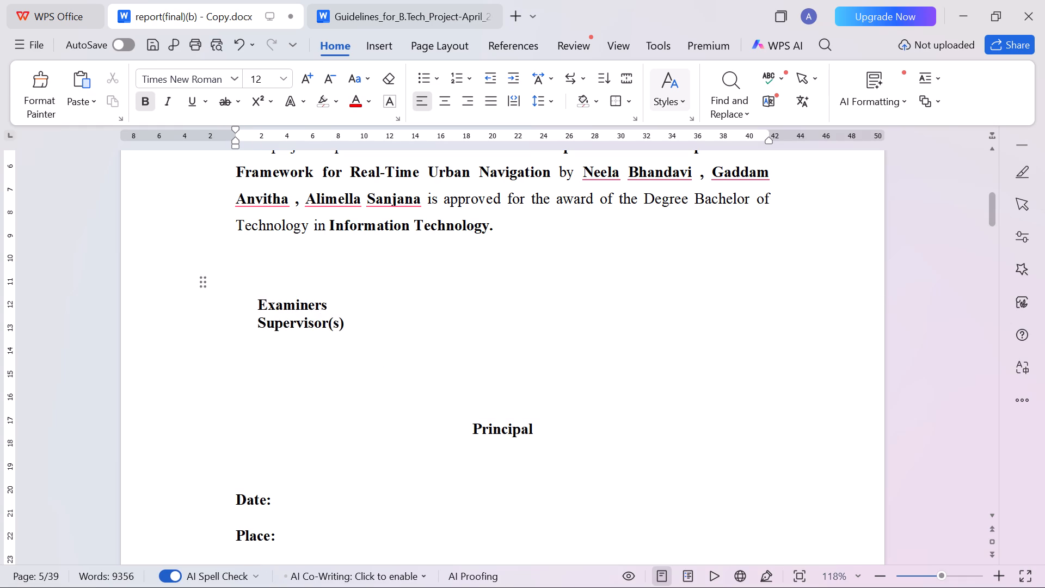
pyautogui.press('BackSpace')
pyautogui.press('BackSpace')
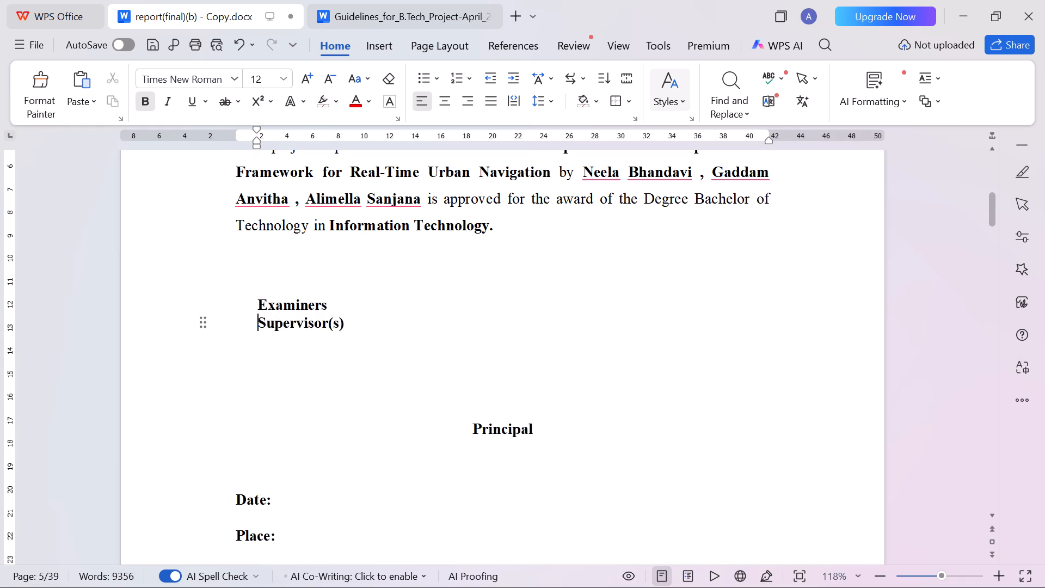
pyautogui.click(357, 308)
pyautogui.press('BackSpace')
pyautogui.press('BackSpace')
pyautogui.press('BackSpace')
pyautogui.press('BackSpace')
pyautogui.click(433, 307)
# Extend the Supervisor(s) line's right indent outward to about 44 on the ruler.
pyautogui.click(337, 320)
pyautogui.moveTo(770, 139); pyautogui.dragTo(794, 143)
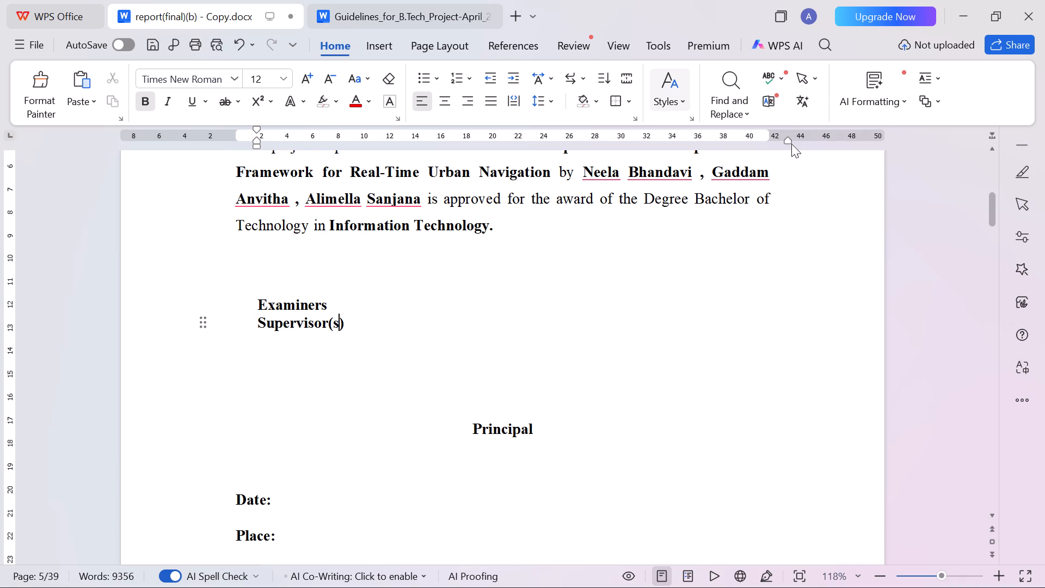
pyautogui.moveTo(790, 138); pyautogui.dragTo(798, 138)
pyautogui.click(790, 232)
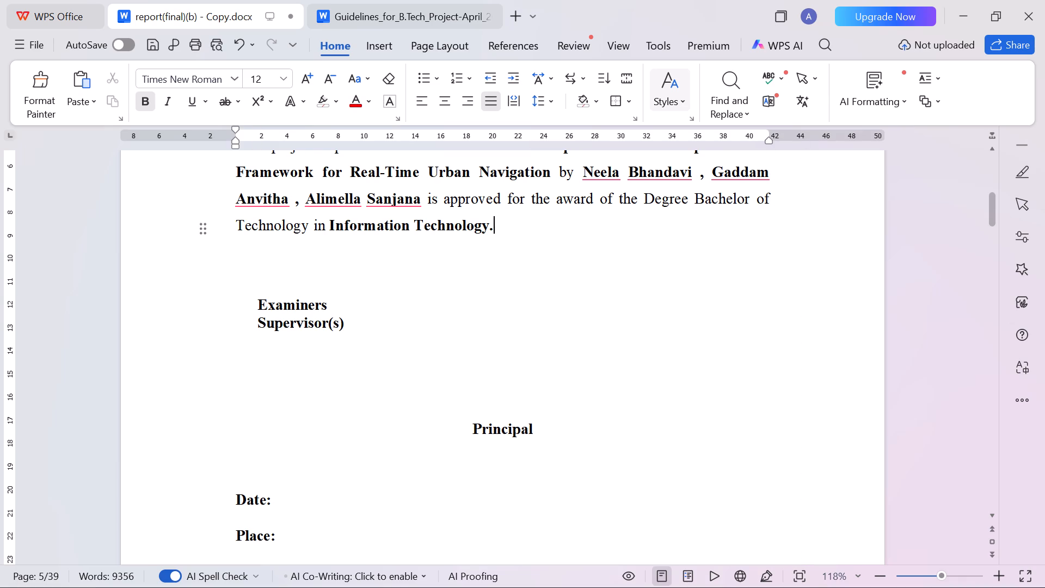
# Remove the left indent from the Examiners and Supervisor(s) lines and delete the blank line directly above them.
pyautogui.click(259, 321)
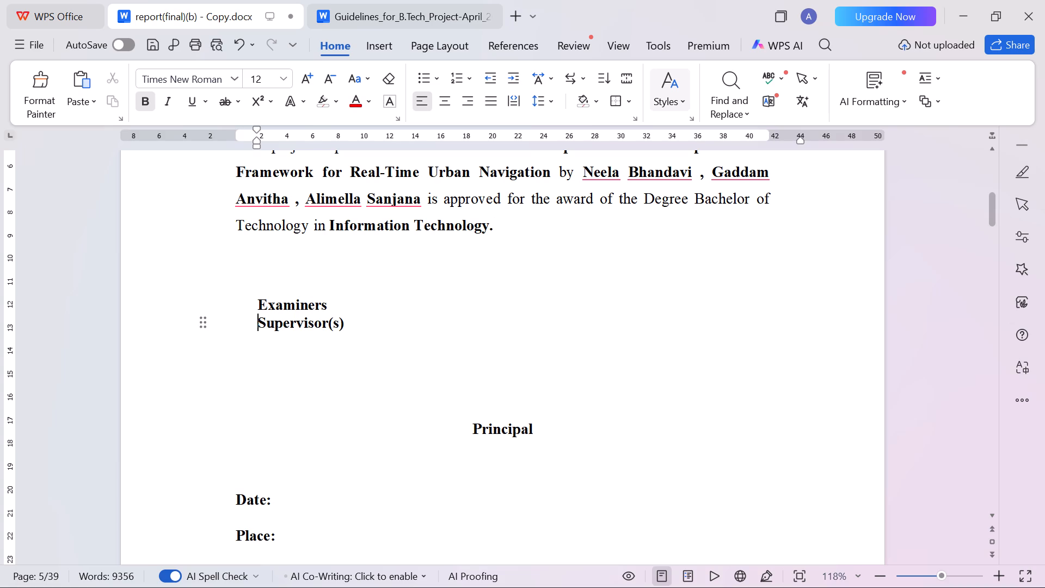
pyautogui.press('BackSpace')
pyautogui.press('BackSpace')
pyautogui.press('BackSpace')
pyautogui.click(260, 301)
pyautogui.press('BackSpace')
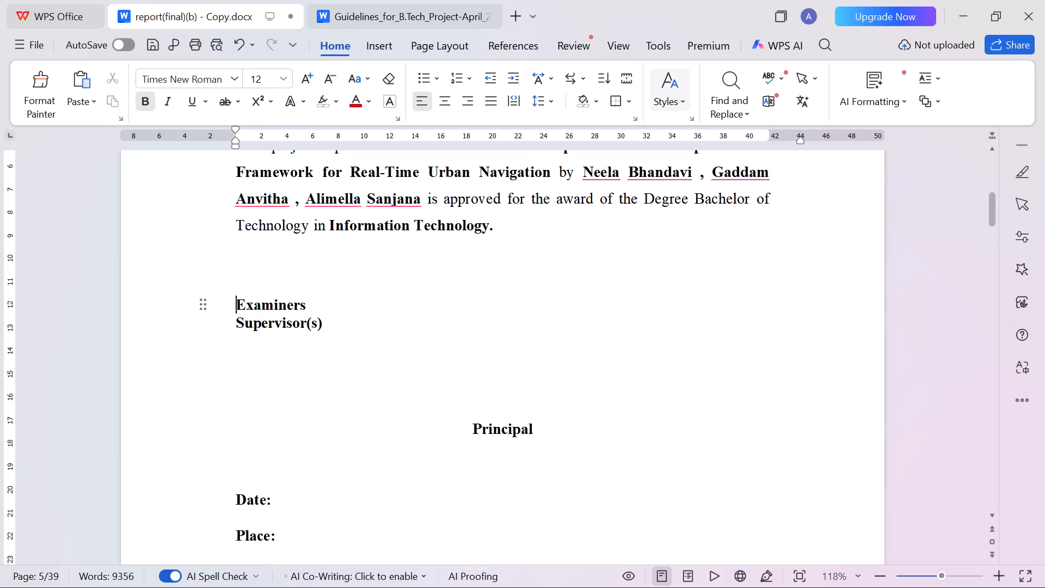
pyautogui.press('BackSpace')
# Move Supervisor(s) onto the same line as Examiners by copying it there and deleting the original below.
pyautogui.moveTo(238, 297); pyautogui.dragTo(328, 295)
pyautogui.hotkey('ctrl', 'c')
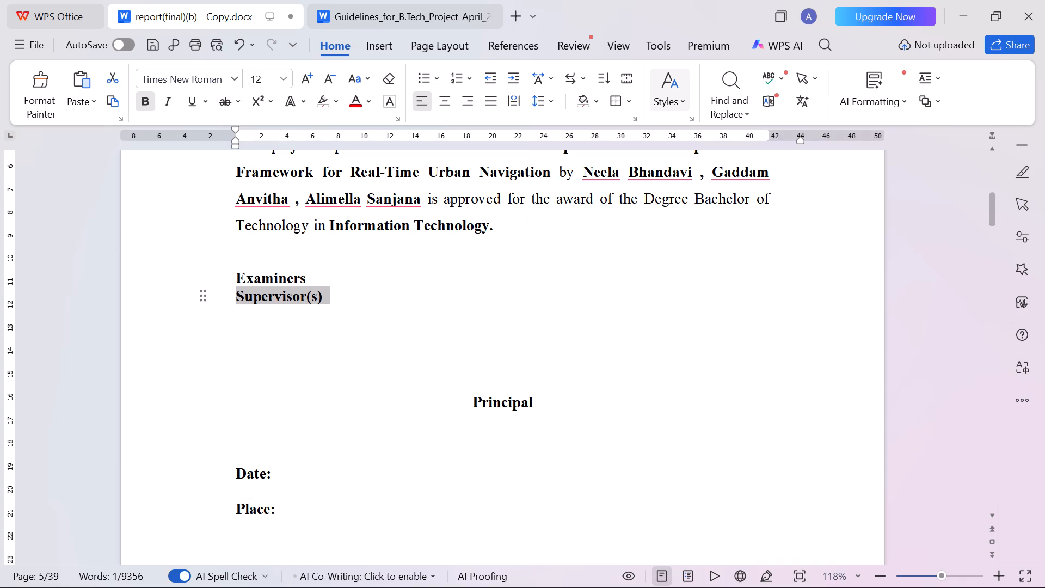
pyautogui.click(358, 275)
pyautogui.hotkey('ctrl', 'v')
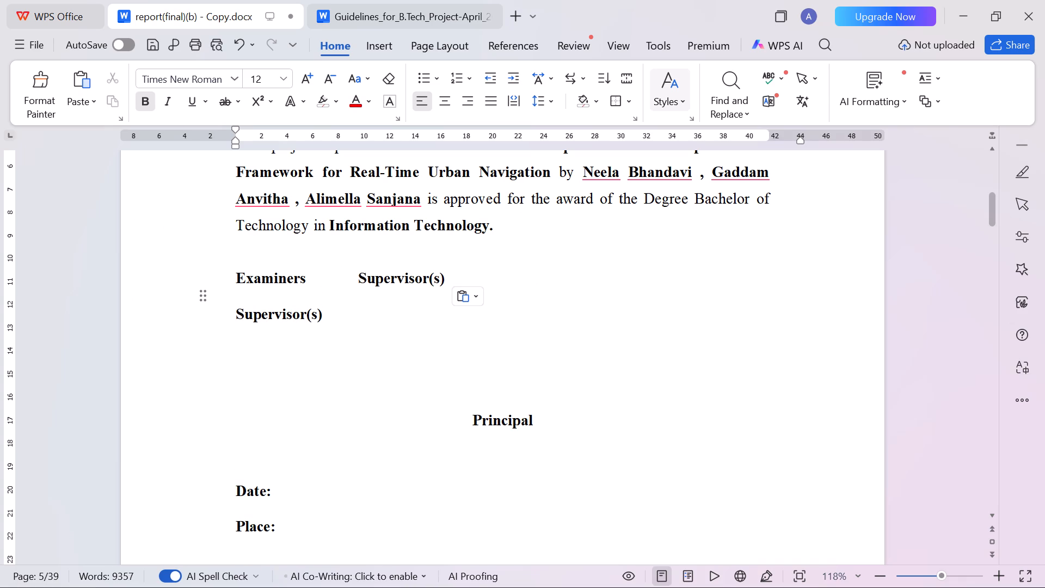
pyautogui.moveTo(233, 319); pyautogui.dragTo(335, 318)
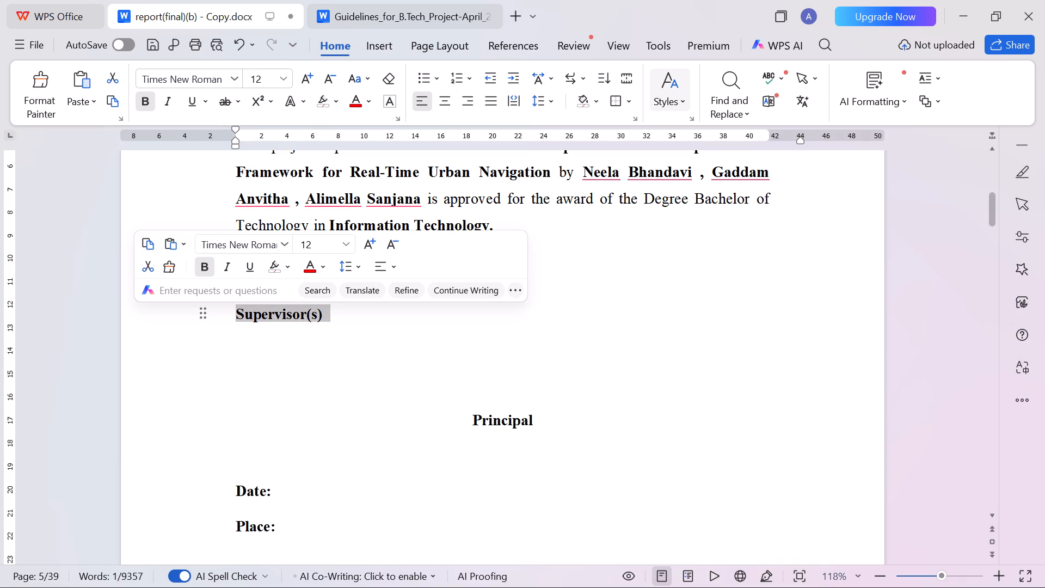
pyautogui.press('Delete')
# Right-align the signature line and space the labels apart so Examiners sits at the left margin and Supervisor(s) at the right.
pyautogui.click(360, 282)
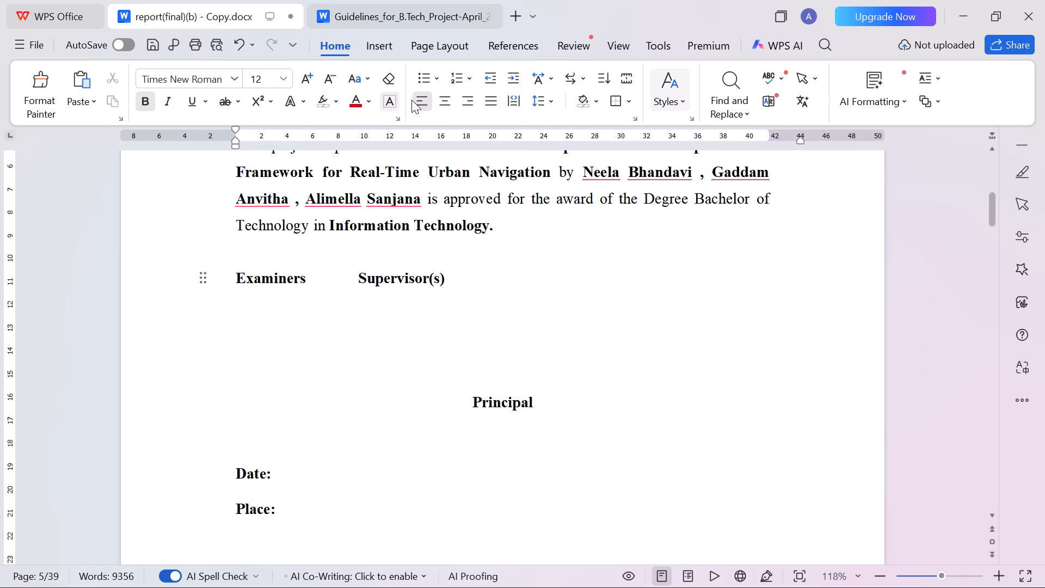
pyautogui.click(465, 102)
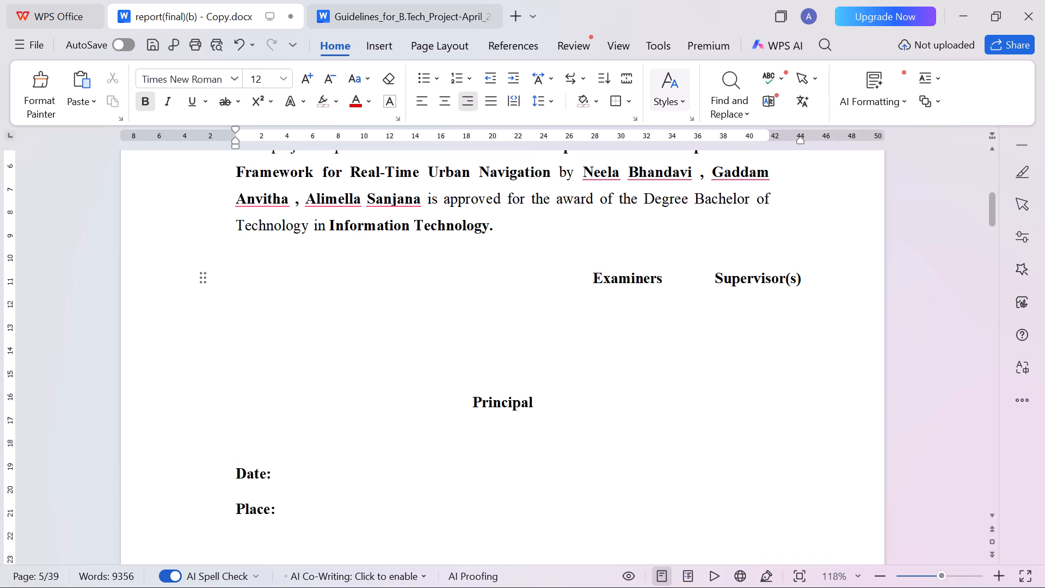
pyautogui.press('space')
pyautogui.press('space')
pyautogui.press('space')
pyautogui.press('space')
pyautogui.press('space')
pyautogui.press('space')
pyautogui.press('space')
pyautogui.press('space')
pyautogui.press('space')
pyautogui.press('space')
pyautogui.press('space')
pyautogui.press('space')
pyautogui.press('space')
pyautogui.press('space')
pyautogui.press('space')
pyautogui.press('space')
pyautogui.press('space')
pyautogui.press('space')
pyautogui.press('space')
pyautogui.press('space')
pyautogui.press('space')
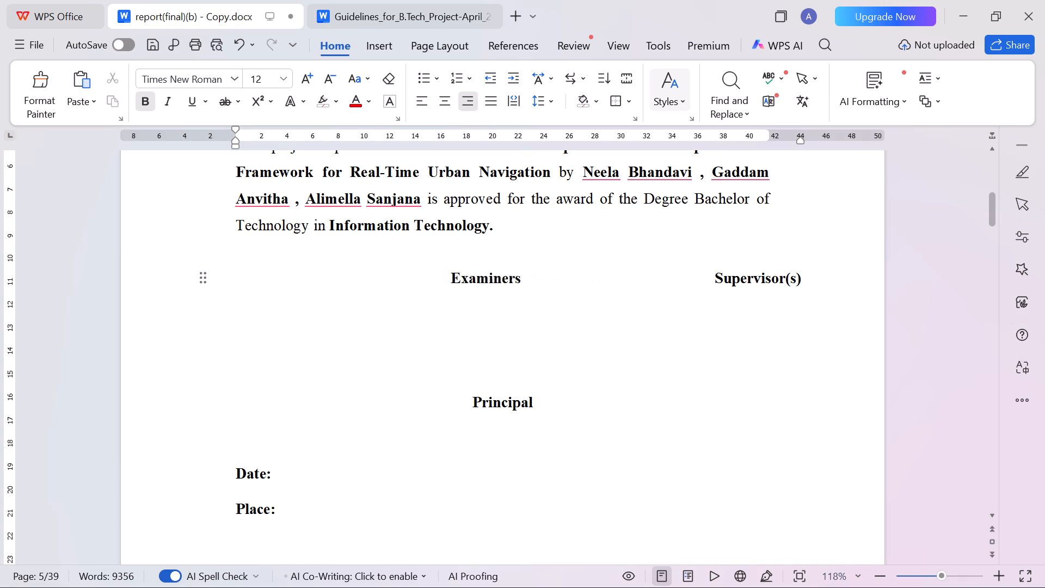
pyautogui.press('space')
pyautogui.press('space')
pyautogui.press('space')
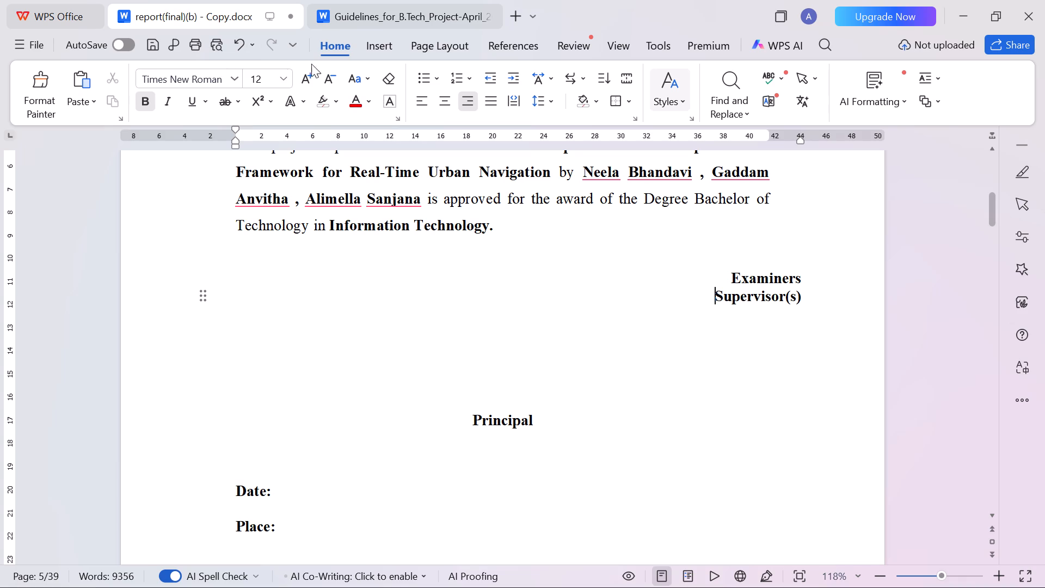
pyautogui.click(236, 46)
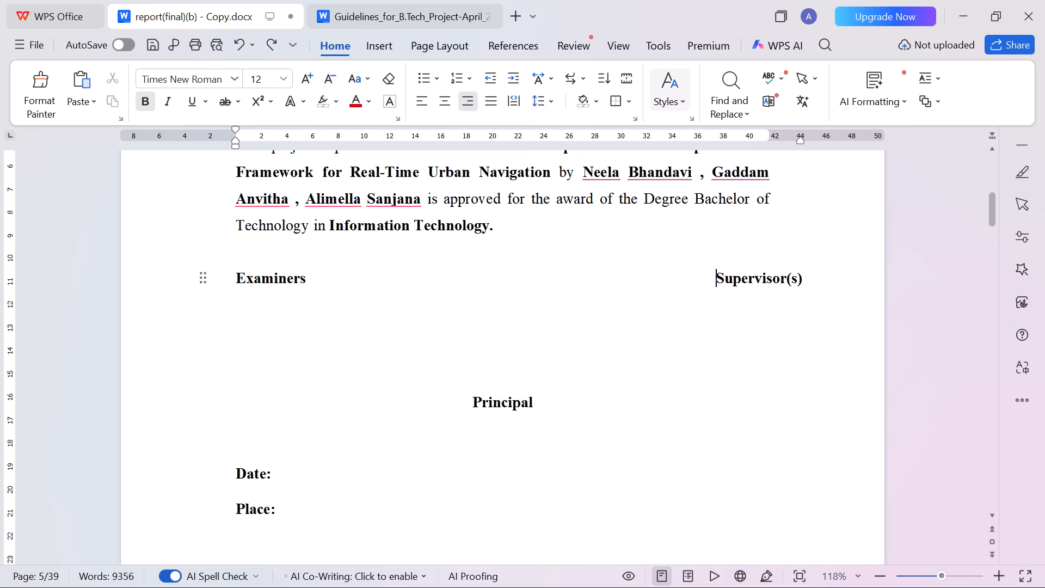
# Insert two blank lines between the approval paragraph and the Examiners line, and check the layout against Sample Page 5.
pyautogui.click(541, 237)
pyautogui.press('Return')
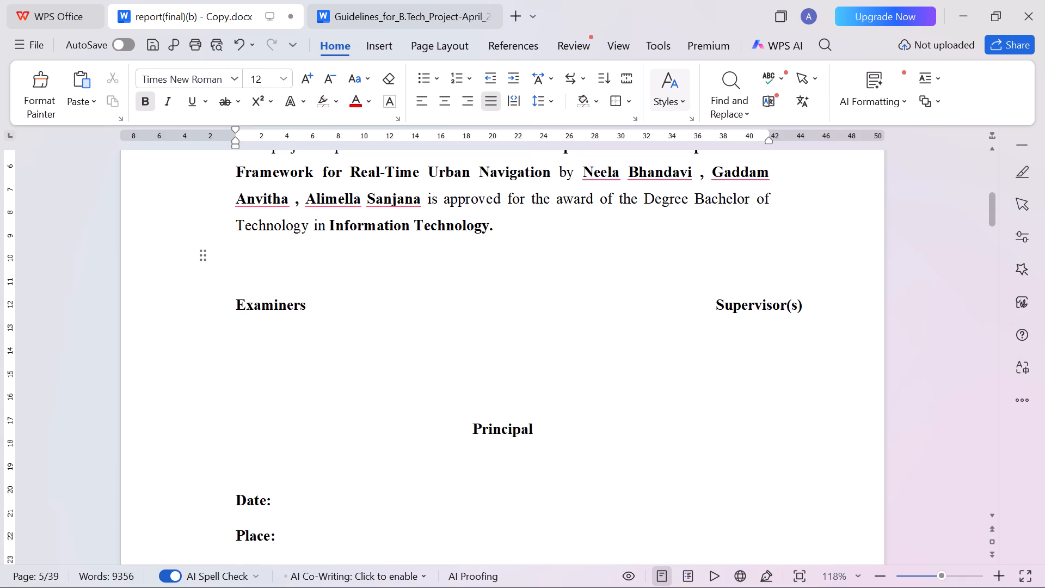
pyautogui.press('Return')
pyautogui.scroll(-5, 578, 330)
pyautogui.scroll(4, 585, 394)
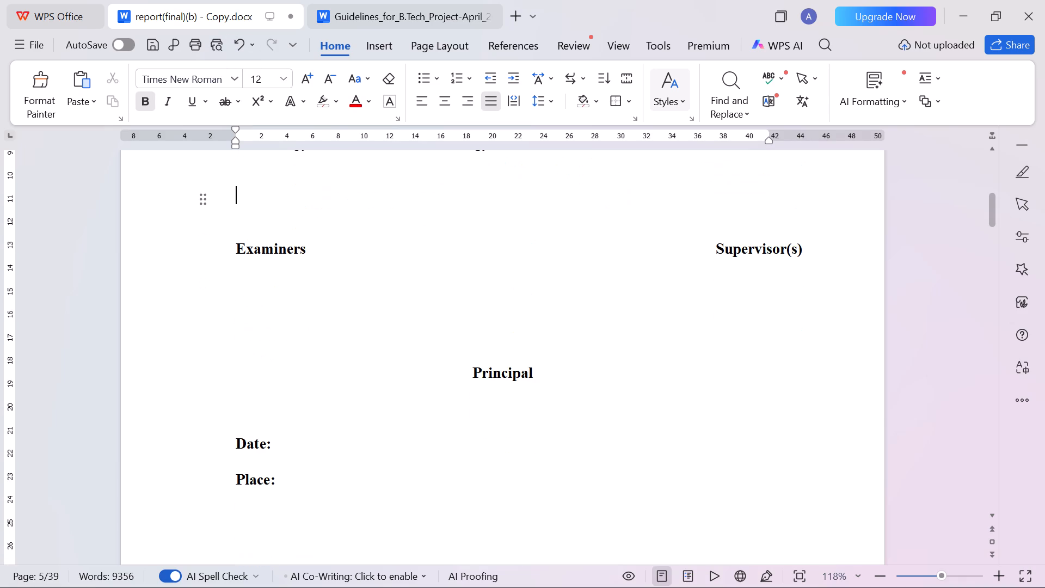
pyautogui.click(397, 15)
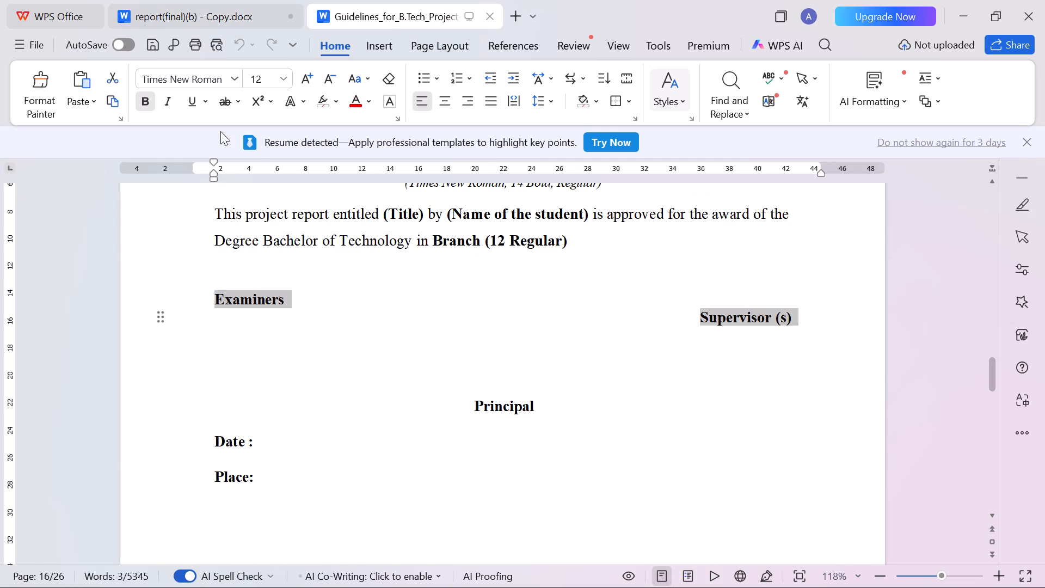
pyautogui.click(218, 14)
# Delete the blank lines above the ACKNOWLEDGMENT heading.
pyautogui.scroll(-5, 488, 307)
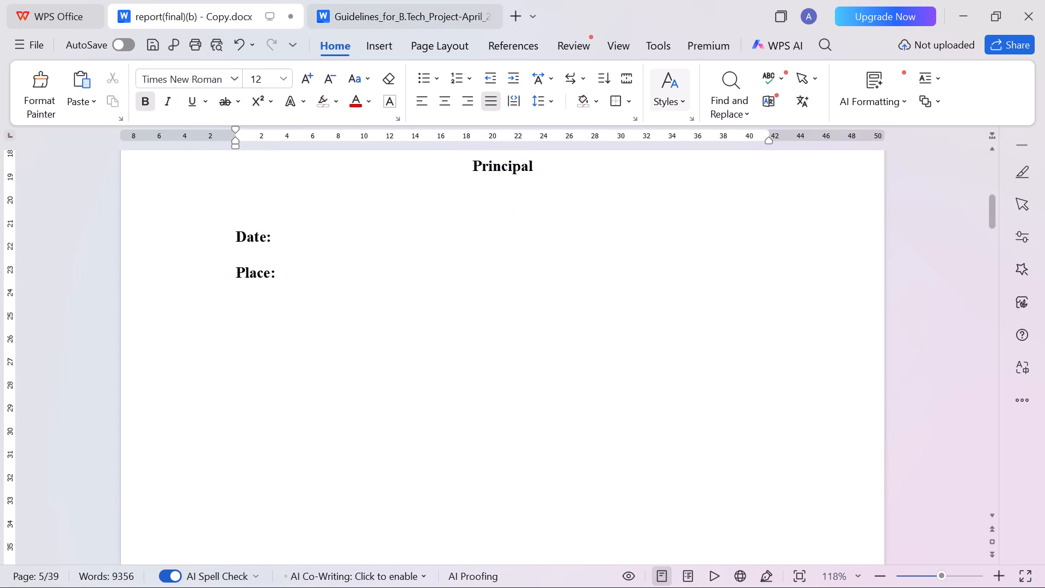
pyautogui.scroll(-20, 465, 375)
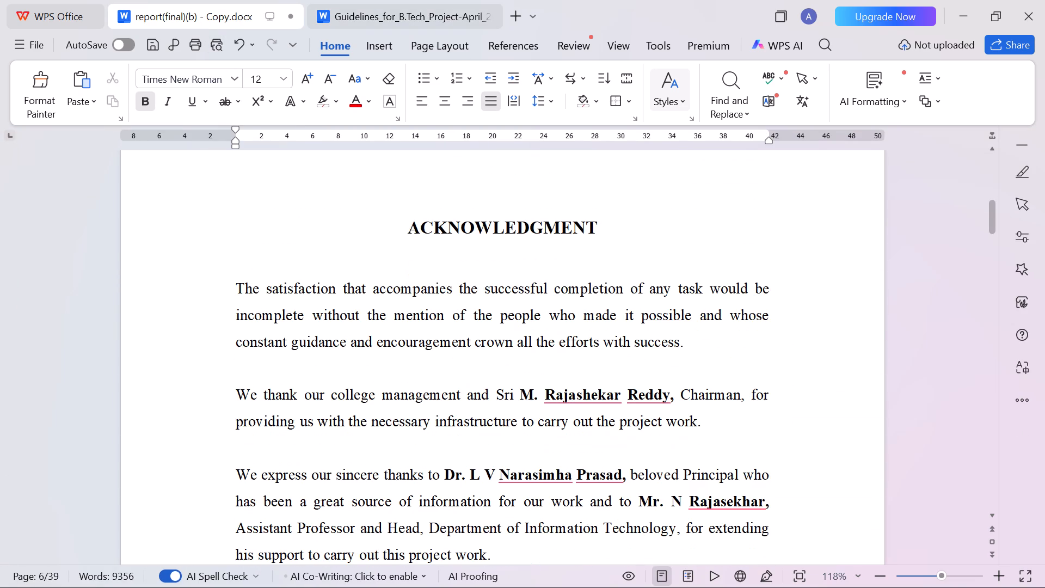
pyautogui.scroll(2, 485, 274)
pyautogui.click(482, 262)
pyautogui.press('BackSpace')
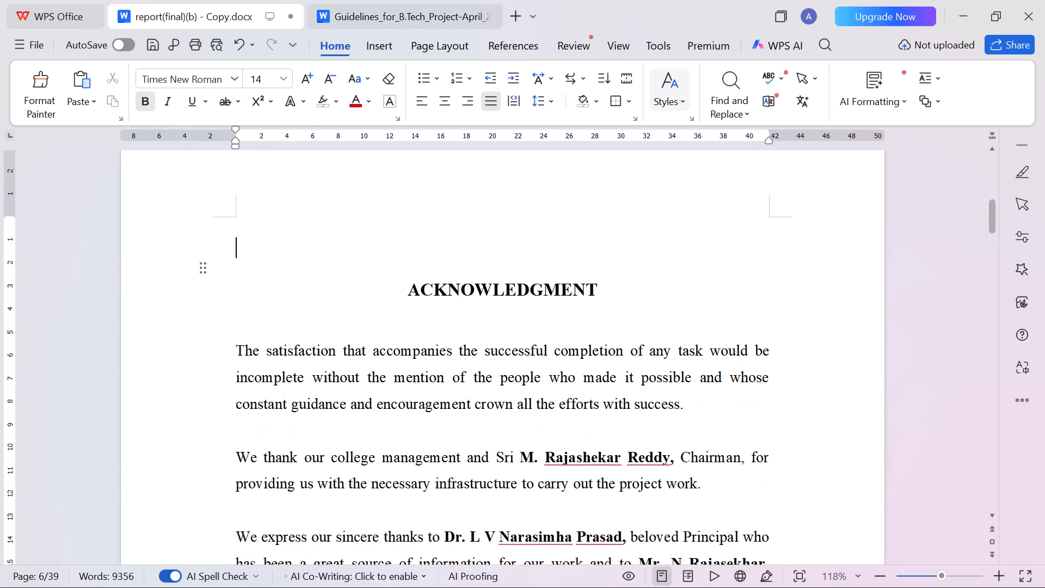
pyautogui.press('BackSpace')
pyautogui.press('BackSpace')
# Delete the blank lines above the APPROVAL SHEET heading so it starts at the top of its page.
pyautogui.scroll(10, 475, 340)
pyautogui.scroll(-1, 473, 343)
pyautogui.scroll(2, 473, 343)
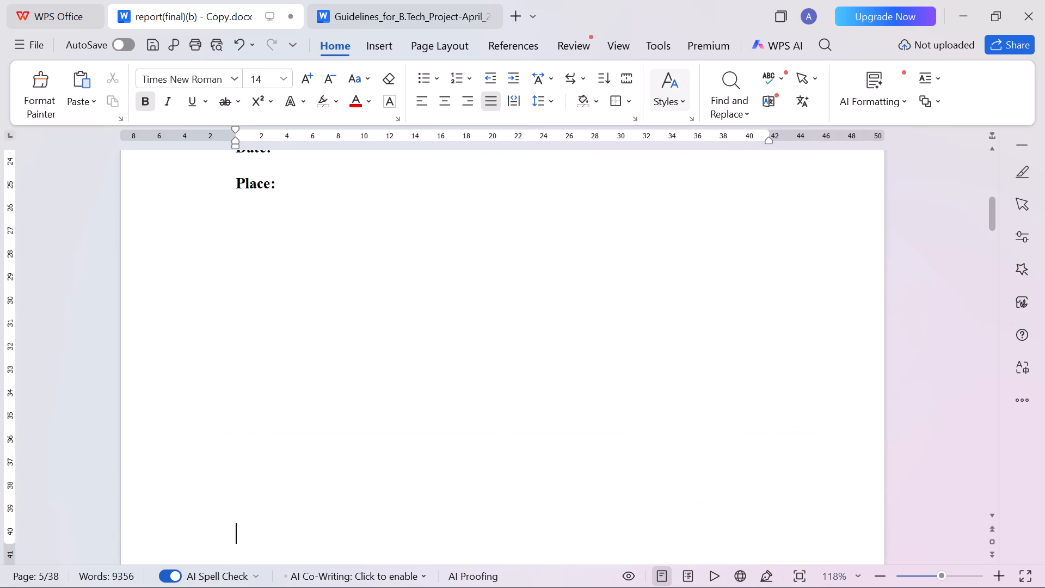
pyautogui.scroll(18, 473, 343)
pyautogui.click(467, 265)
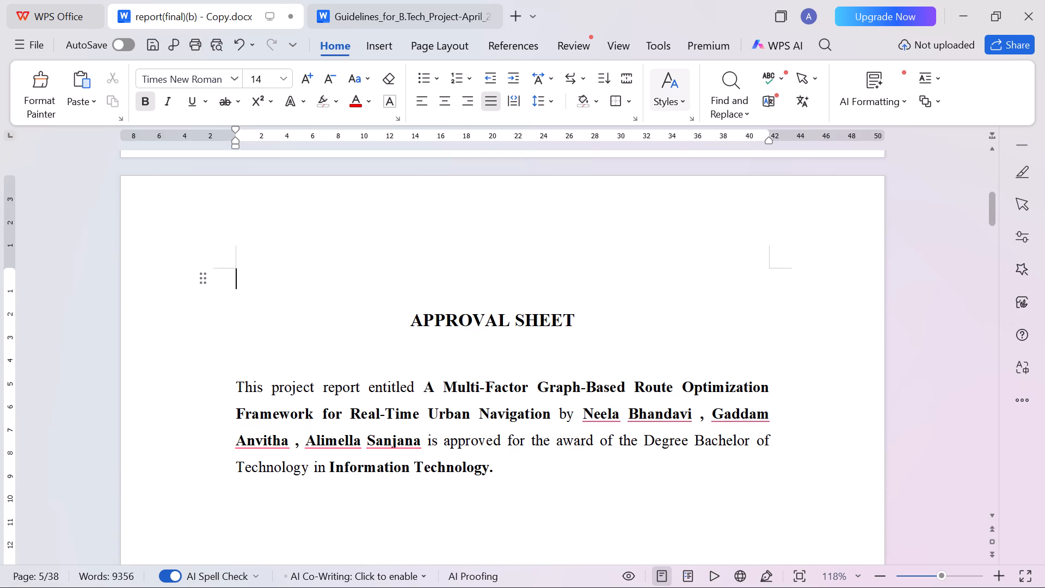
pyautogui.press('BackSpace')
pyautogui.click(515, 346)
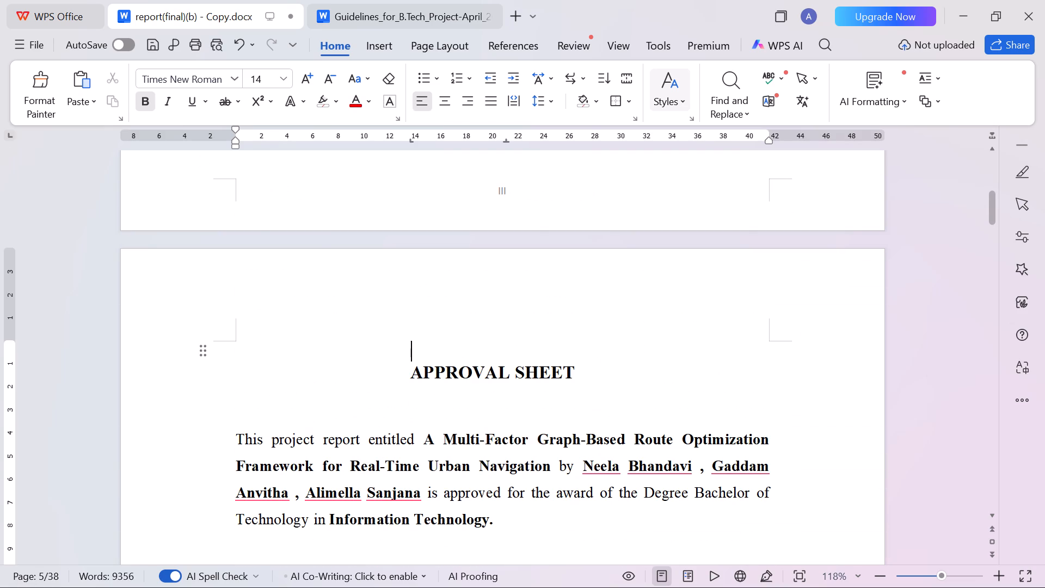
pyautogui.press('BackSpace')
pyautogui.press('BackSpace')
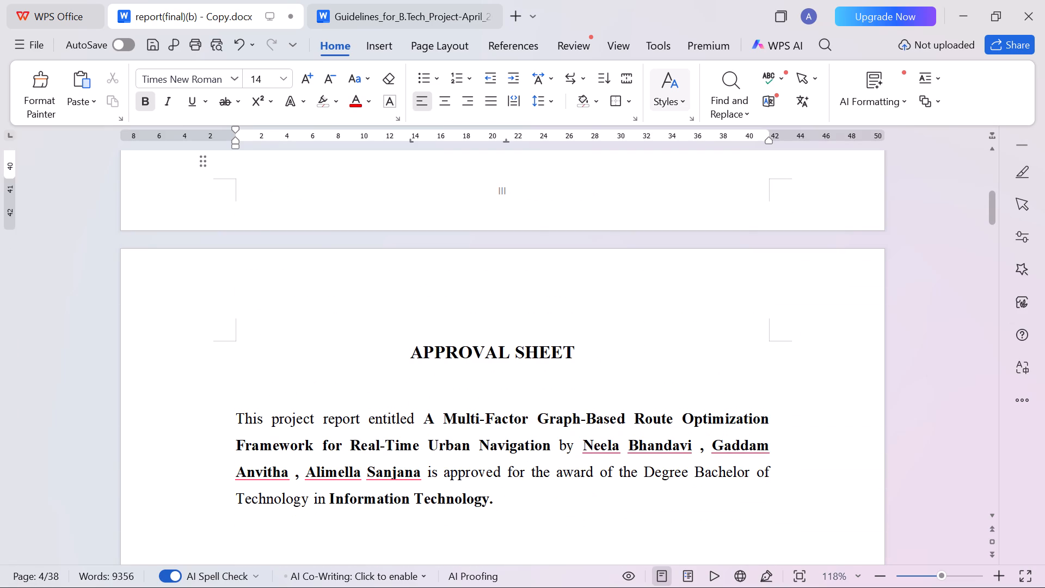
# Insert a blank line before the ACKNOWLEDGMENT heading to push it onto the page with its text.
pyautogui.scroll(-8, 528, 366)
pyautogui.scroll(-14, 527, 369)
pyautogui.scroll(-8, 527, 370)
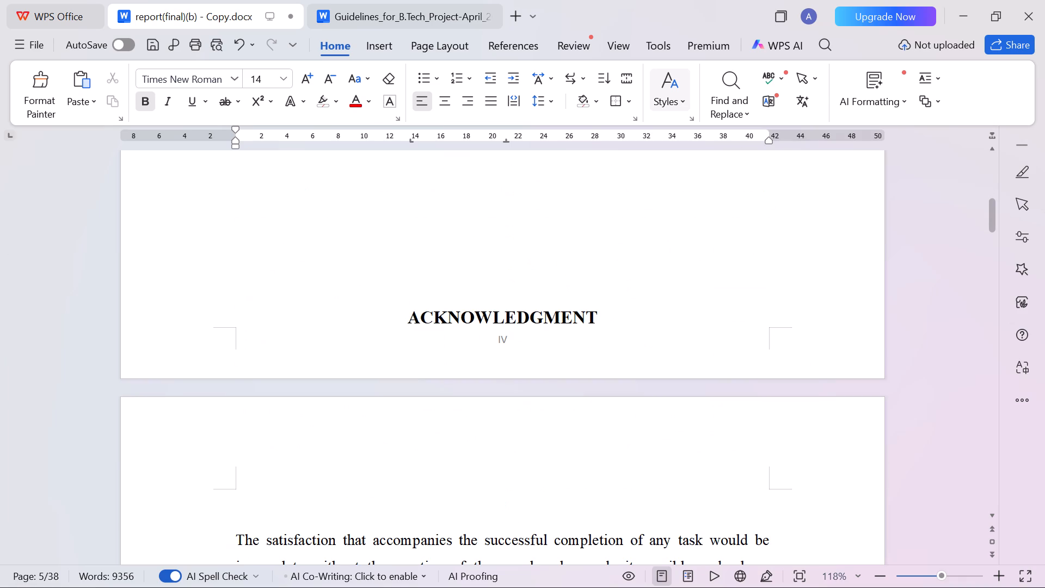
pyautogui.click(517, 270)
pyautogui.press('Return')
# Change the department head's title in the acknowledgment's third paragraph to Dr. and make it bold like the name.
pyautogui.scroll(-6, 515, 315)
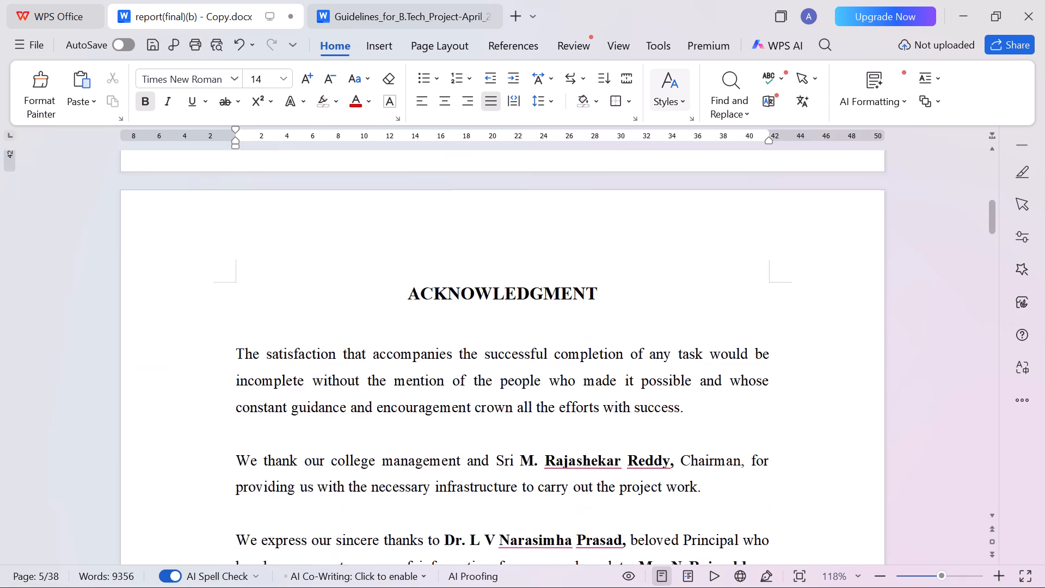
pyautogui.scroll(-4, 550, 448)
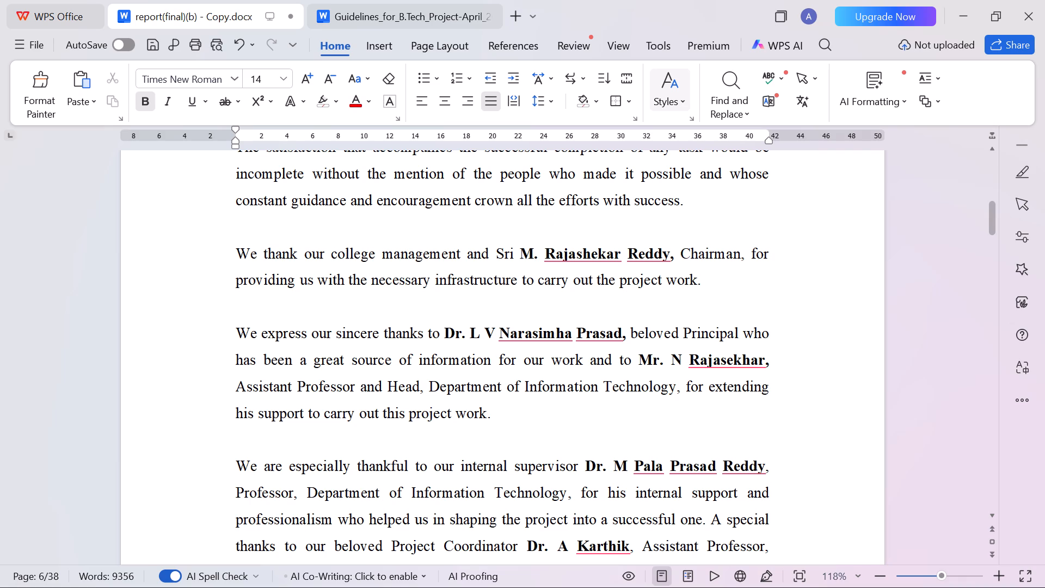
pyautogui.click(654, 360)
pyautogui.press('BackSpace')
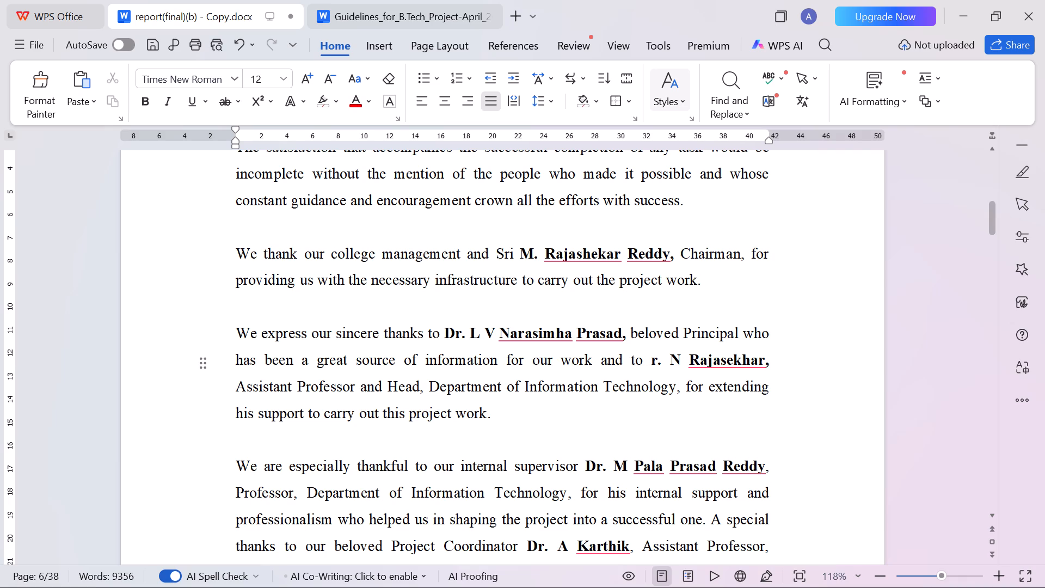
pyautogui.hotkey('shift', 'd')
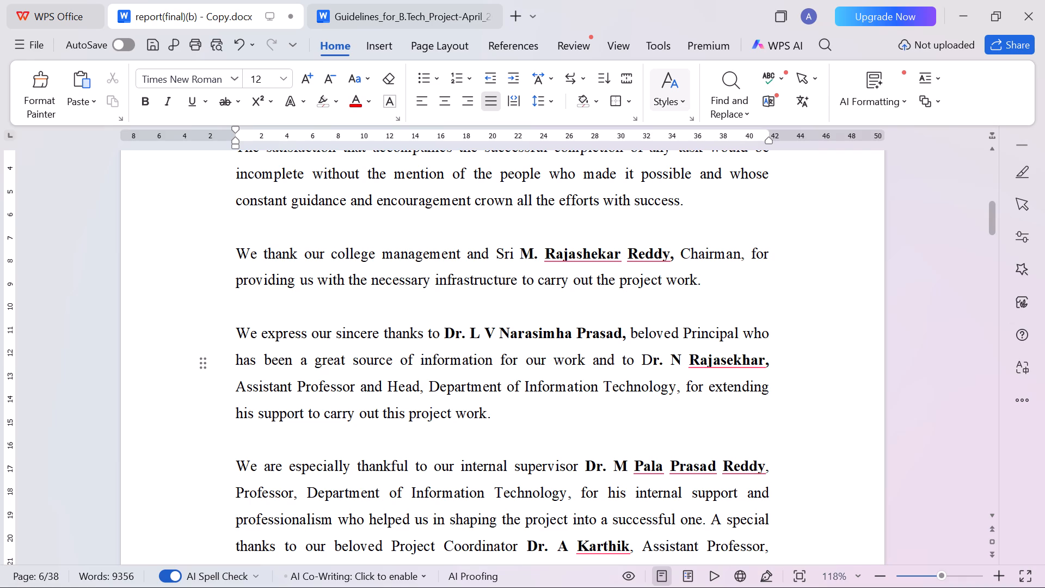
pyautogui.moveTo(699, 359); pyautogui.dragTo(734, 362)
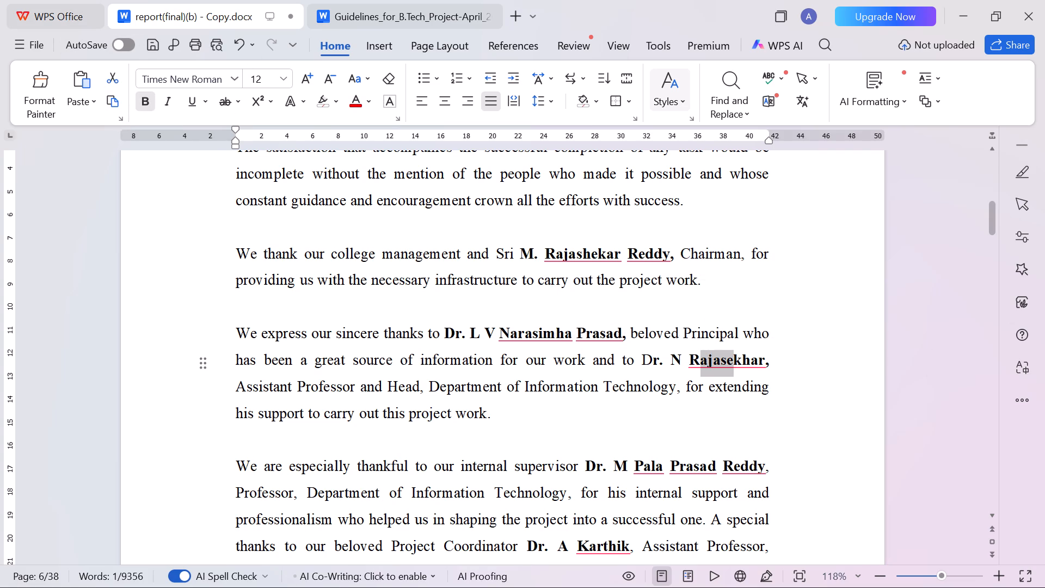
pyautogui.moveTo(640, 358); pyautogui.dragTo(665, 362)
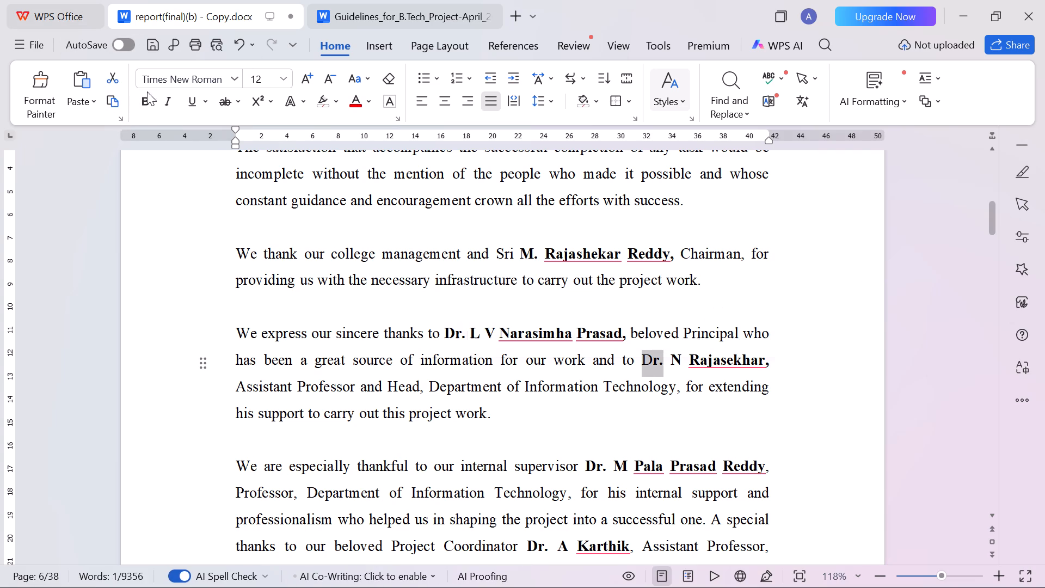
pyautogui.click(149, 101)
pyautogui.click(708, 376)
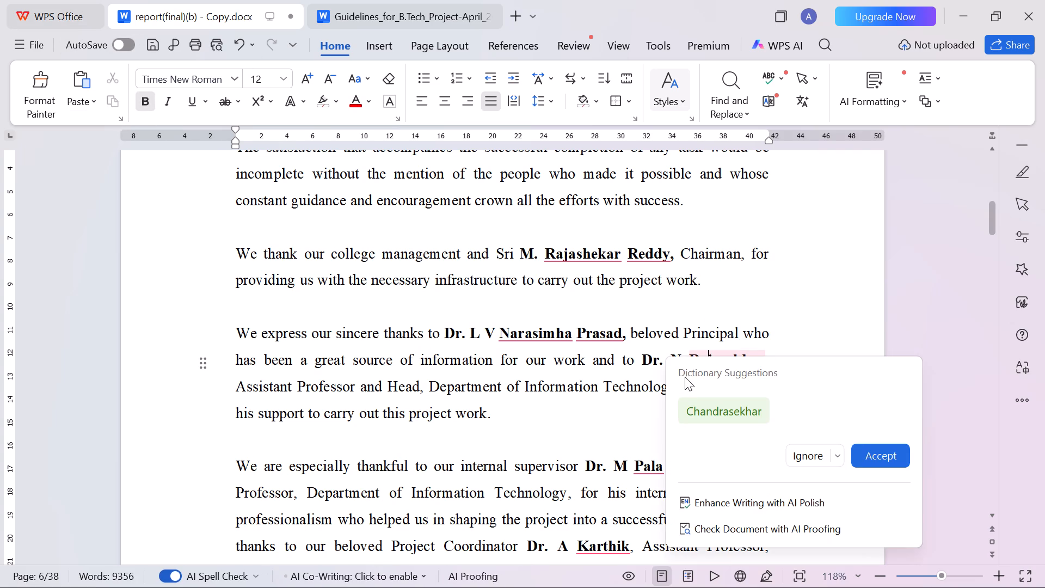
pyautogui.click(772, 328)
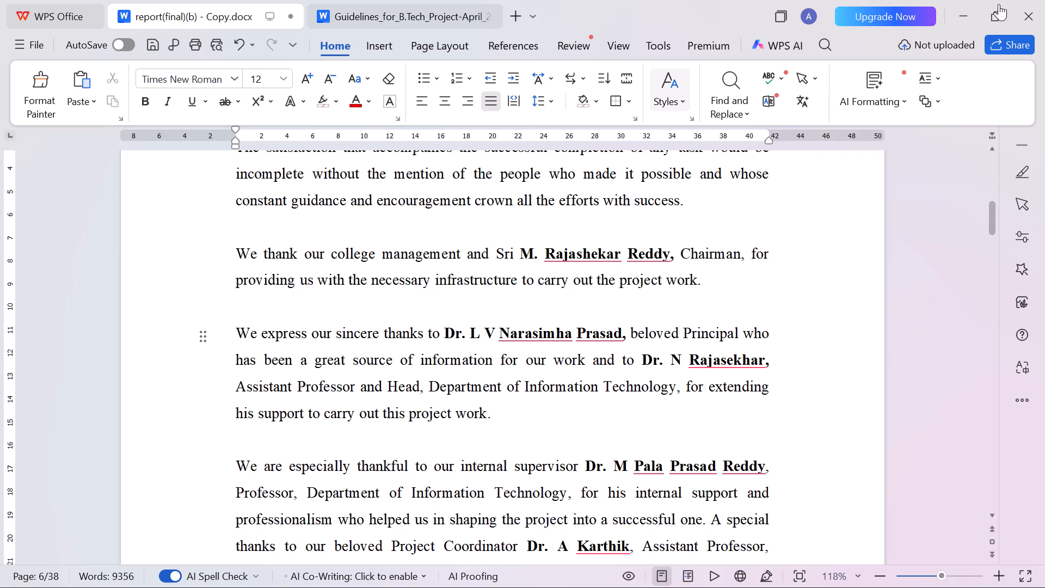
# Switch to Microsoft Edge and open the Information Technology department page from the IARE home page.
pyautogui.click(958, 10)
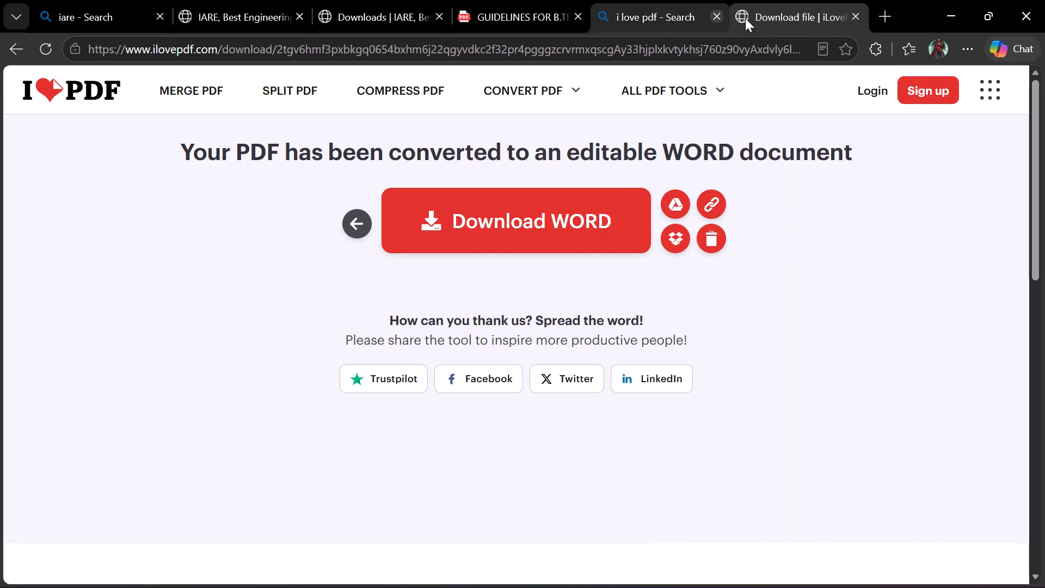
pyautogui.click(246, 19)
pyautogui.scroll(2, 335, 292)
pyautogui.scroll(-1, 335, 292)
pyautogui.scroll(3, 335, 292)
pyautogui.scroll(1, 258, 229)
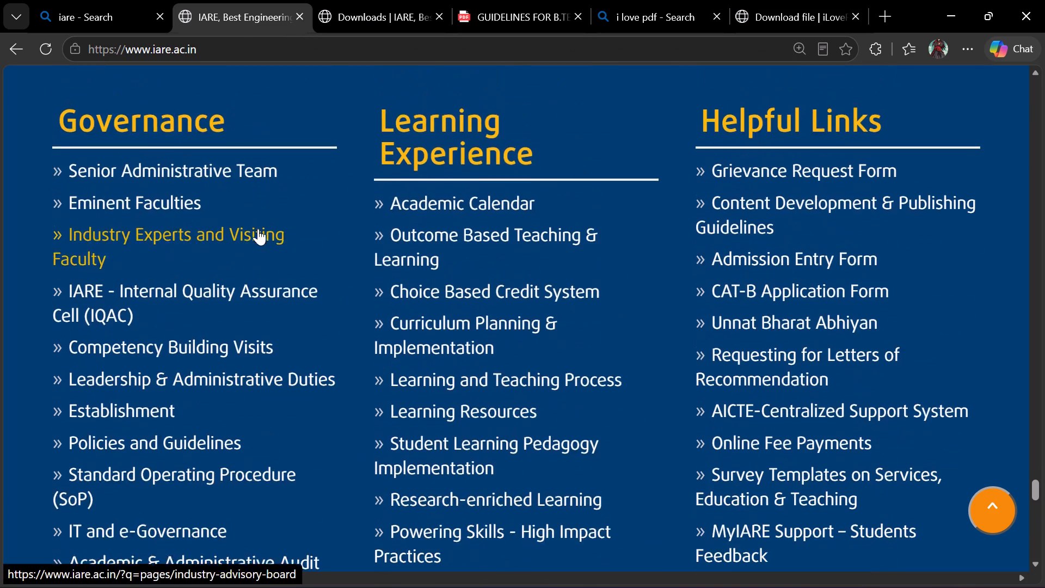
pyautogui.scroll(2, 258, 229)
pyautogui.scroll(-1, 258, 229)
pyautogui.scroll(4, 258, 229)
pyautogui.scroll(-1, 258, 229)
pyautogui.scroll(5, 258, 229)
pyautogui.scroll(-1, 258, 229)
pyautogui.scroll(12, 258, 229)
pyautogui.scroll(-1, 258, 229)
pyautogui.scroll(7, 258, 229)
pyautogui.scroll(-1, 258, 229)
pyautogui.scroll(17, 258, 229)
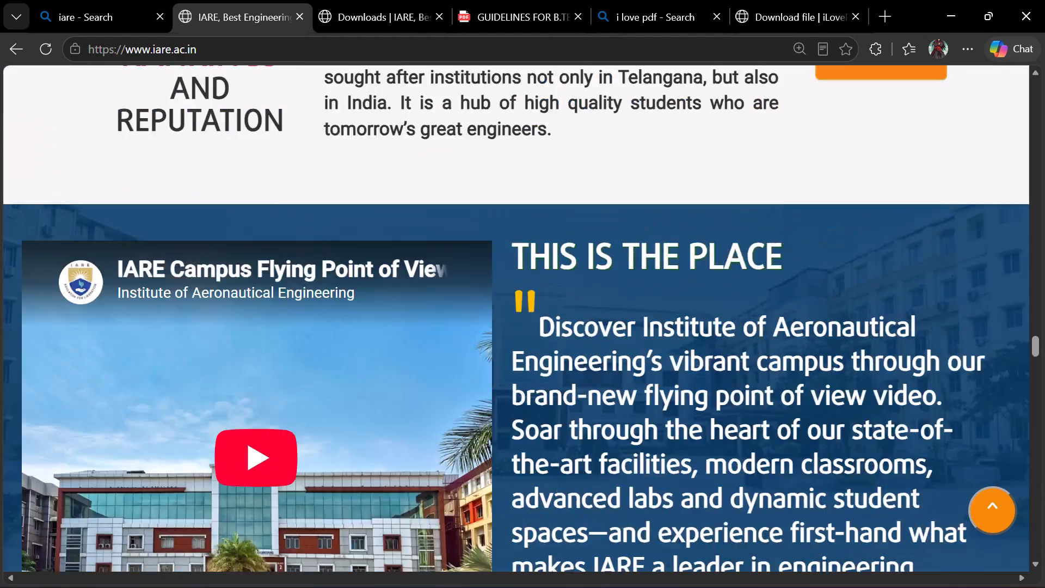
pyautogui.scroll(11, 258, 229)
pyautogui.scroll(-7, 258, 229)
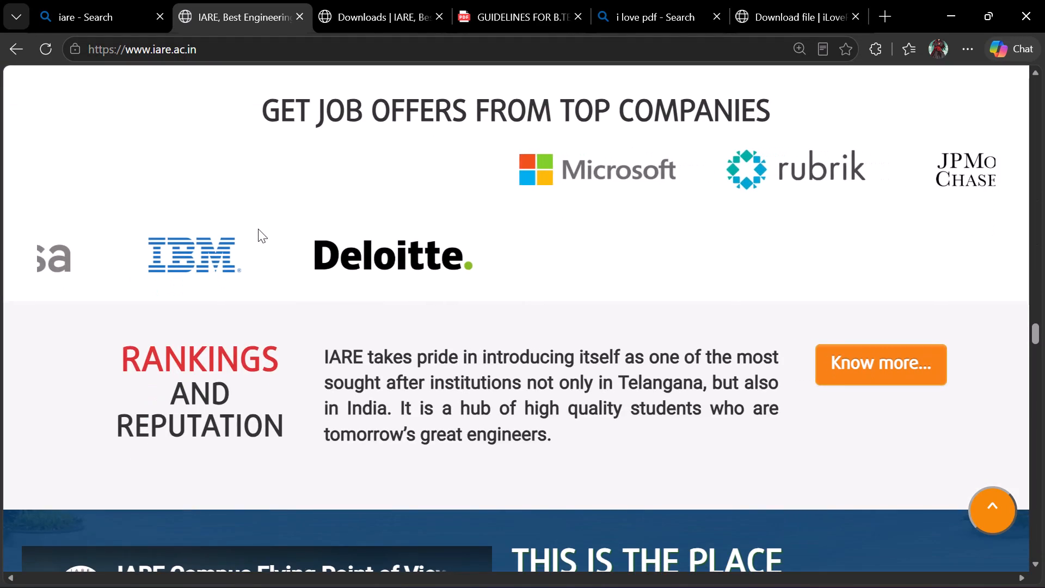
pyautogui.scroll(16, 258, 229)
pyautogui.scroll(14, 258, 229)
pyautogui.scroll(8, 258, 229)
pyautogui.scroll(4, 586, 248)
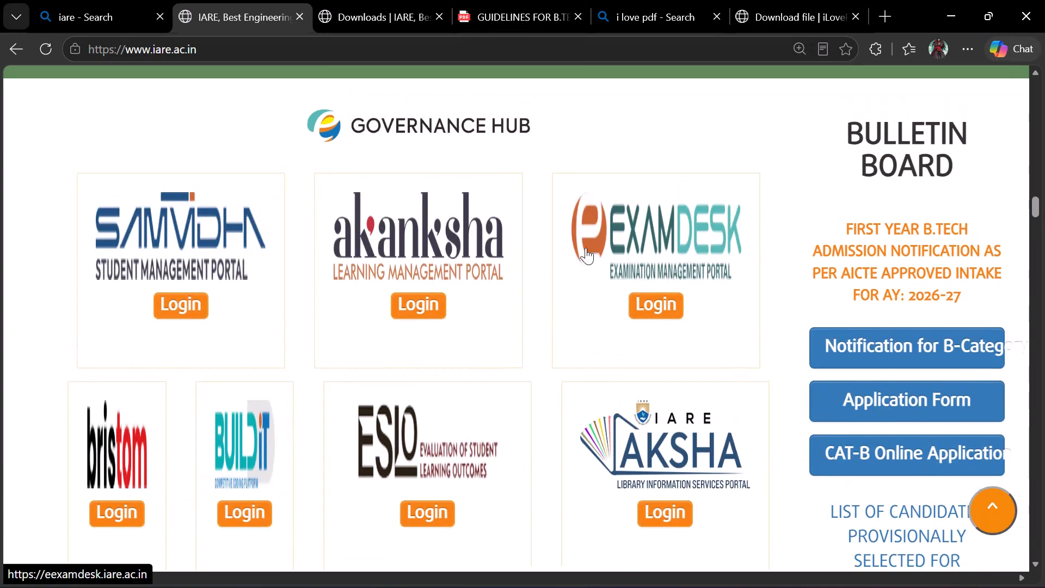
pyautogui.scroll(5, 586, 248)
pyautogui.scroll(-1, 586, 256)
pyautogui.scroll(5, 586, 256)
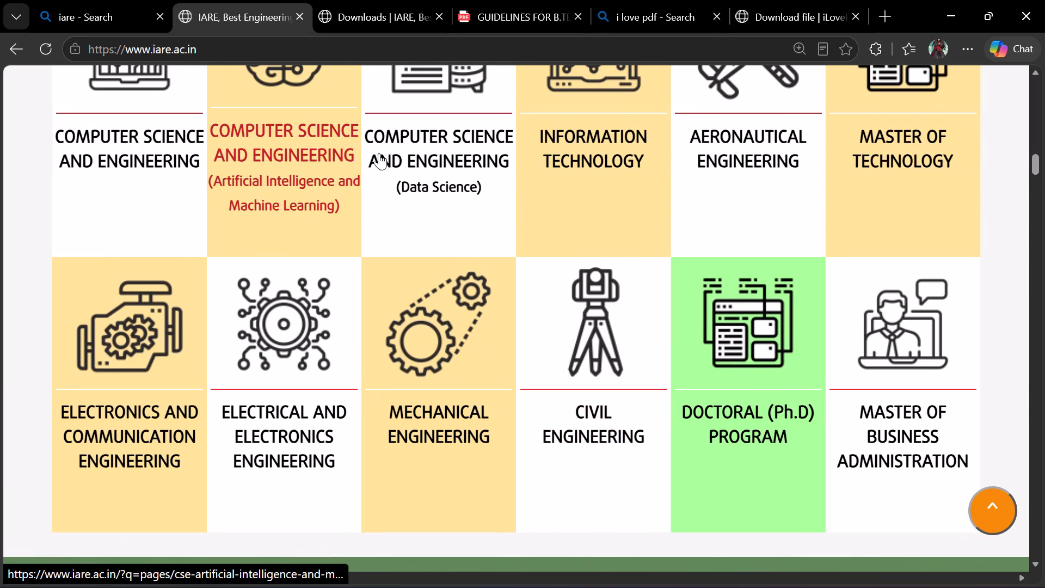
pyautogui.click(599, 152)
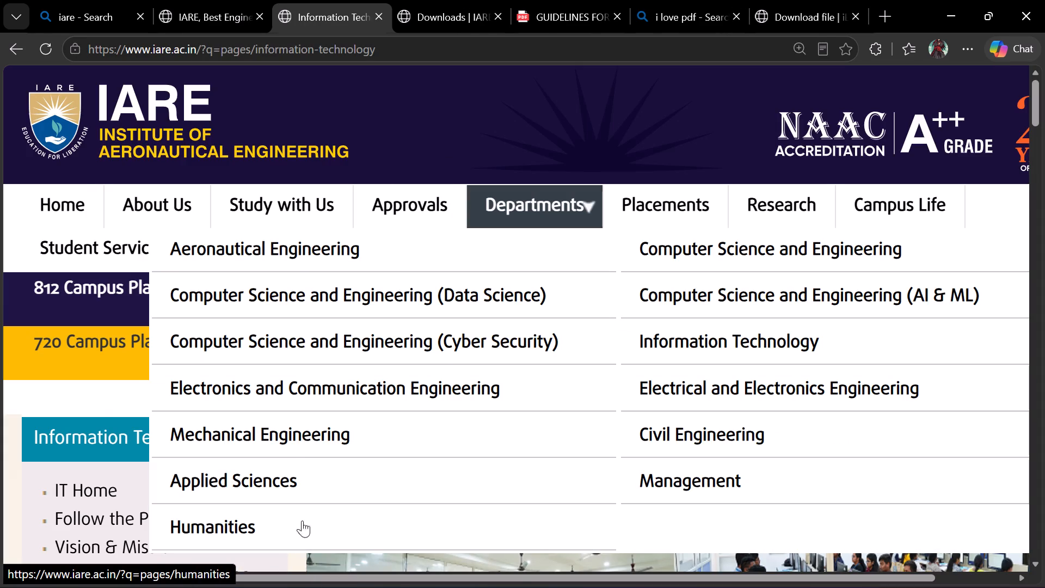
# Open the department's Faculty Profiles and check the head's title and designation.
pyautogui.scroll(-4, 337, 433)
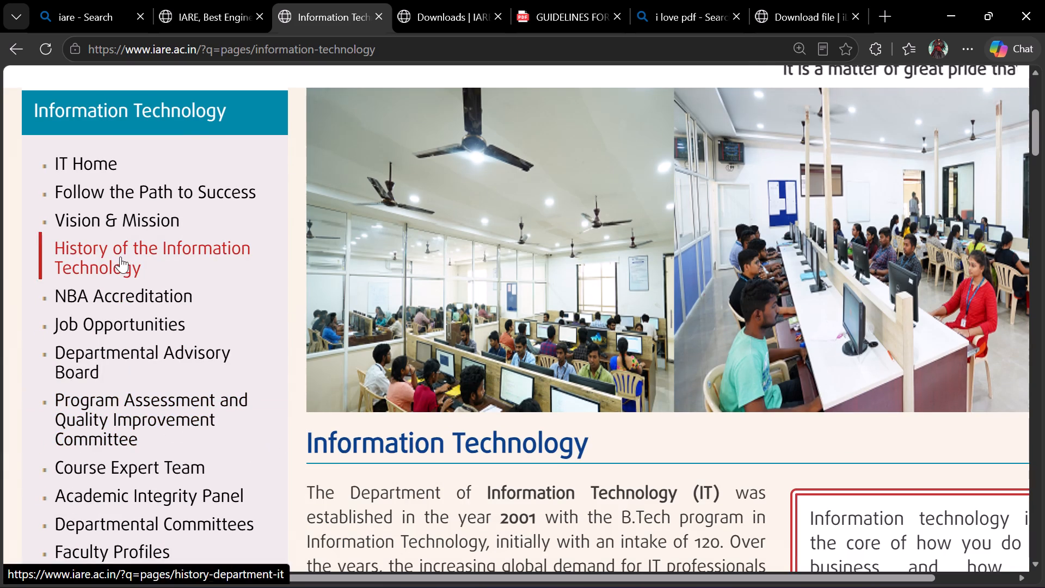
pyautogui.scroll(-1, 156, 505)
pyautogui.click(122, 474)
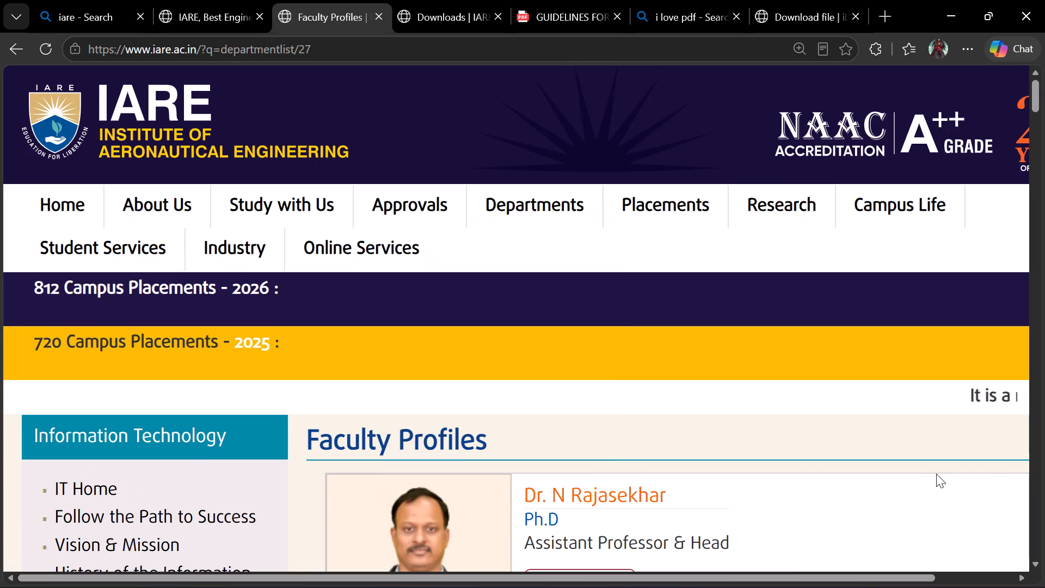
pyautogui.scroll(-2, 869, 471)
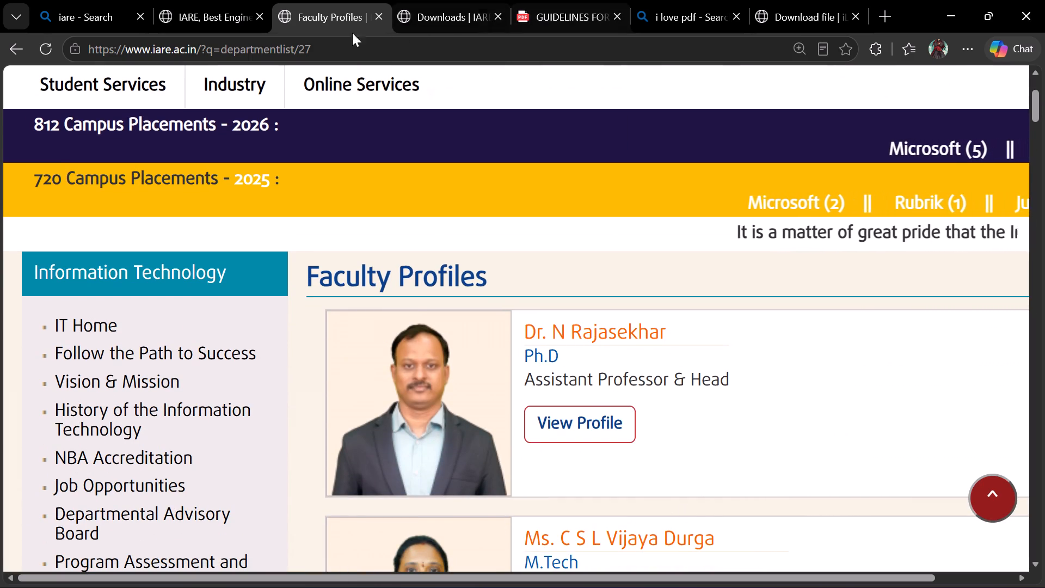
# Switch back to the report(final)(b) - Copy document in WPS Office.
pyautogui.click(952, 14)
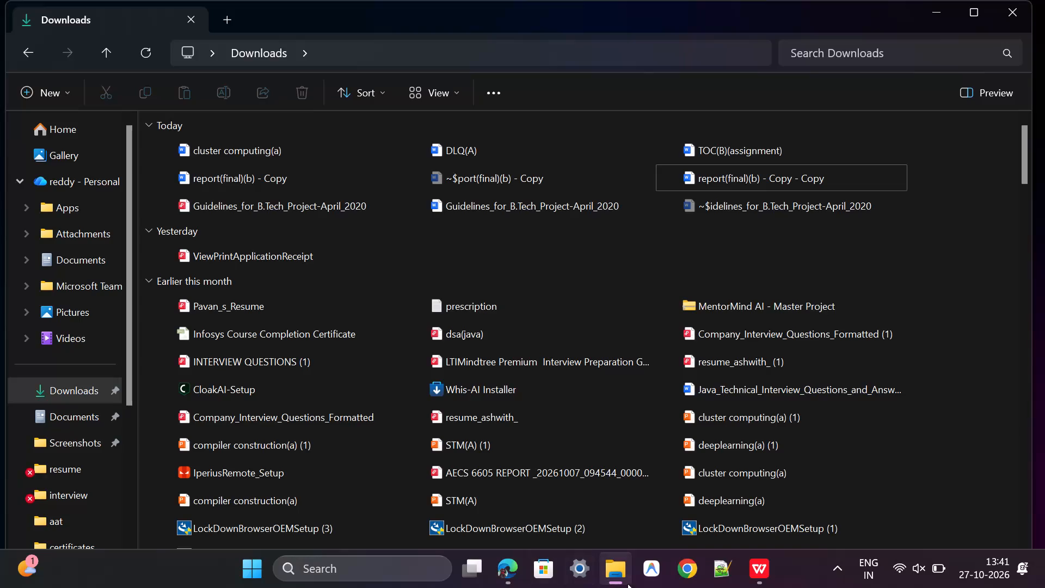
pyautogui.click(521, 575)
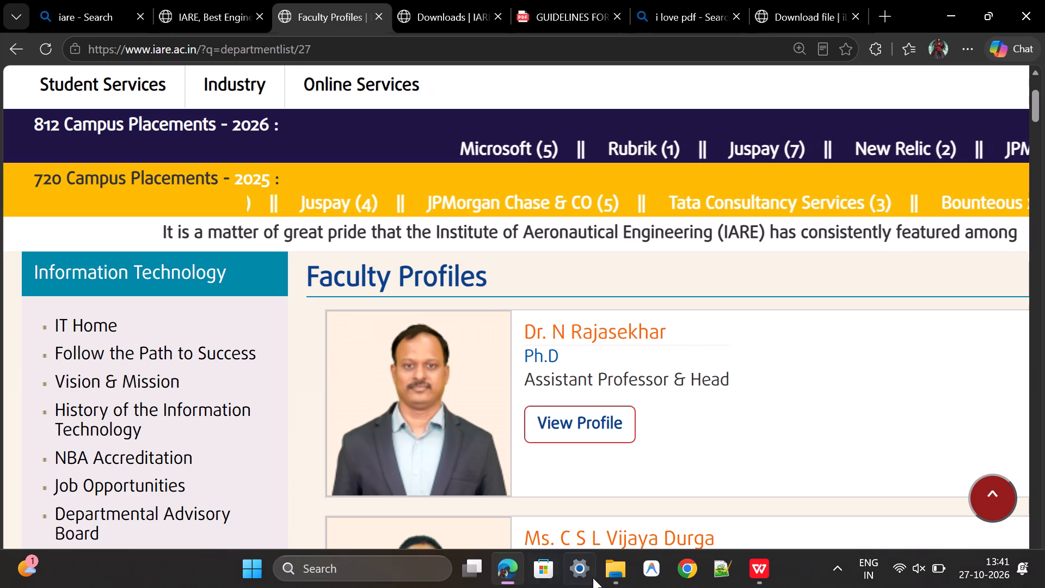
pyautogui.click(765, 572)
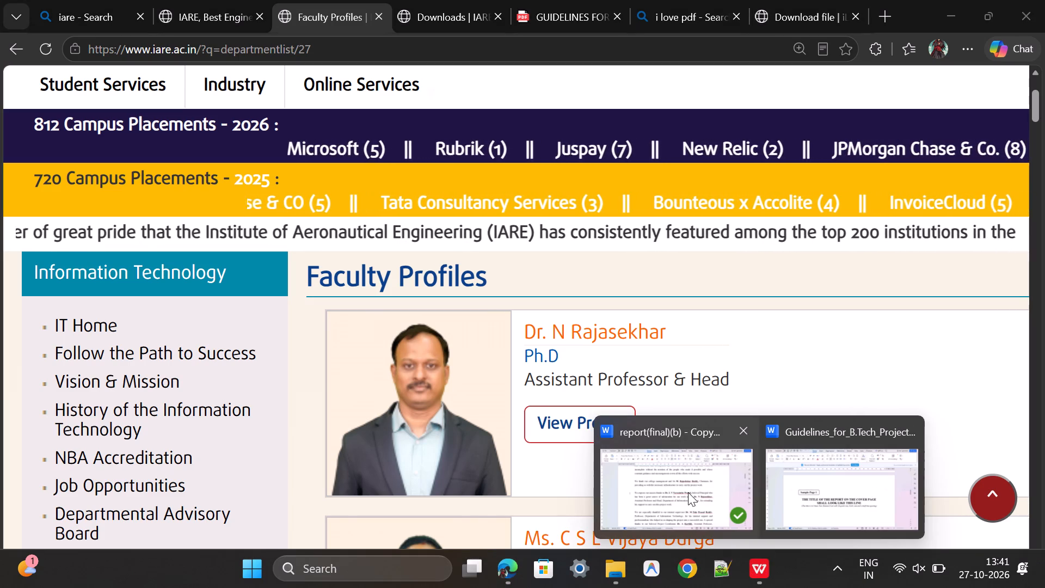
pyautogui.click(662, 476)
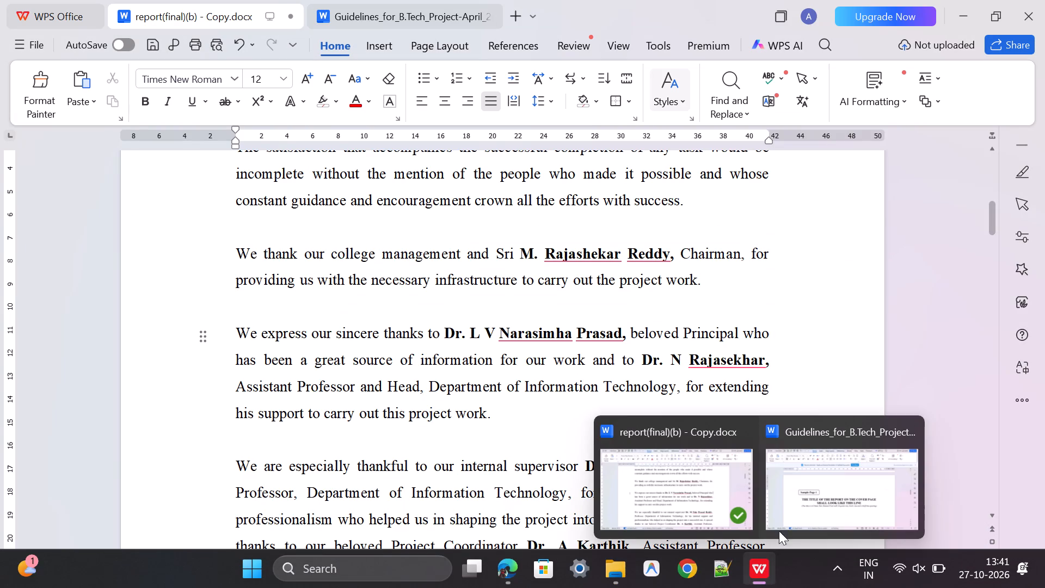
pyautogui.click(806, 491)
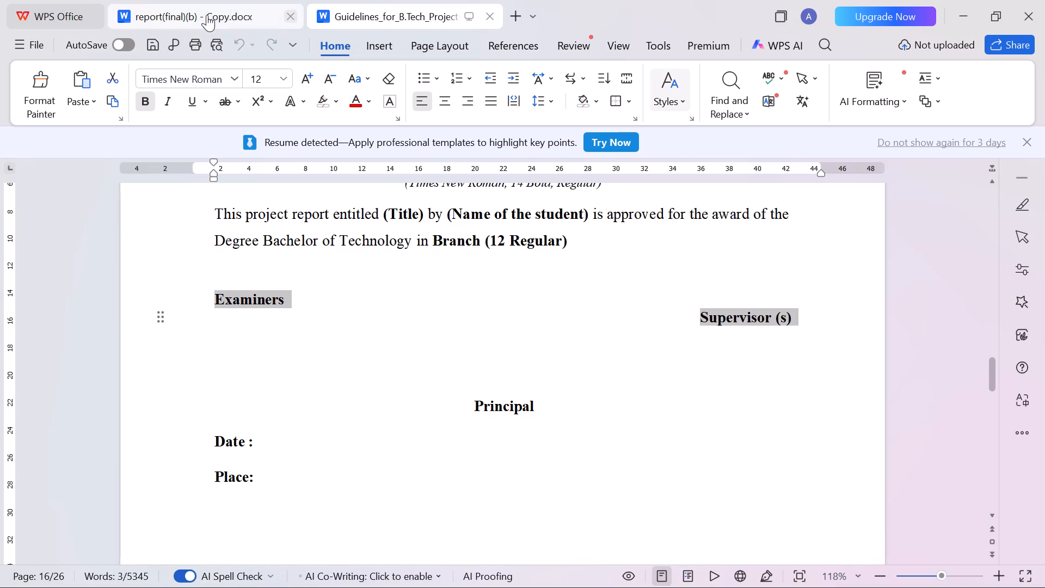
pyautogui.click(206, 12)
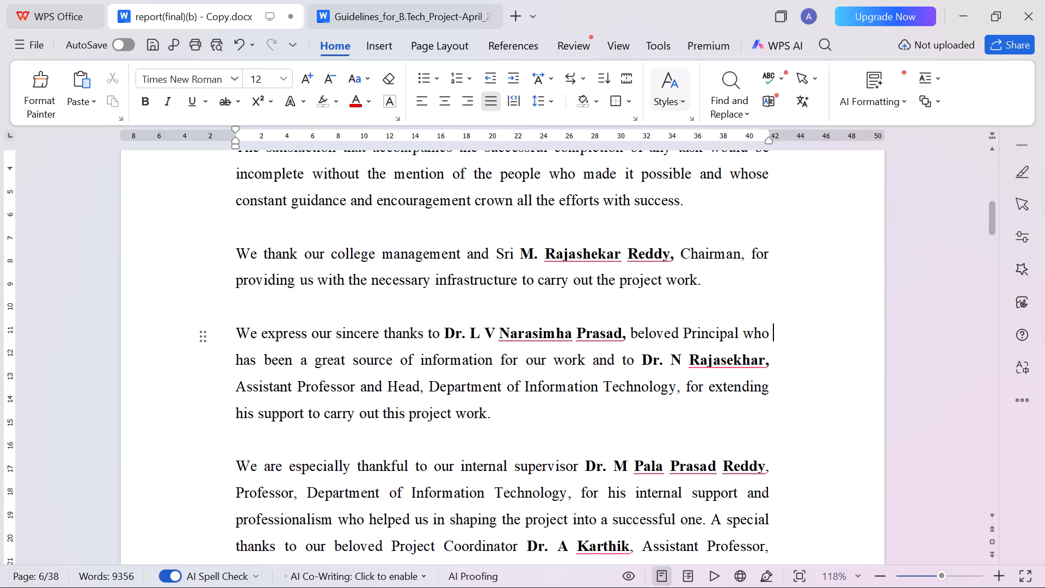
# Replace the Project Coordinator's name in the acknowledgment's fourth paragraph with the new coordinator's name, using the title Ms.
pyautogui.scroll(2, 614, 313)
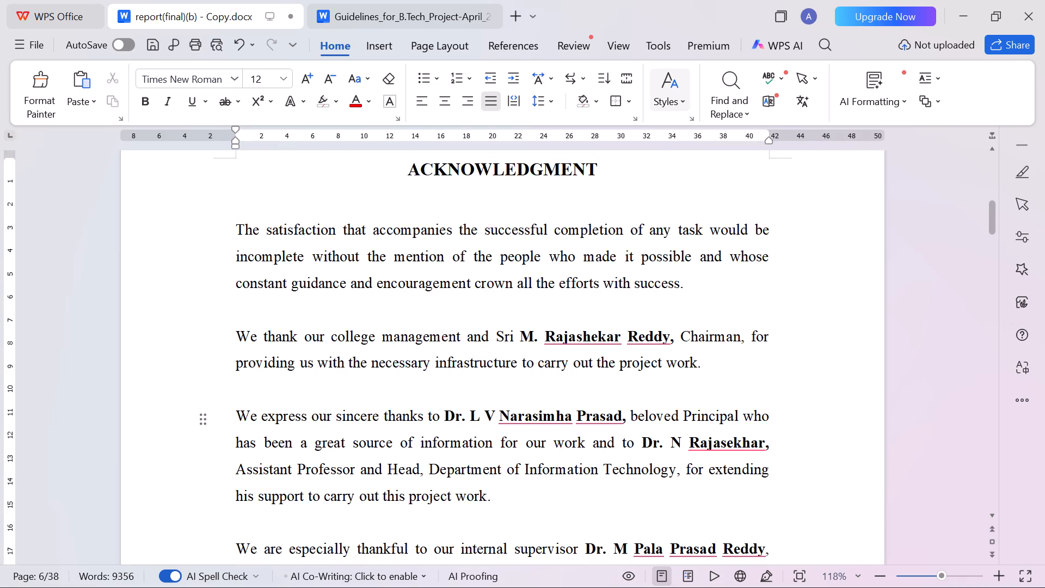
pyautogui.scroll(-1, 433, 400)
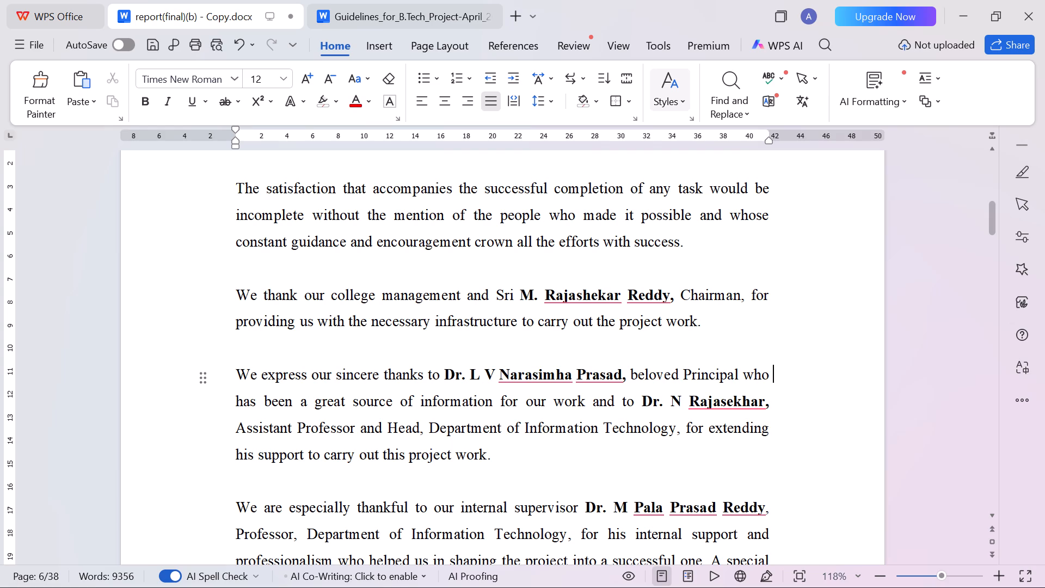
pyautogui.scroll(-2, 621, 438)
pyautogui.scroll(-1, 362, 405)
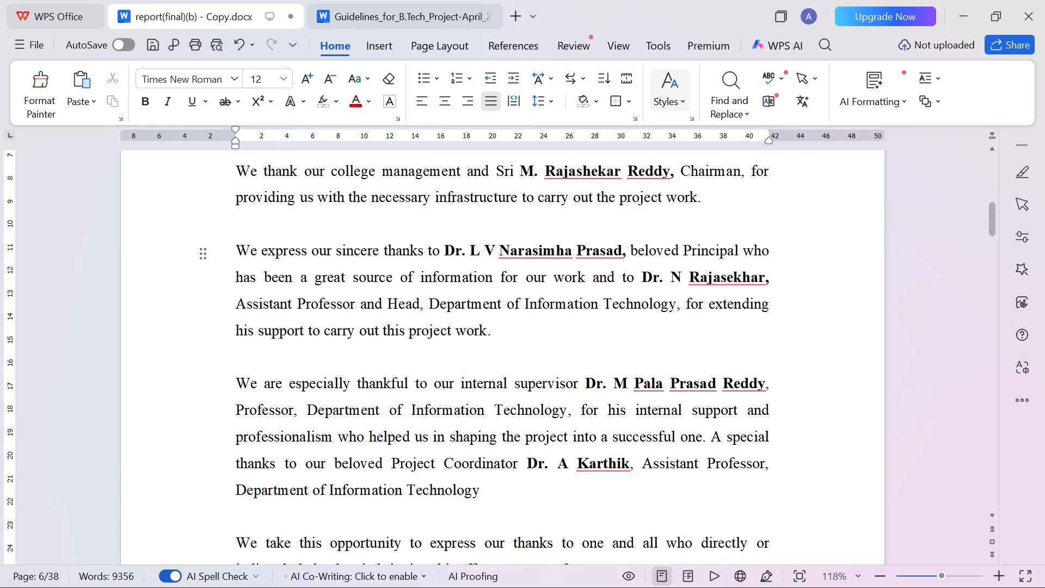
pyautogui.moveTo(528, 460); pyautogui.dragTo(628, 462)
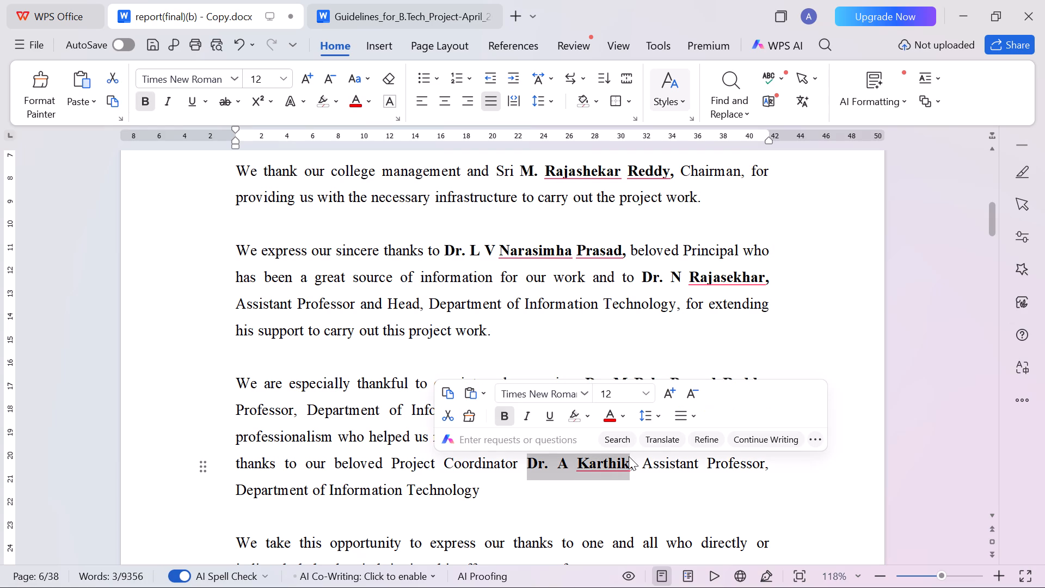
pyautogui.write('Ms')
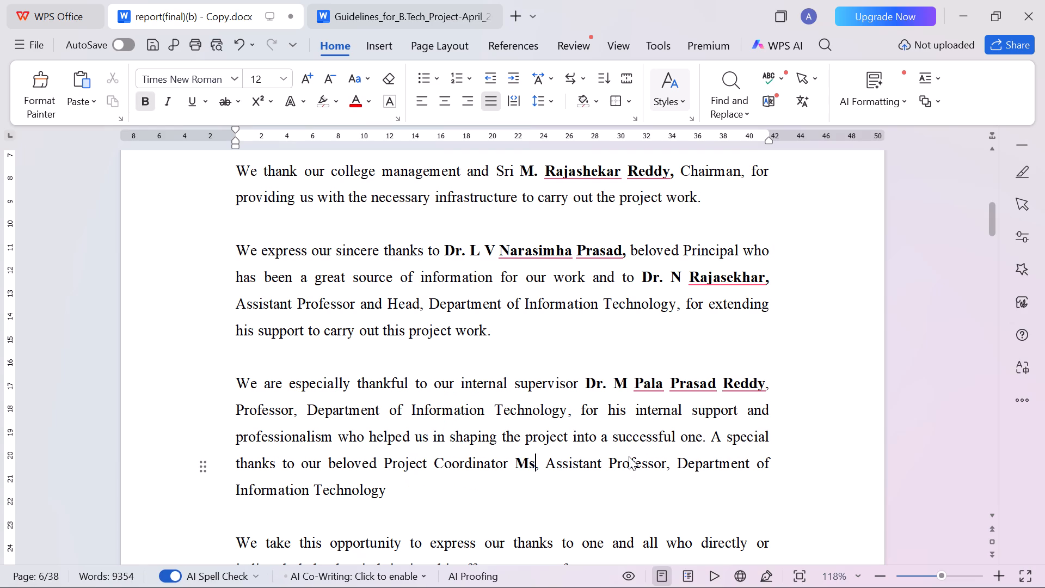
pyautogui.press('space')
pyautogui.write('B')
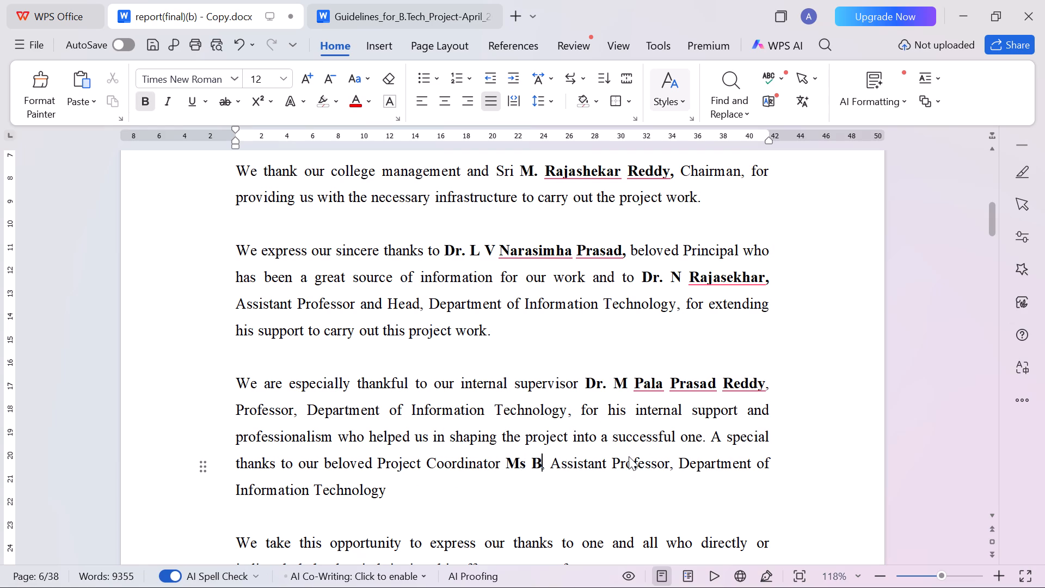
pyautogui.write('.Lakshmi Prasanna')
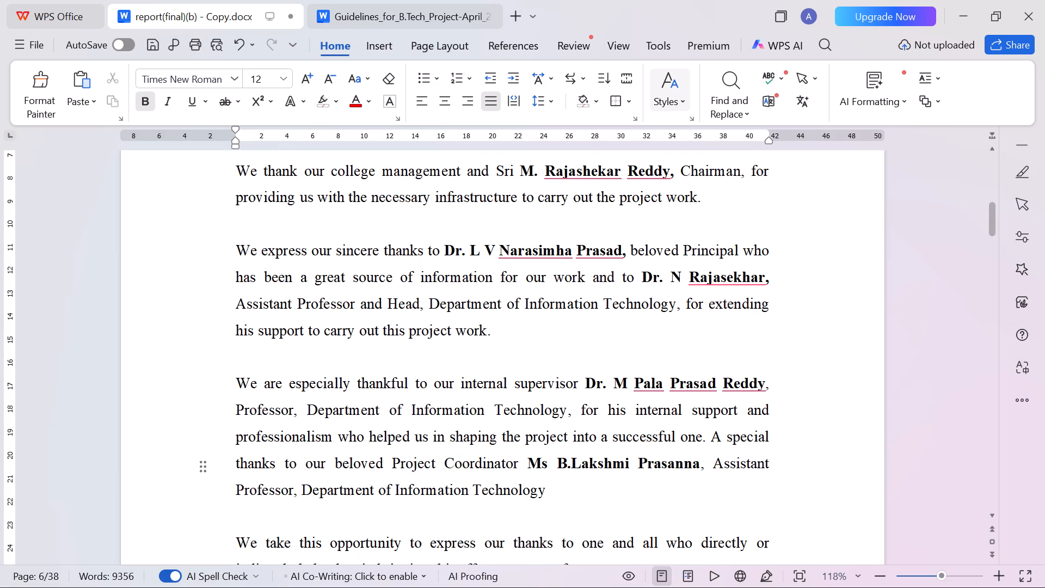
# Save the report document.
pyautogui.scroll(-2, 454, 517)
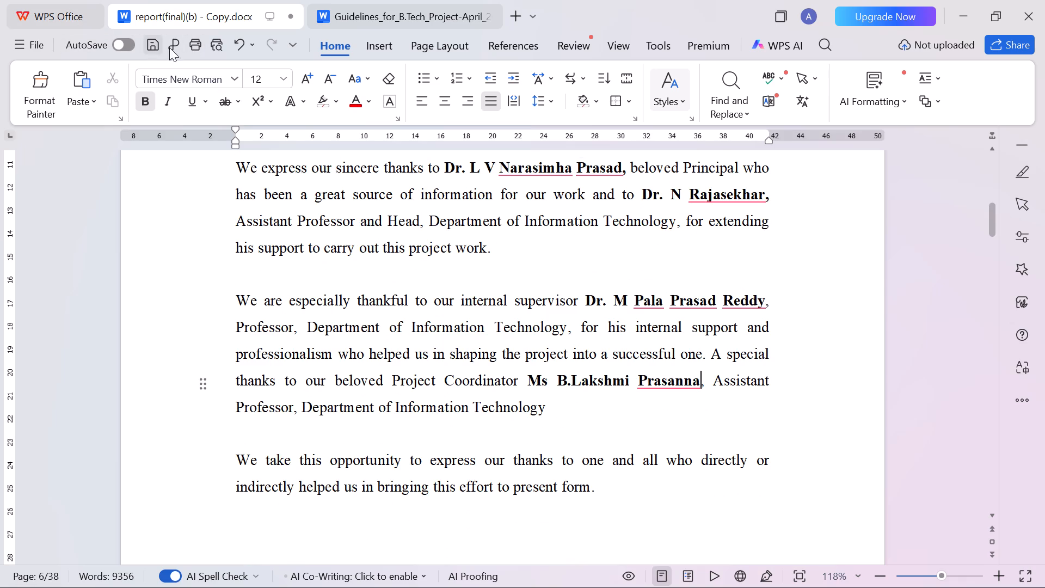
pyautogui.click(155, 44)
pyautogui.scroll(-4, 687, 430)
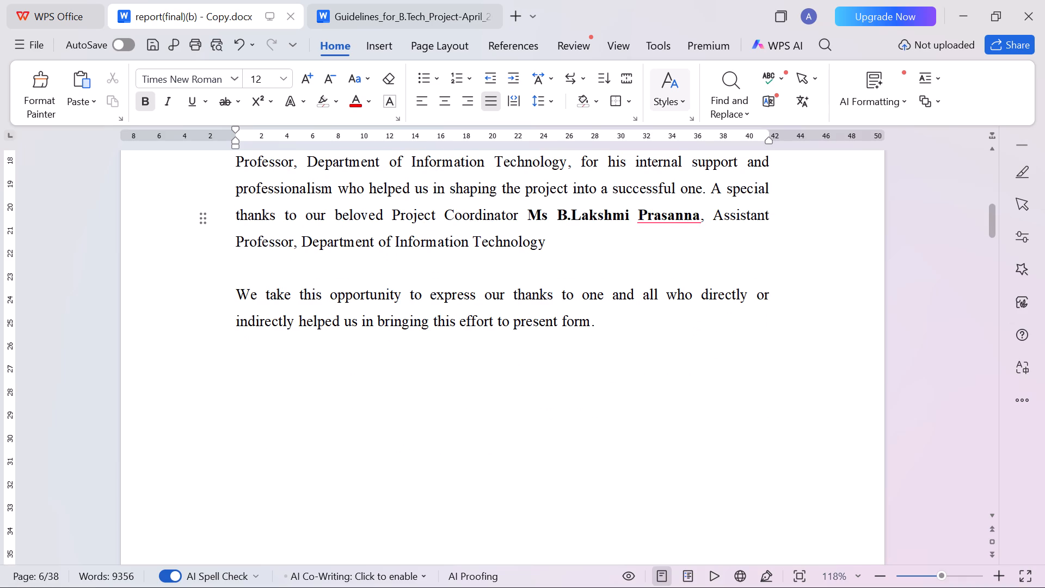
# Check the guidelines document's Sample Page 7 for the layout of the abstract and its keywords.
pyautogui.scroll(-13, 668, 432)
pyautogui.scroll(-4, 529, 409)
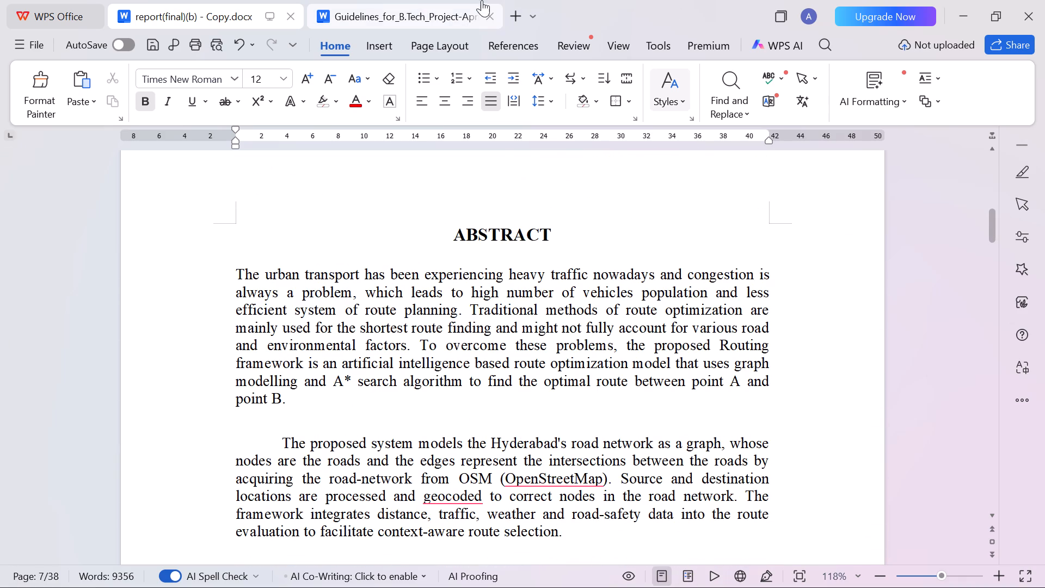
pyautogui.click(369, 8)
pyautogui.scroll(-14, 582, 326)
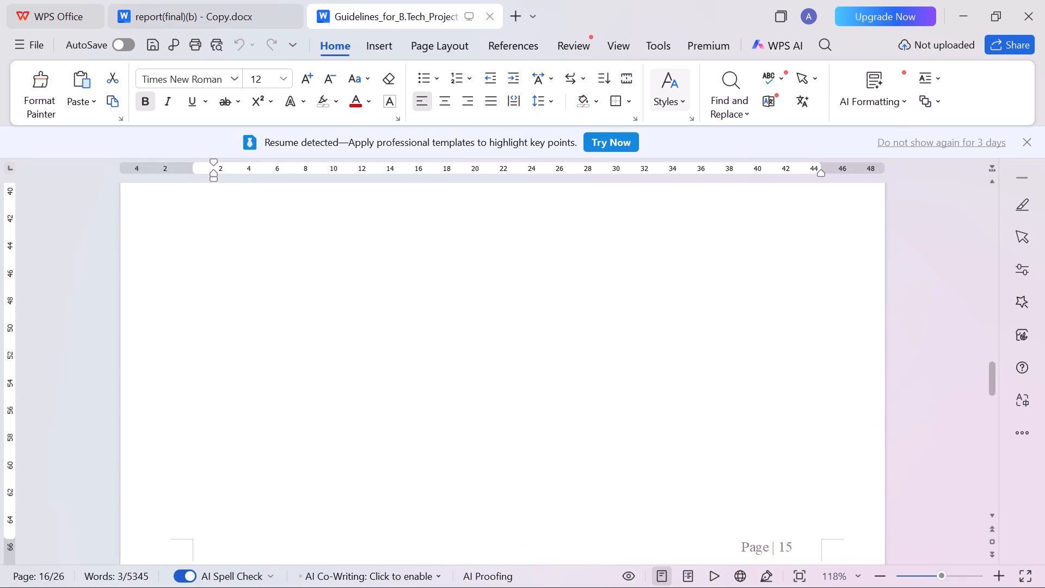
pyautogui.scroll(-17, 579, 353)
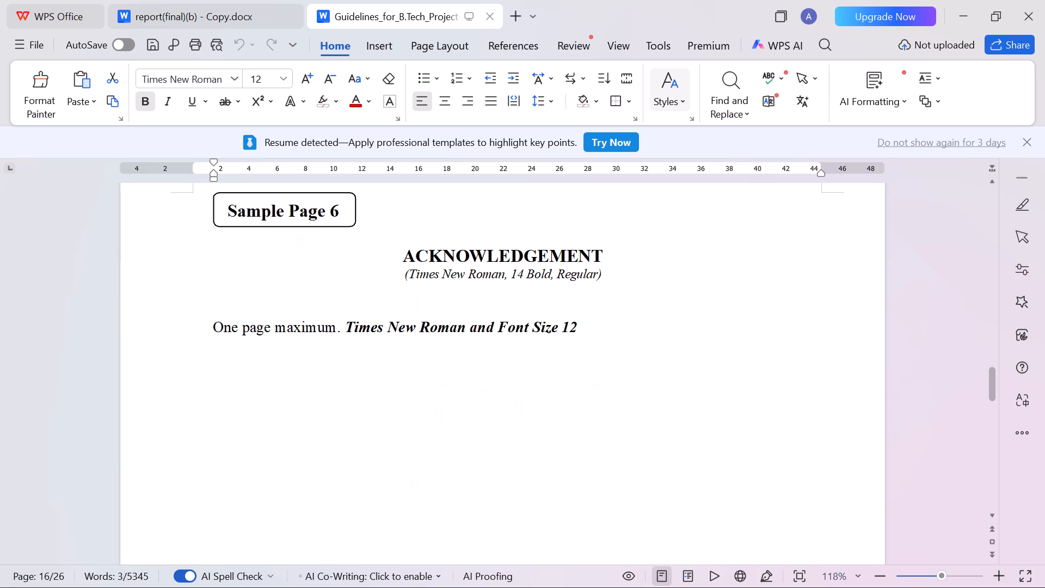
pyautogui.scroll(-10, 576, 368)
pyautogui.scroll(-17, 575, 375)
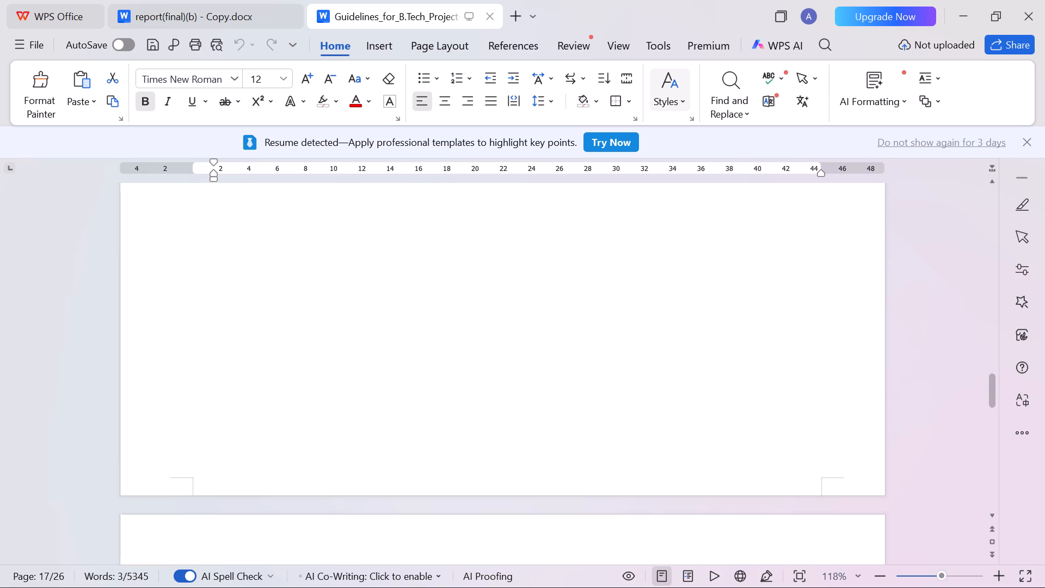
pyautogui.scroll(-10, 575, 378)
pyautogui.scroll(-3, 493, 323)
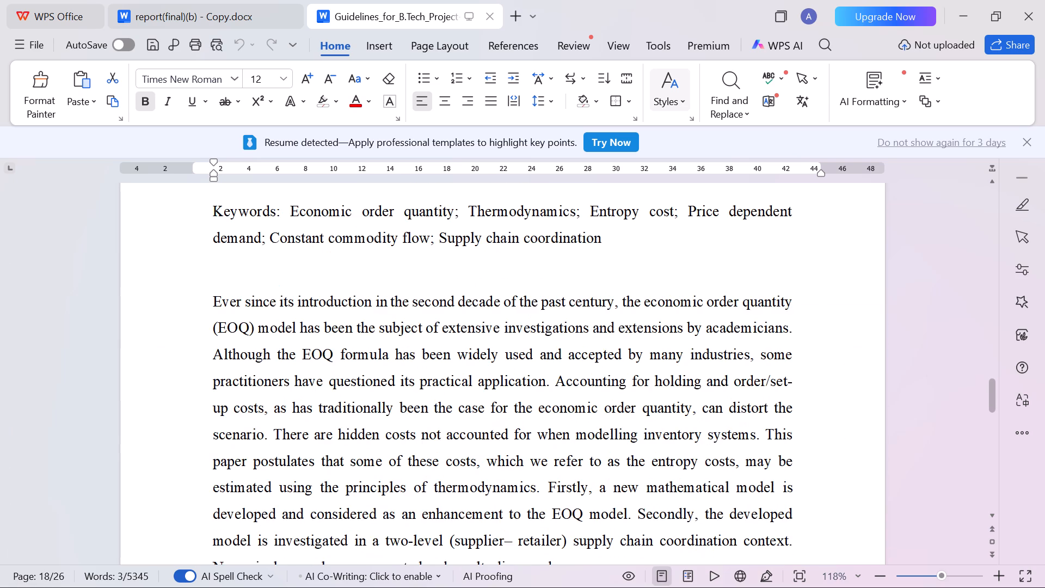
pyautogui.scroll(2, 485, 313)
pyautogui.click(492, 244)
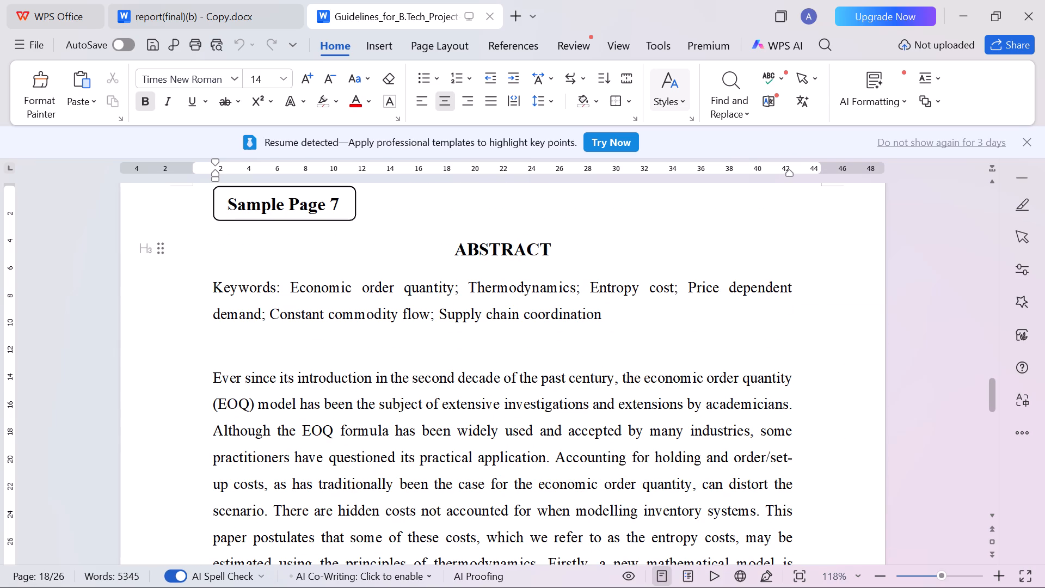
# In the report, copy the Keywords paragraph at the end of the abstract and remove it from there.
pyautogui.click(194, 7)
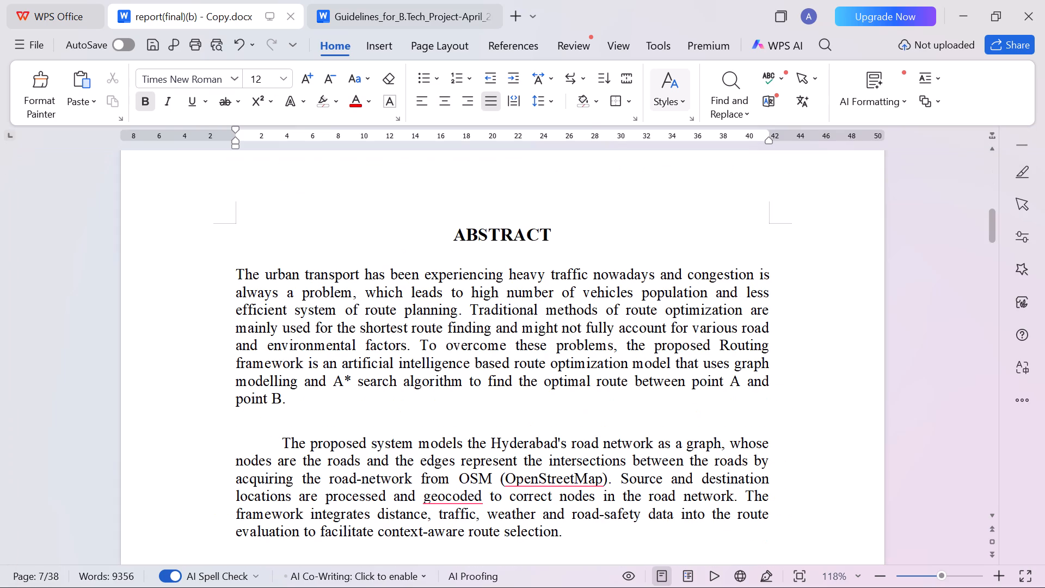
pyautogui.scroll(-12, 401, 427)
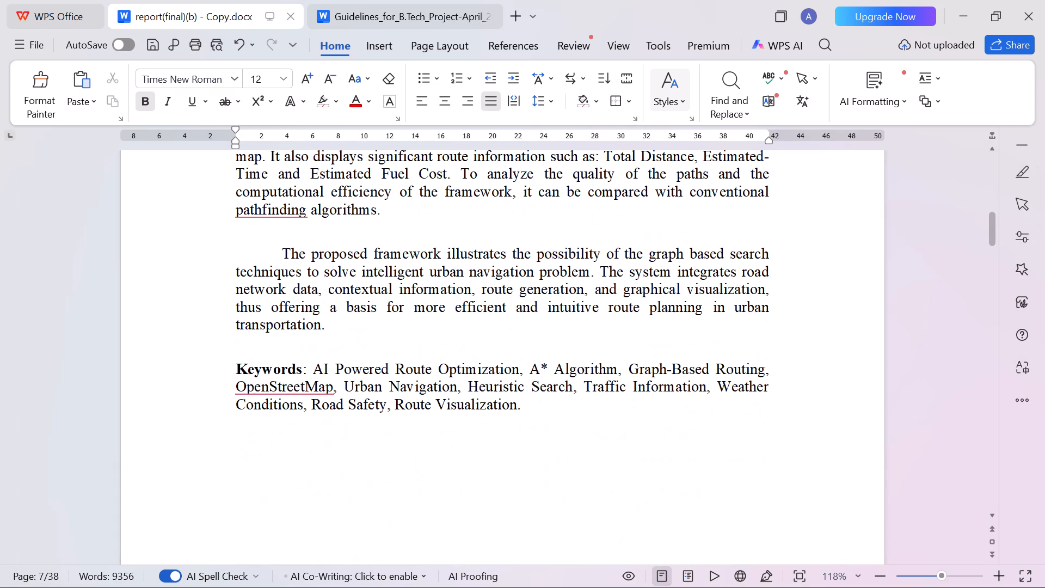
pyautogui.moveTo(236, 363); pyautogui.dragTo(567, 400)
pyautogui.hotkey('ctrl', 'c')
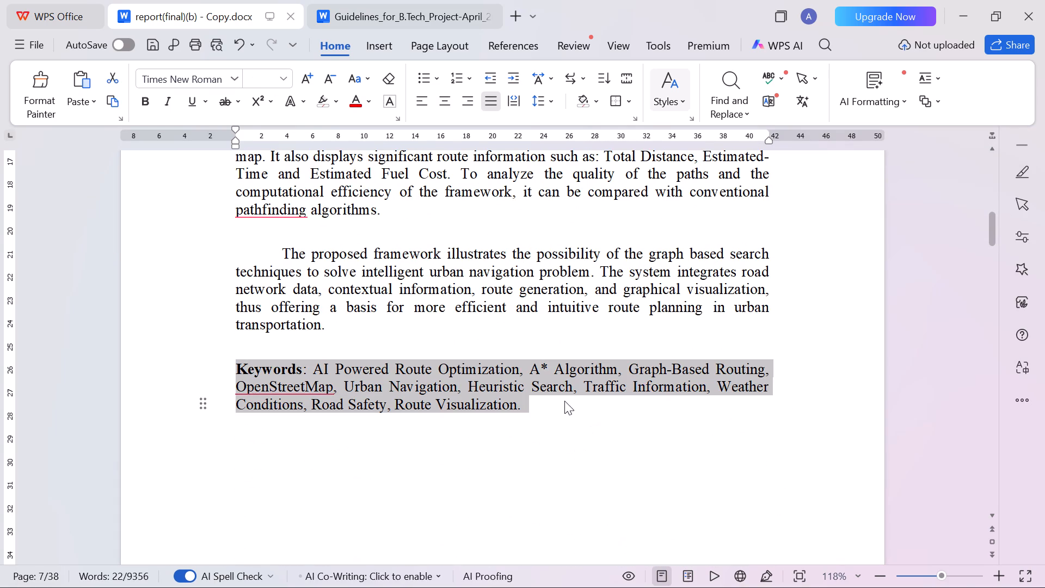
pyautogui.press('Delete')
# Insert two blank lines under the ABSTRACT heading and paste the Keywords paragraph above the first body paragraph.
pyautogui.scroll(4, 548, 415)
pyautogui.scroll(-1, 548, 415)
pyautogui.scroll(6, 548, 415)
pyautogui.scroll(-1, 548, 415)
pyautogui.scroll(1, 548, 415)
pyautogui.scroll(6, 341, 363)
pyautogui.click(235, 396)
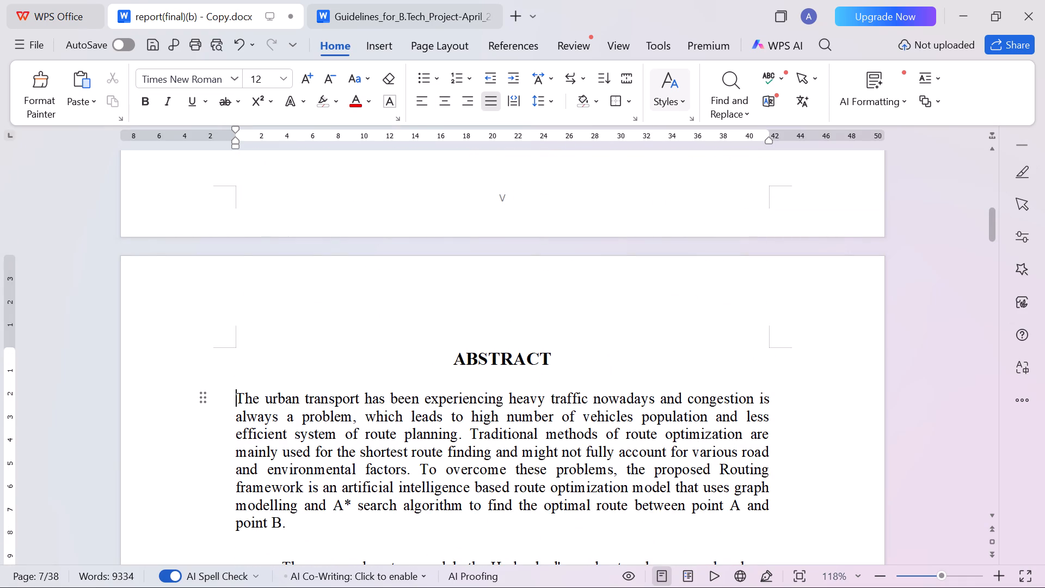
pyautogui.press('Return')
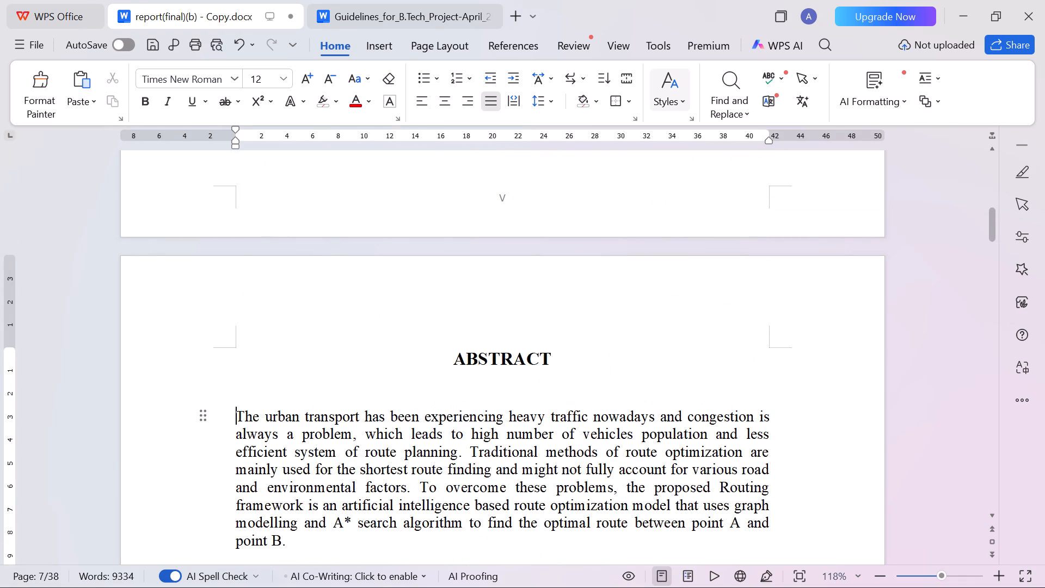
pyautogui.press('Return')
pyautogui.click(230, 395)
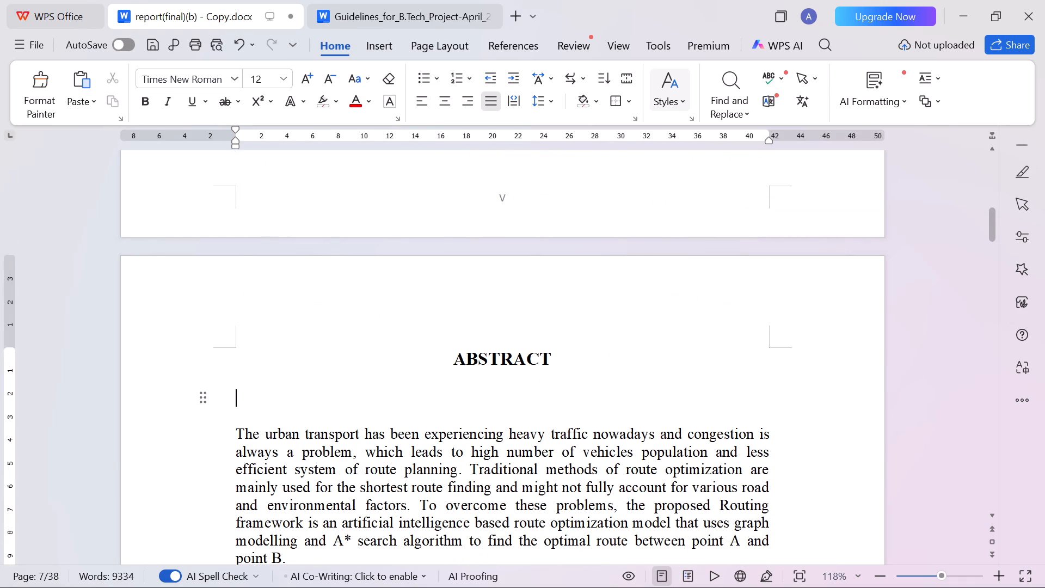
pyautogui.hotkey('ctrl', 'v')
# Copy the formatting of the Keywords paragraph on the guidelines' Sample Page 7 onto the report's Keywords paragraph with Format Painter.
pyautogui.click(383, 17)
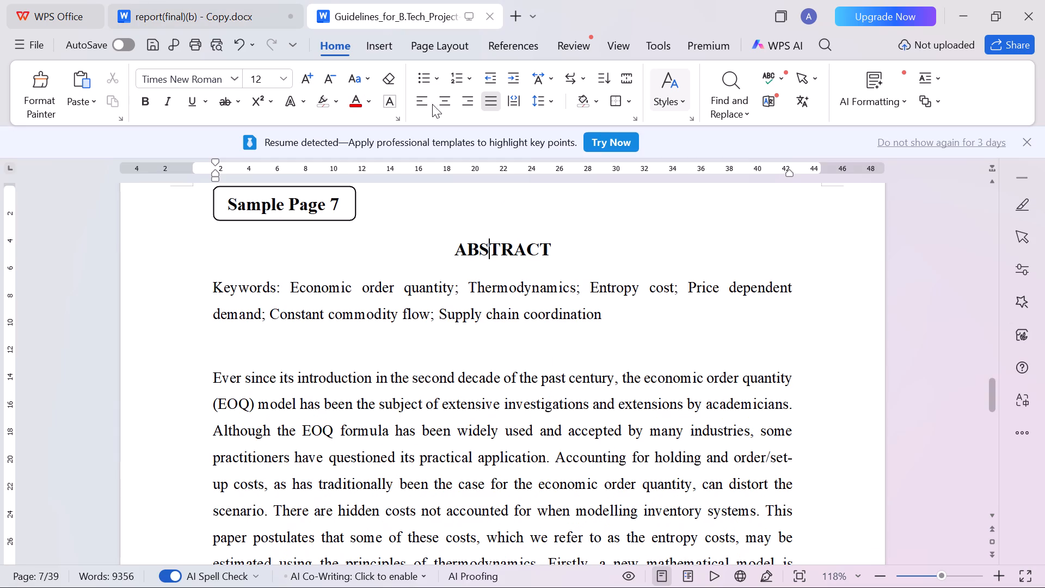
pyautogui.moveTo(215, 286); pyautogui.dragTo(612, 320)
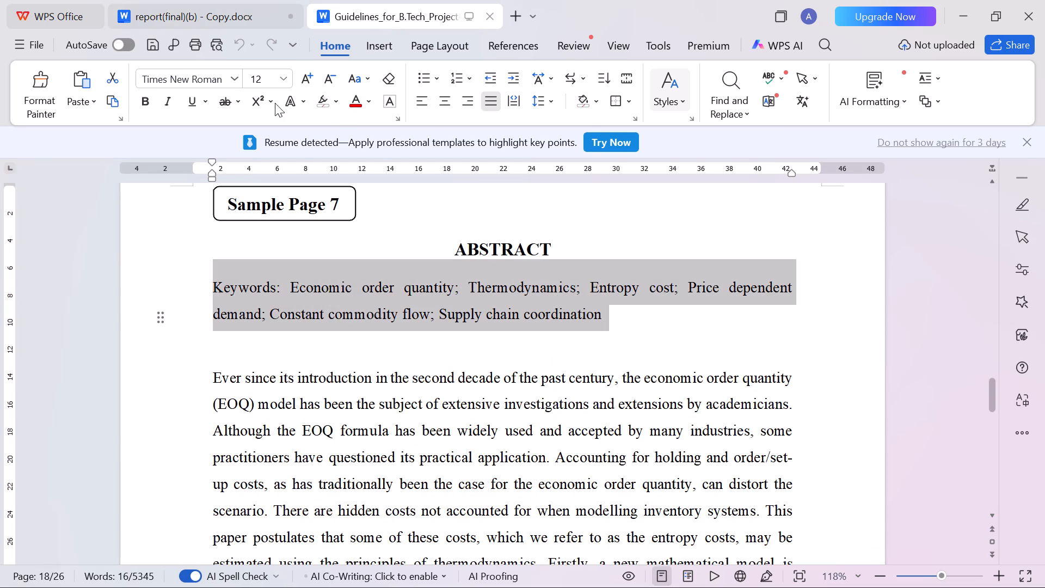
pyautogui.click(34, 82)
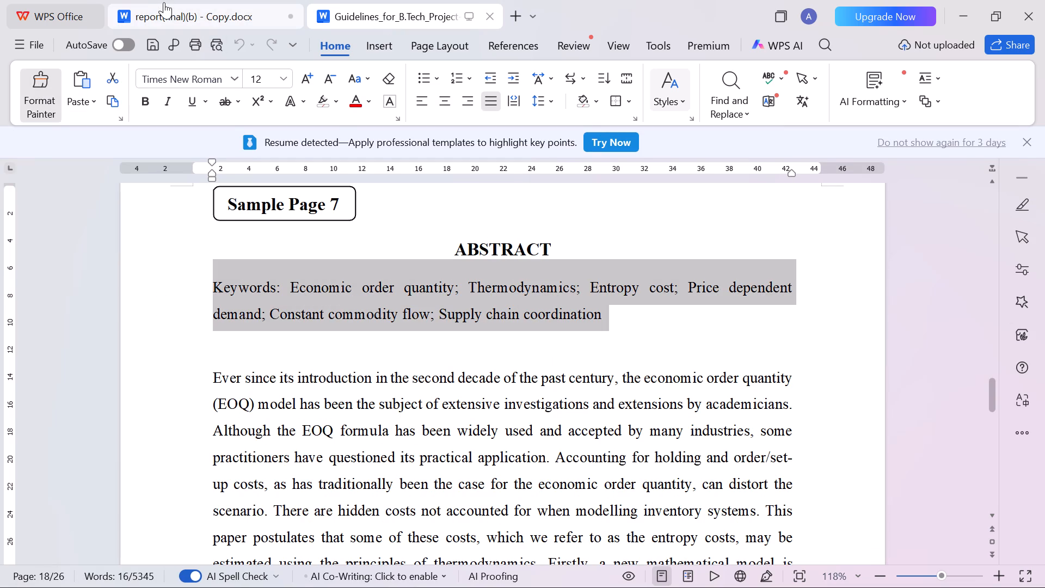
pyautogui.click(164, 2)
pyautogui.moveTo(241, 394); pyautogui.dragTo(533, 424)
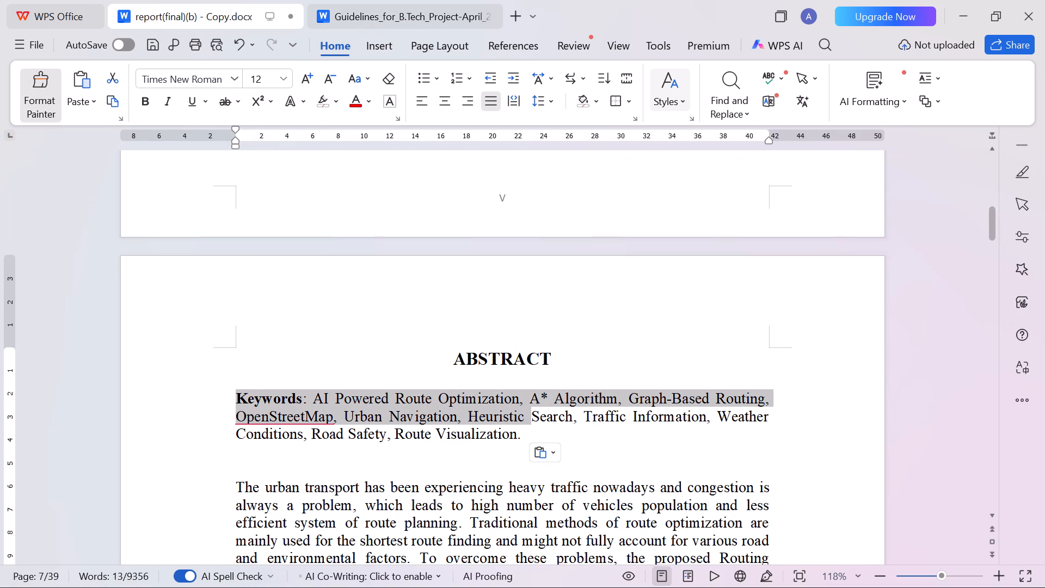
pyautogui.moveTo(533, 424); pyautogui.dragTo(546, 432)
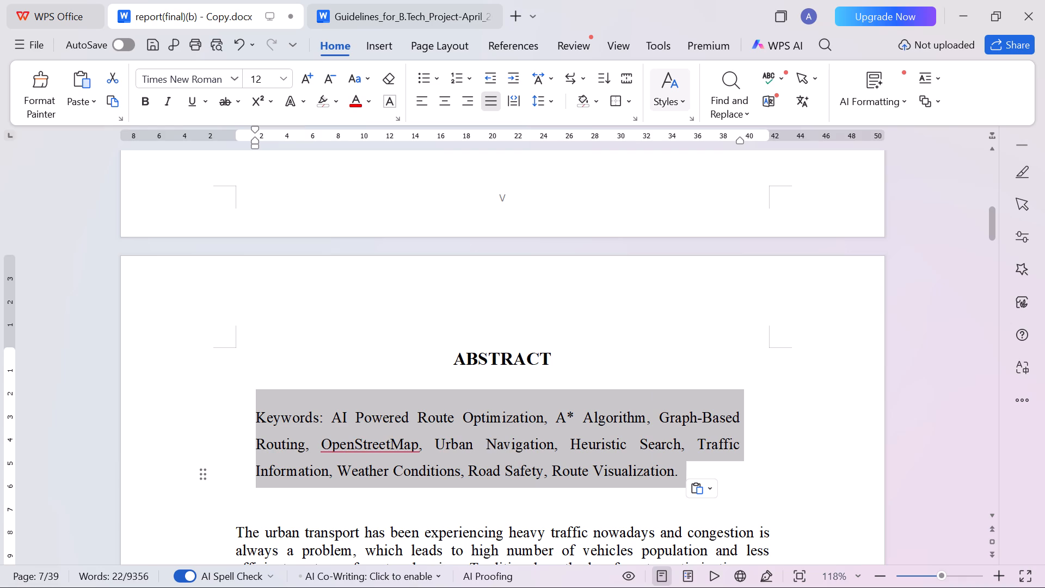
# Check the sample's paragraph indents and extend the report's Keywords paragraph right indent to about 43 on the ruler.
pyautogui.click(348, 12)
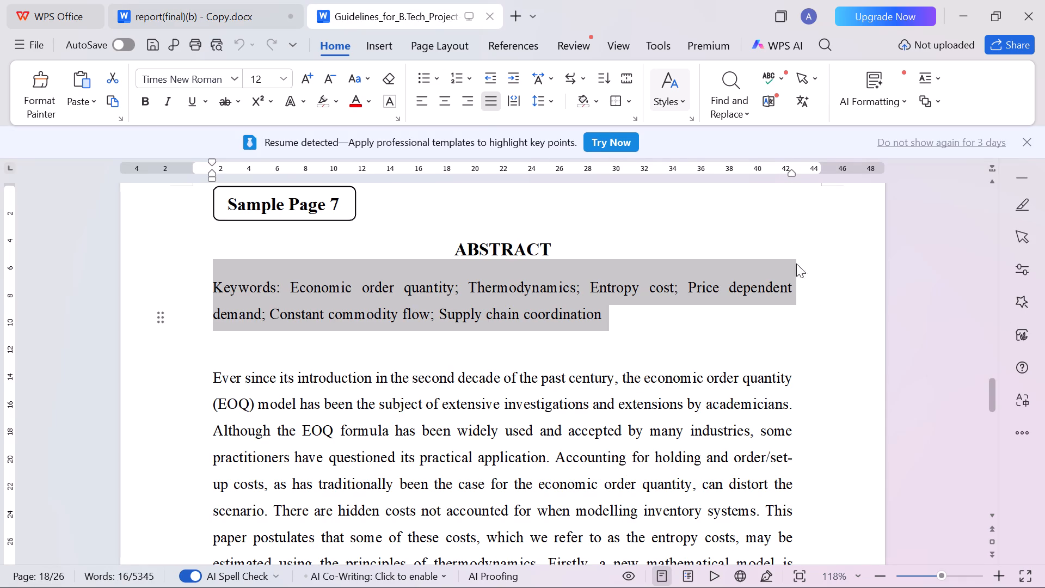
pyautogui.click(228, 16)
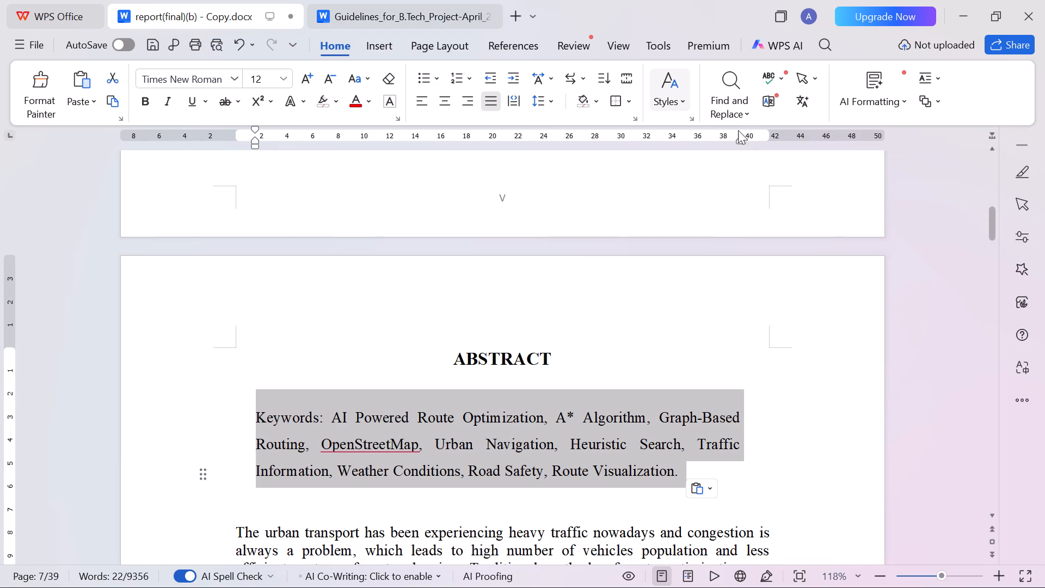
pyautogui.moveTo(737, 138); pyautogui.dragTo(772, 138)
pyautogui.moveTo(772, 138); pyautogui.dragTo(788, 138)
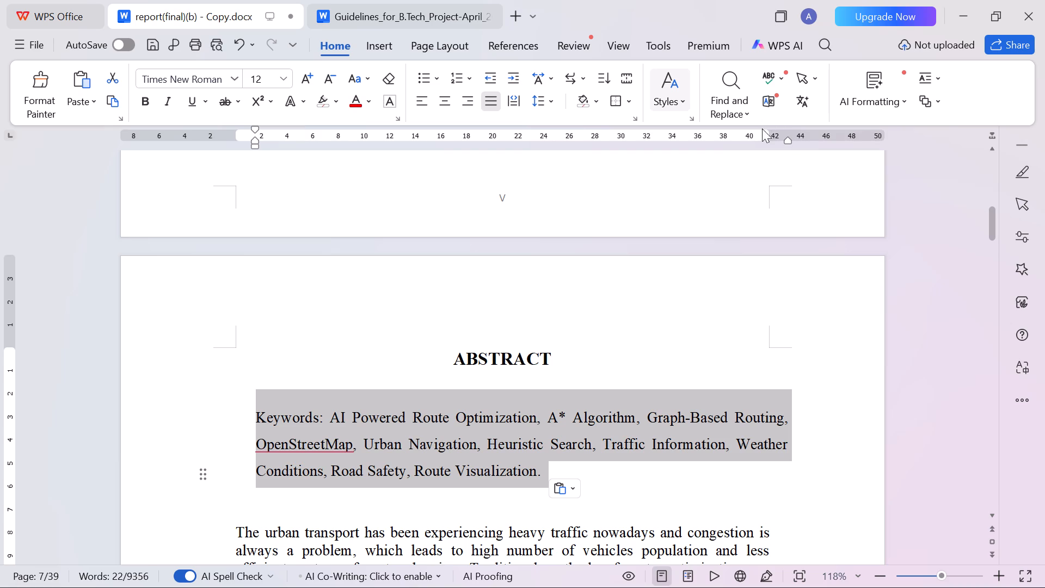
# Move the abstract page's right margin out to about 43 on the ruler and align the Keywords paragraph's right indent with it.
pyautogui.moveTo(771, 136); pyautogui.dragTo(793, 136)
pyautogui.moveTo(793, 136); pyautogui.dragTo(793, 137)
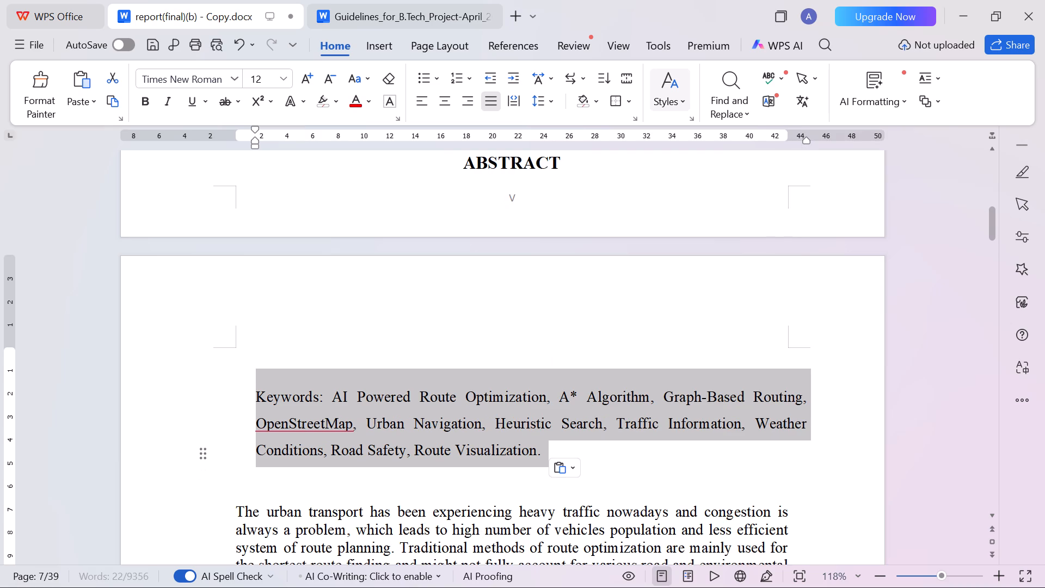
pyautogui.moveTo(807, 139); pyautogui.dragTo(790, 139)
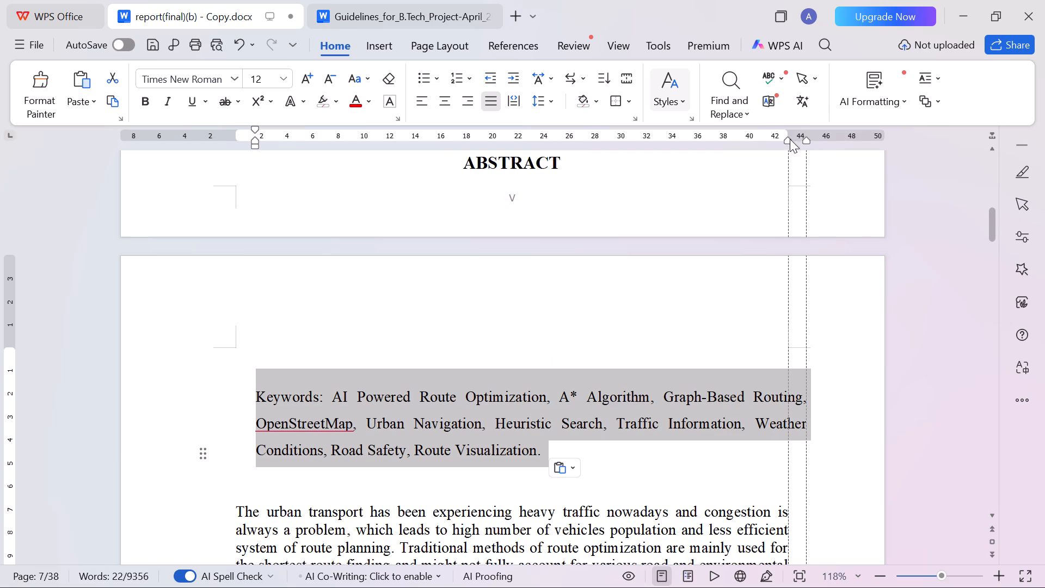
pyautogui.moveTo(790, 139); pyautogui.dragTo(784, 149)
# Compare the left and right indents of the report's Keywords paragraph with those on the guidelines' Sample Page 7.
pyautogui.click(369, 0)
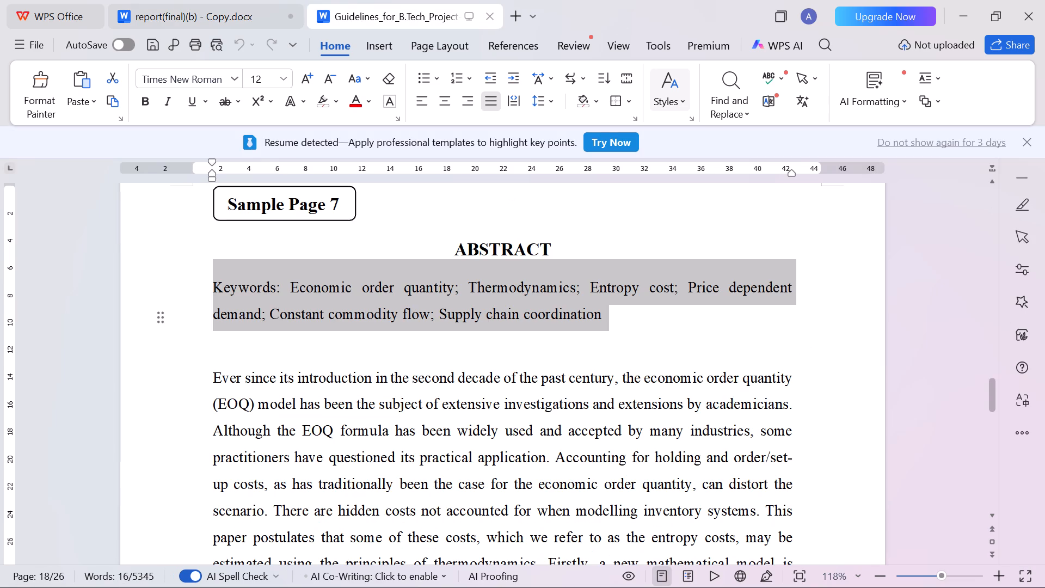
pyautogui.click(253, 0)
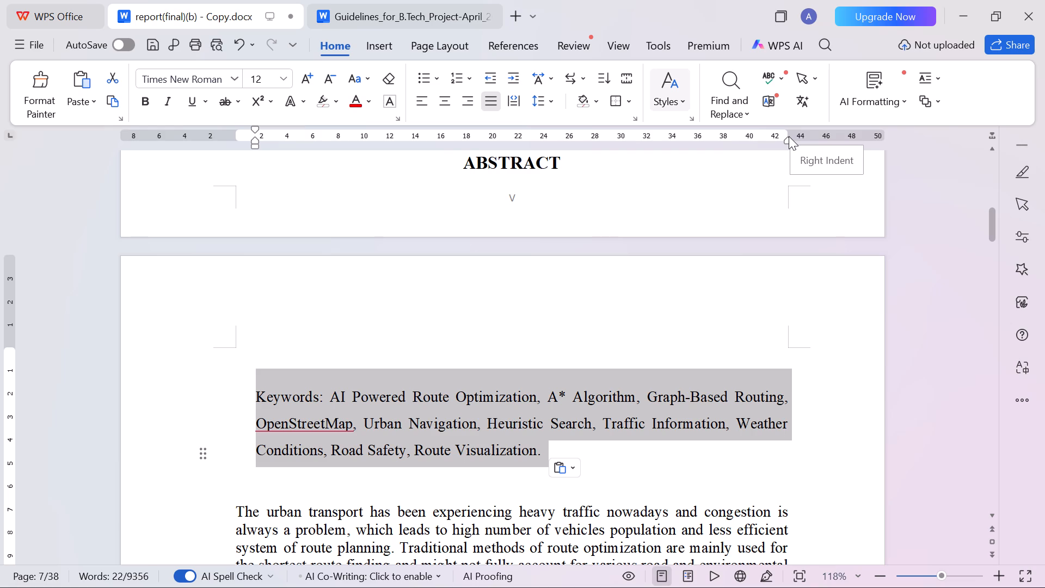
pyautogui.click(798, 398)
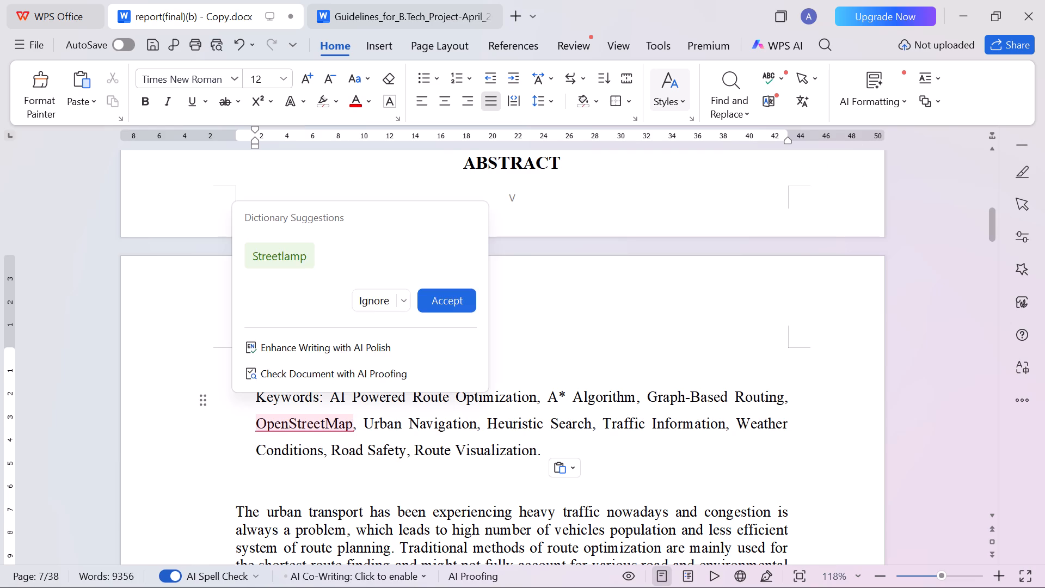
pyautogui.click(775, 407)
pyautogui.click(785, 403)
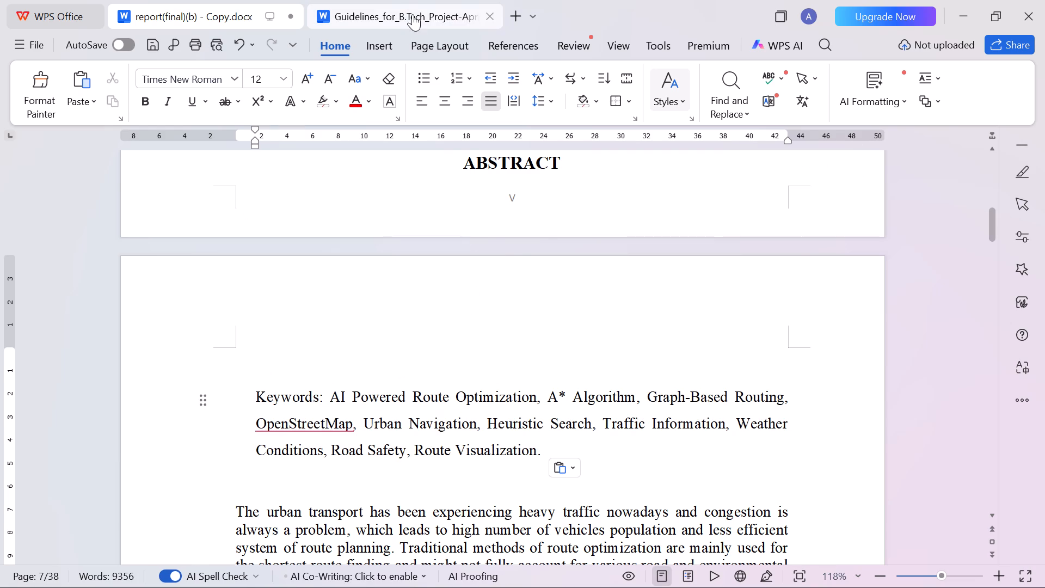
pyautogui.click(413, 14)
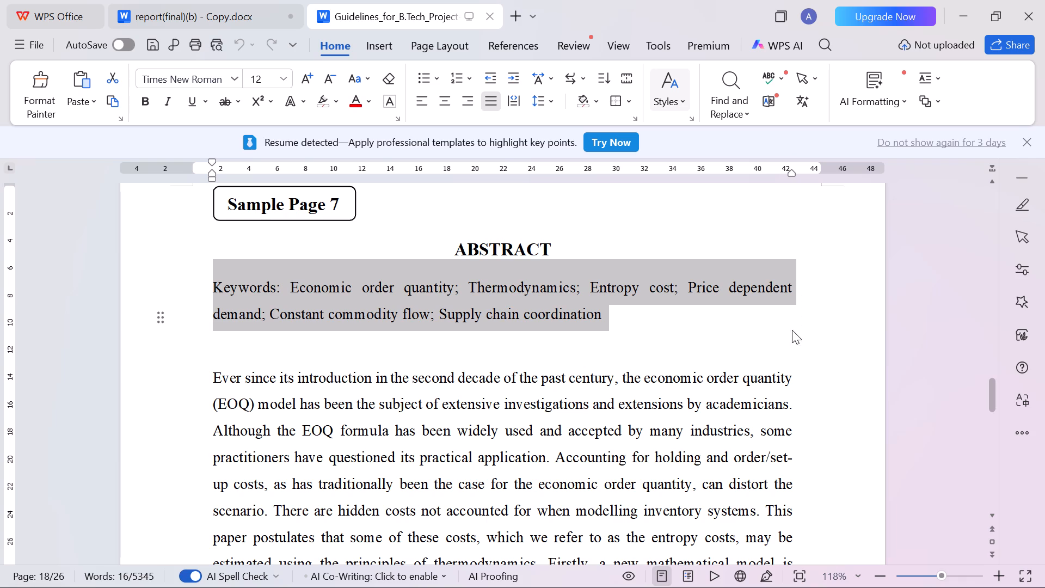
pyautogui.click(204, 9)
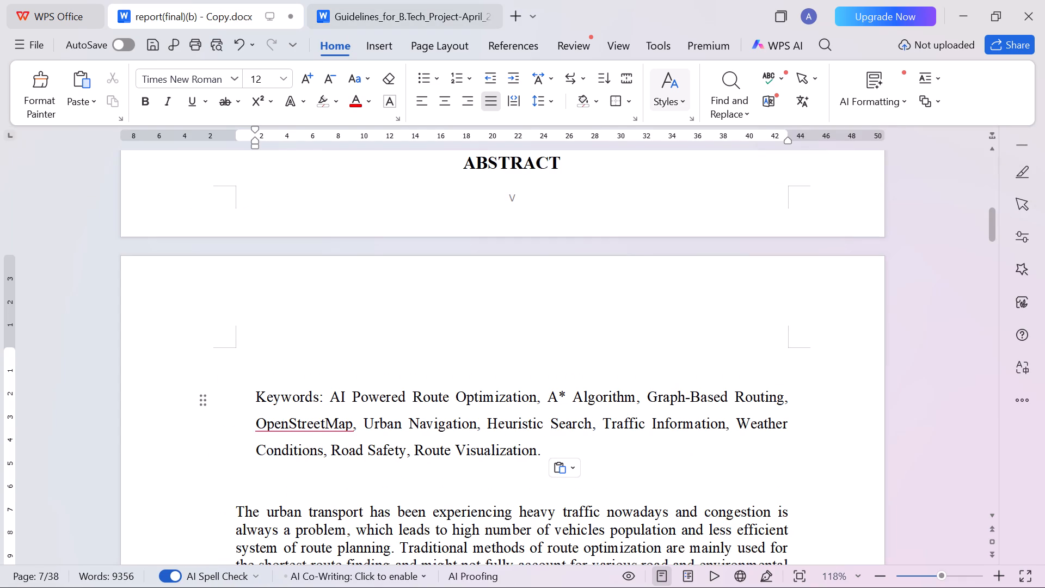
pyautogui.click(727, 411)
pyautogui.scroll(-3, 636, 351)
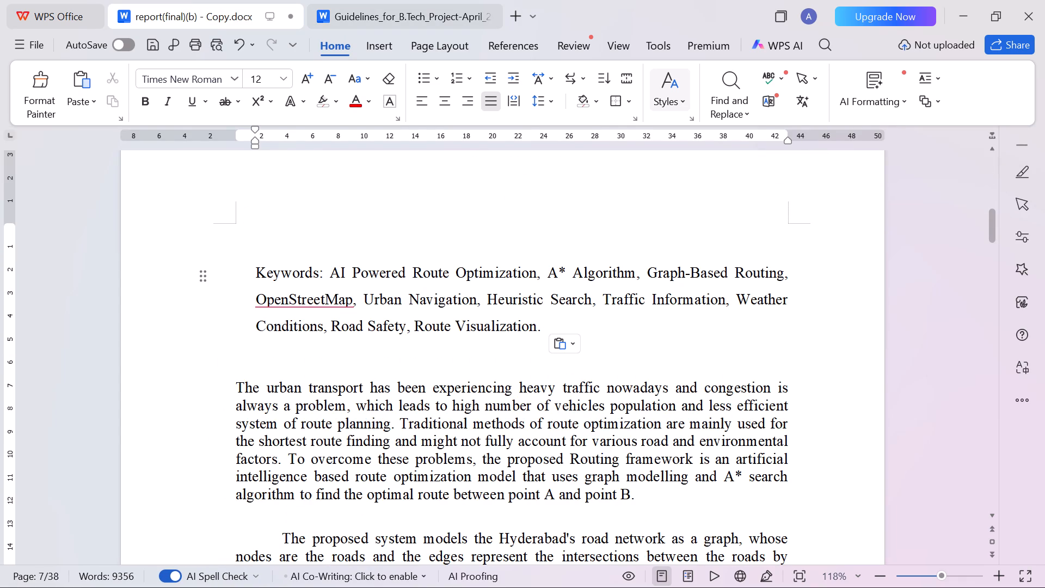
pyautogui.click(384, 15)
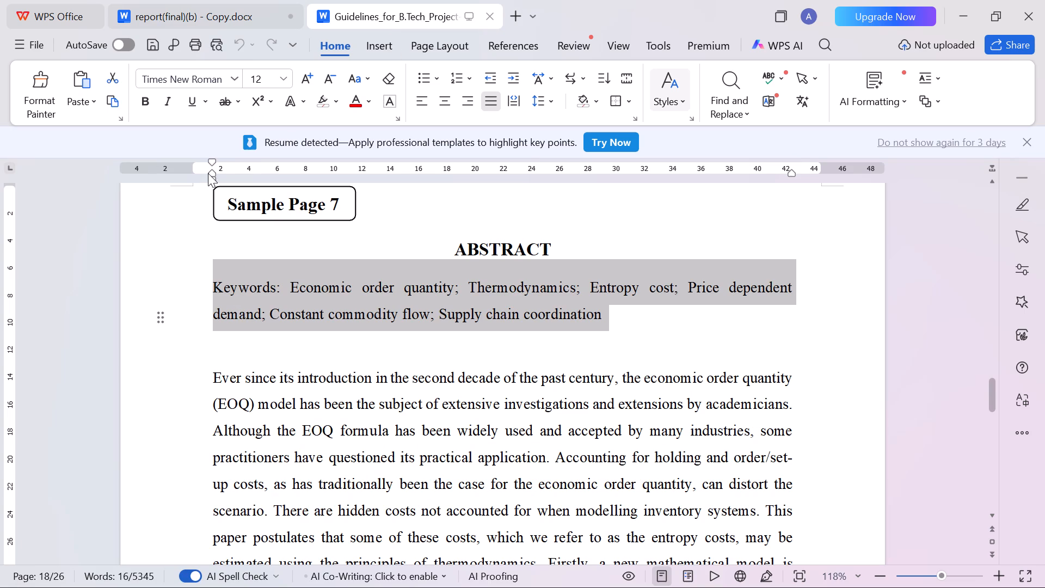
pyautogui.click(205, 6)
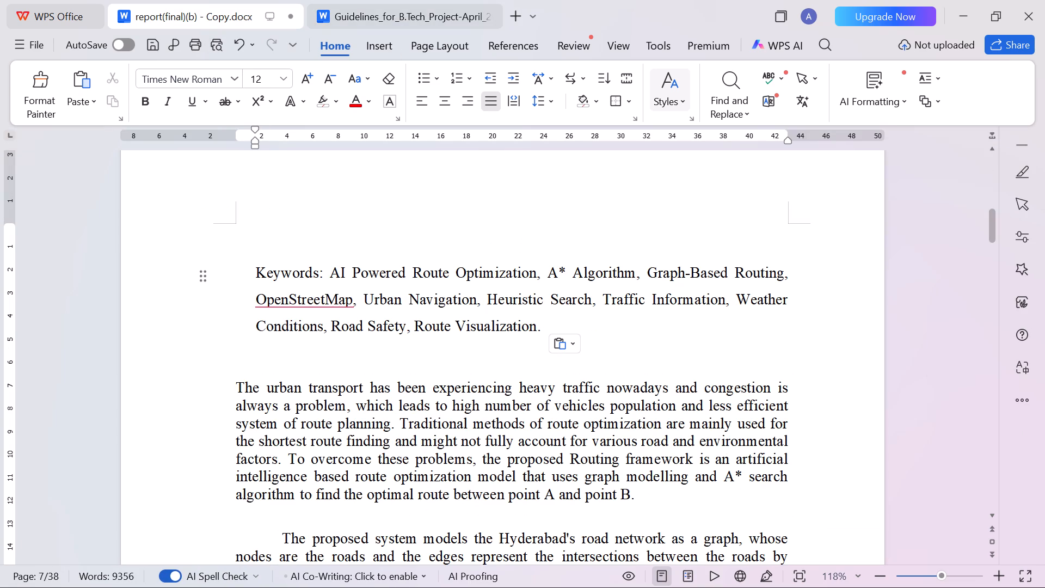
# Move the report's Keywords paragraph left indent out to about 2 beyond the left margin on the ruler, checking it against Sample Page 7.
pyautogui.click(284, 286)
pyautogui.moveTo(245, 271); pyautogui.dragTo(561, 326)
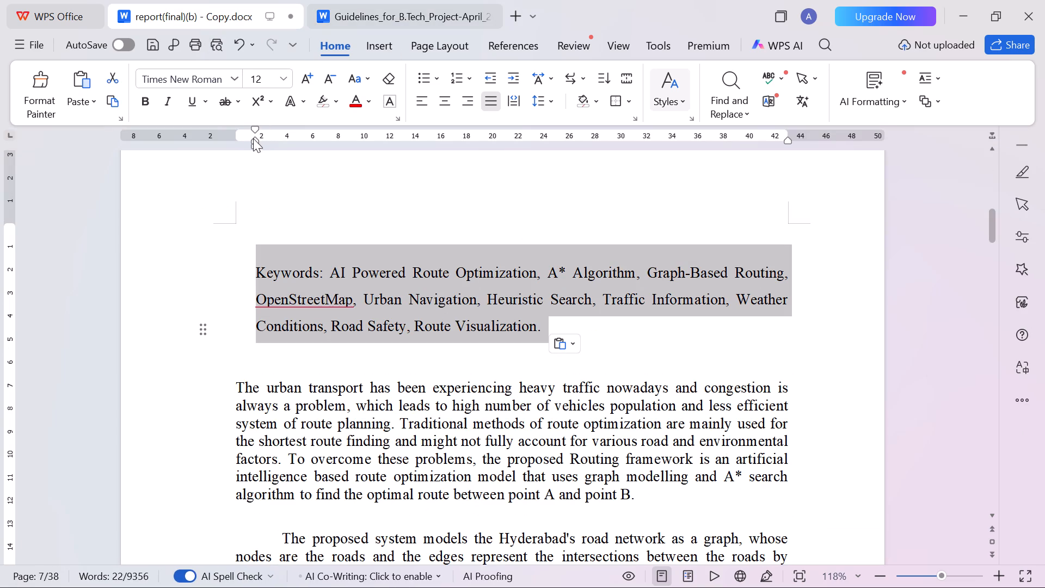
pyautogui.moveTo(254, 144); pyautogui.dragTo(207, 148)
pyautogui.click(345, 12)
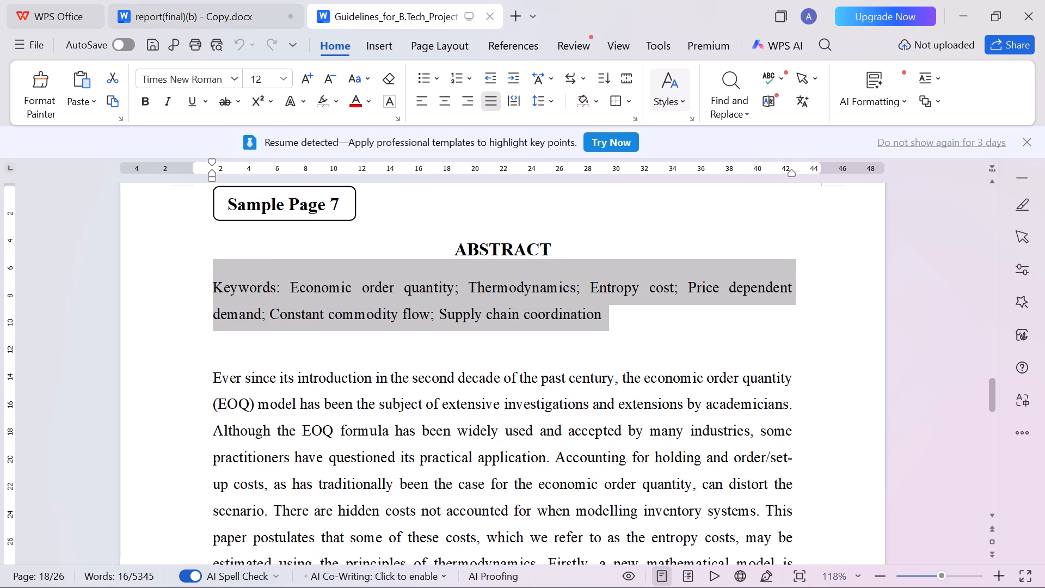
pyautogui.click(340, 380)
pyautogui.scroll(-1, 271, 381)
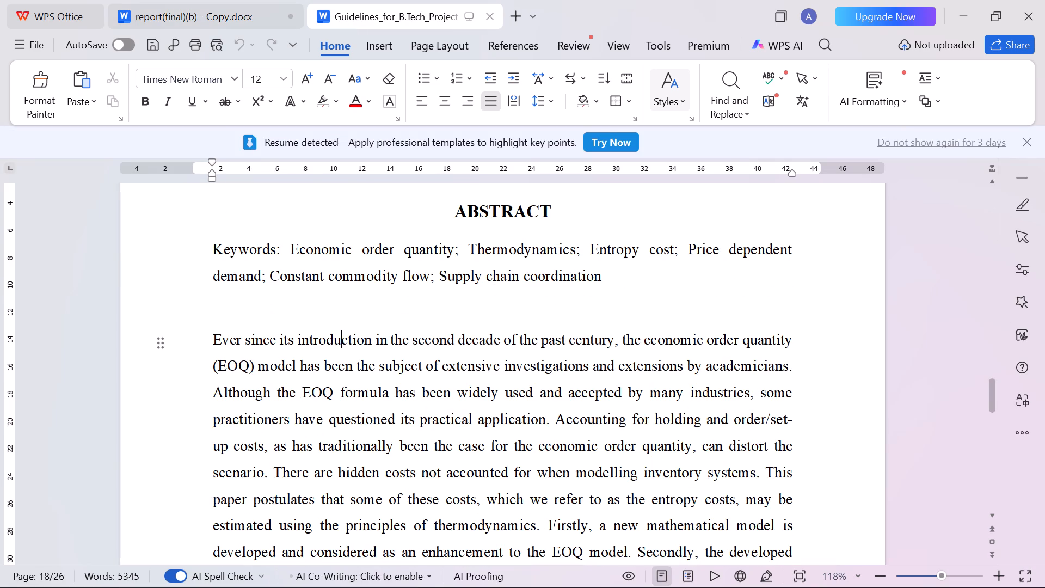
pyautogui.click(248, 247)
pyautogui.click(250, 3)
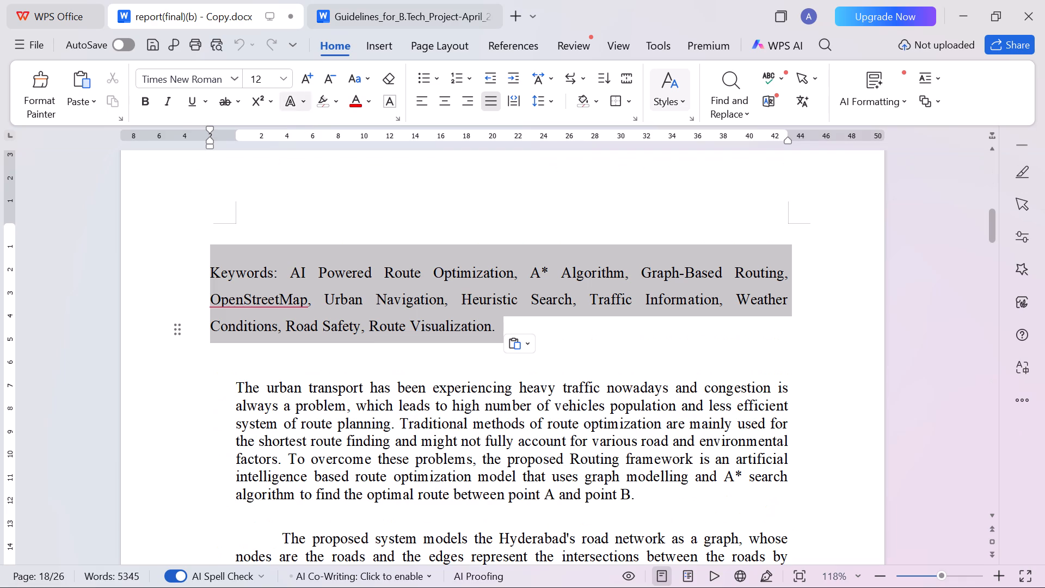
pyautogui.click(366, 310)
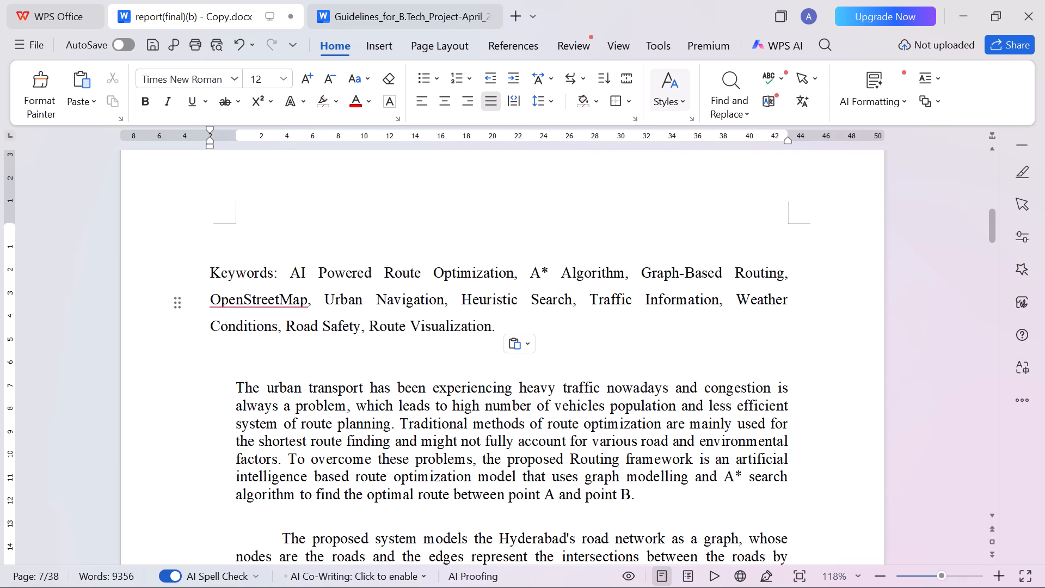
# Copy the formatting of Sample Page 7's abstract body onto all of the report's abstract body paragraphs with Format Painter.
pyautogui.click(376, 13)
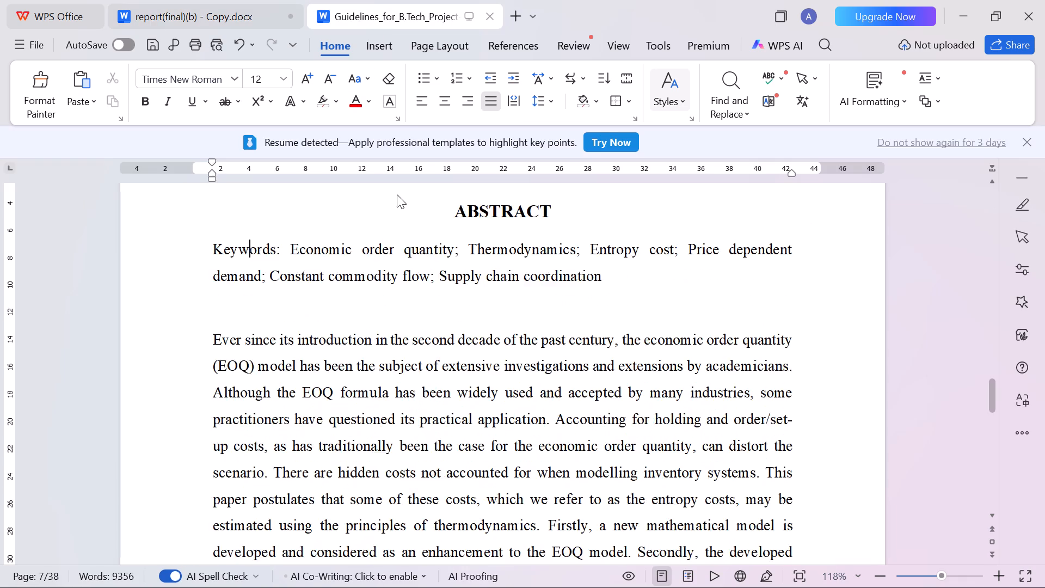
pyautogui.scroll(-3, 386, 232)
pyautogui.moveTo(213, 223); pyautogui.dragTo(578, 486)
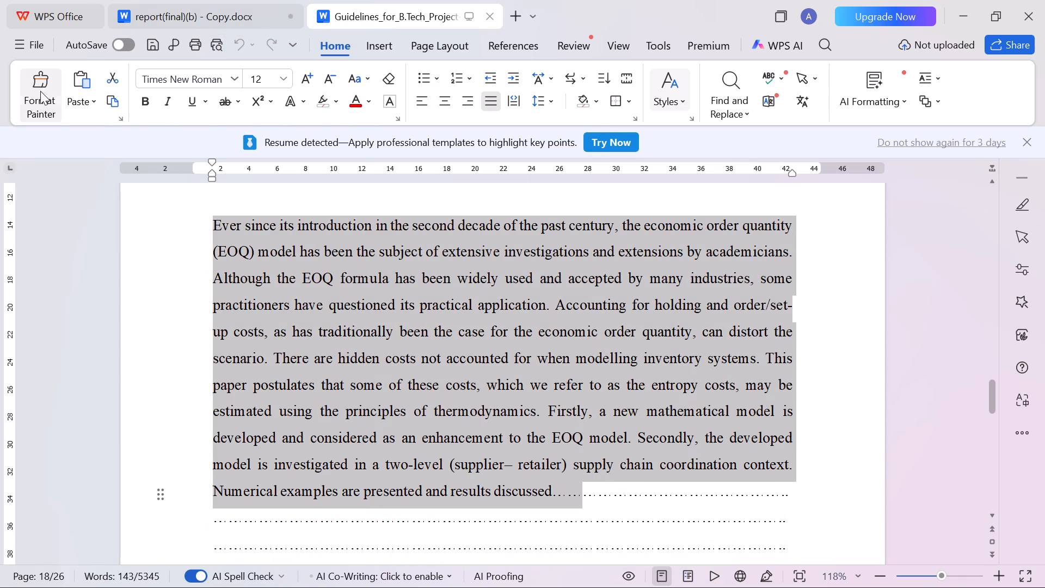
pyautogui.click(40, 83)
pyautogui.click(186, 17)
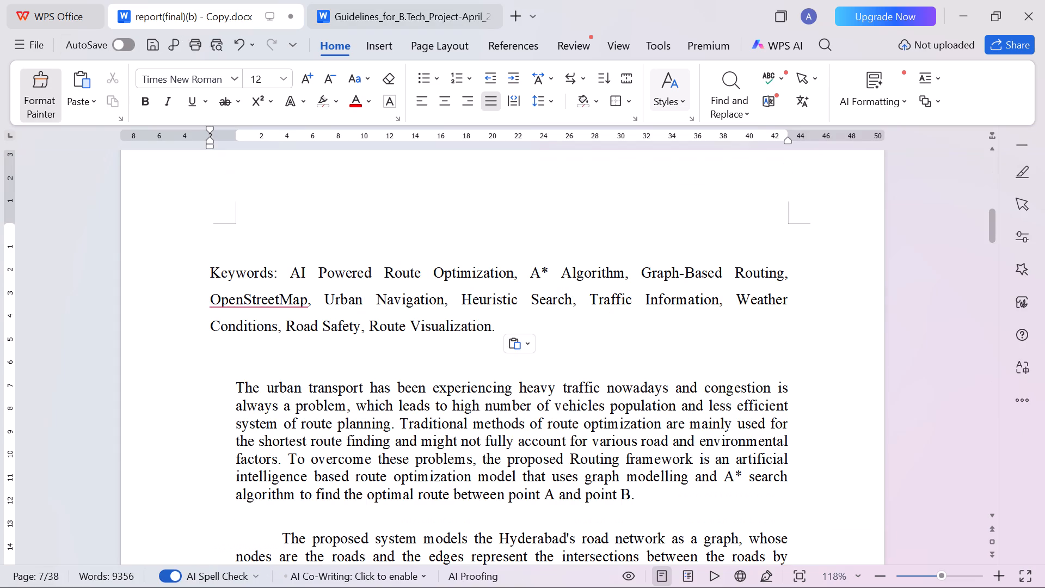
pyautogui.moveTo(235, 381); pyautogui.dragTo(641, 548)
pyautogui.scroll(-7, 641, 548)
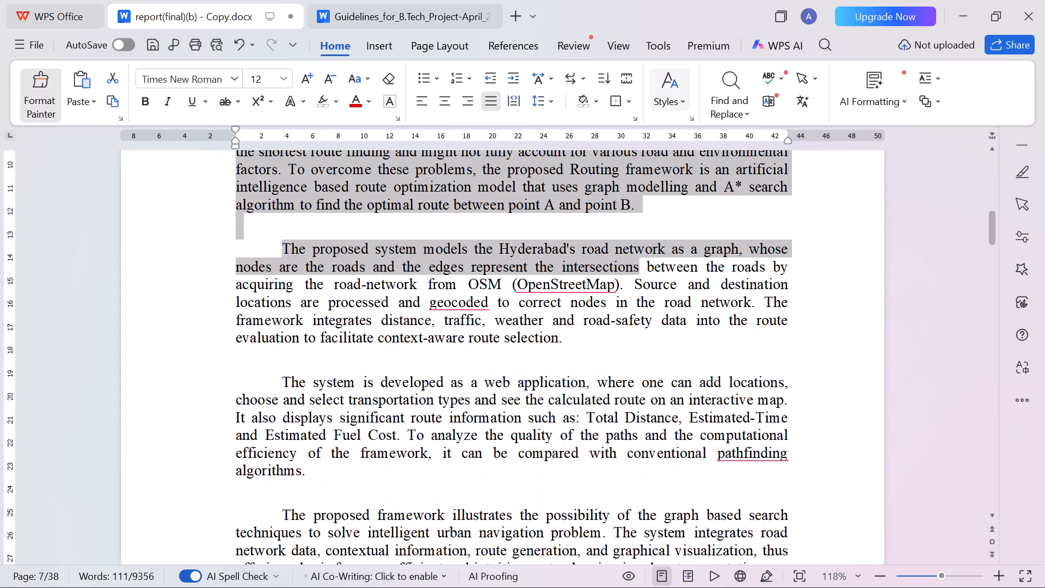
pyautogui.moveTo(641, 548); pyautogui.dragTo(785, 399)
pyautogui.scroll(-4, 635, 473)
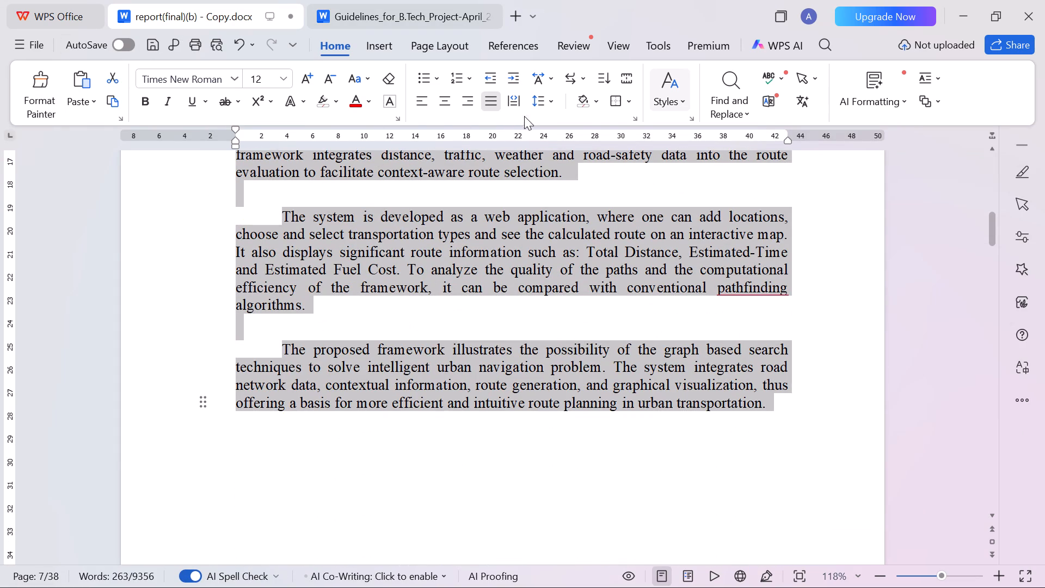
# Set the line spacing of the report's abstract body paragraphs to 1.5.
pyautogui.click(554, 99)
pyautogui.click(544, 165)
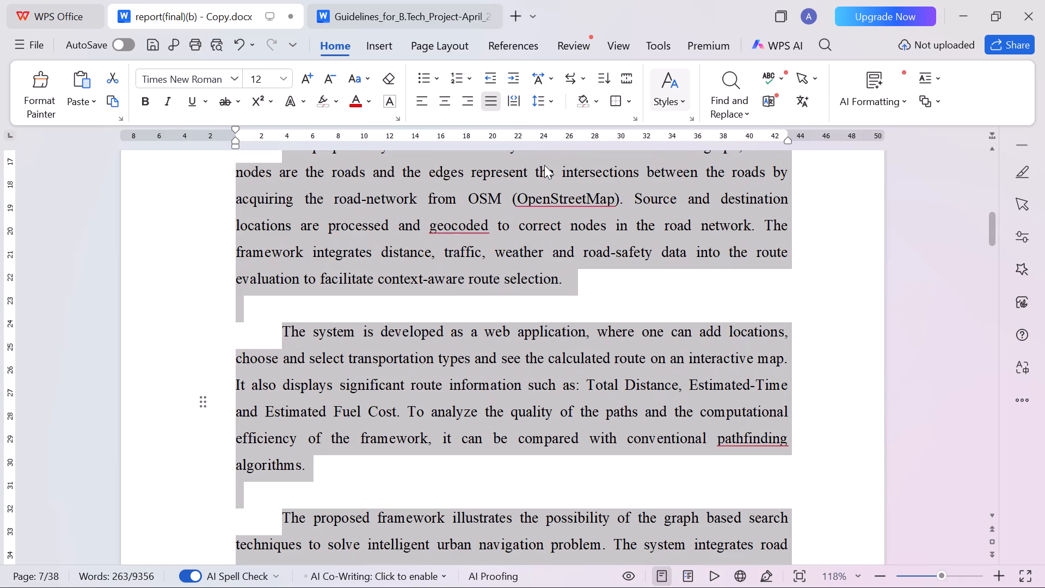
pyautogui.click(458, 400)
# Move the left indent of all abstract body paragraphs to about 2 beyond the left margin, aligning them with the Keywords paragraph.
pyautogui.scroll(10, 333, 378)
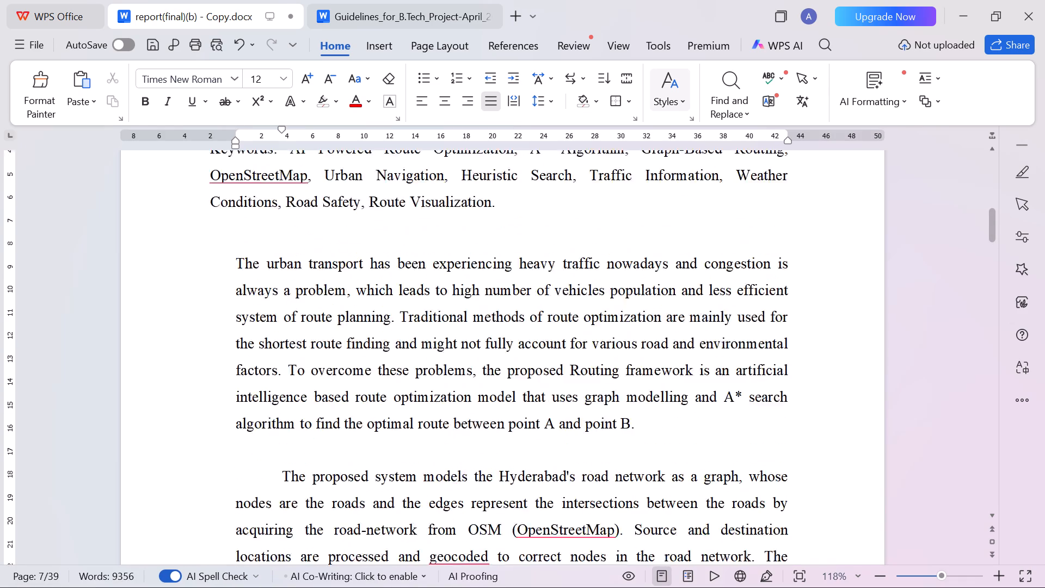
pyautogui.scroll(1, 333, 378)
pyautogui.scroll(-2, 279, 393)
pyautogui.moveTo(232, 299); pyautogui.dragTo(483, 500)
pyautogui.scroll(-2, 483, 500)
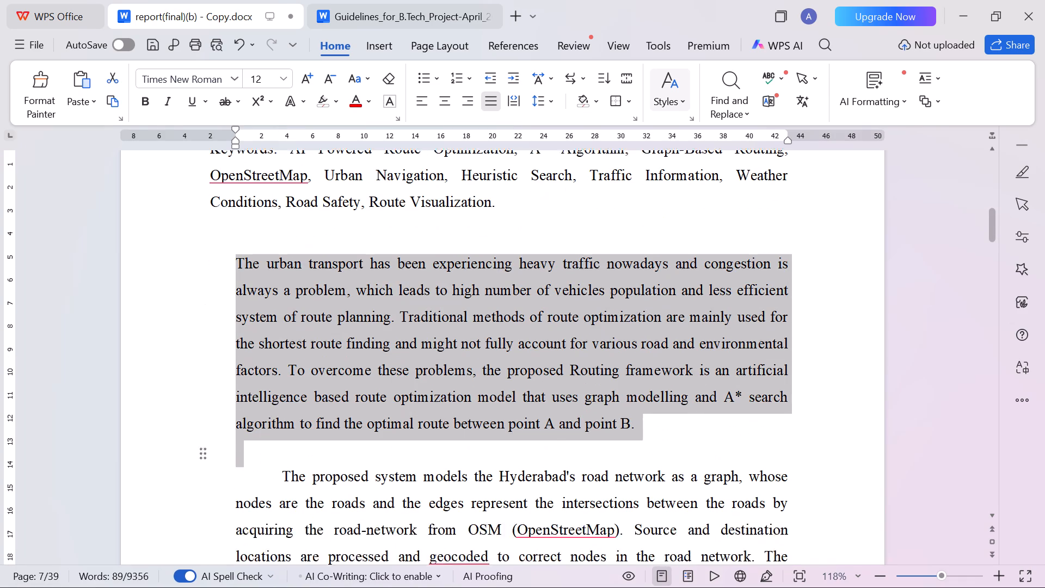
pyautogui.scroll(-6, 483, 500)
pyautogui.moveTo(483, 500); pyautogui.dragTo(767, 356)
pyautogui.scroll(-7, 483, 500)
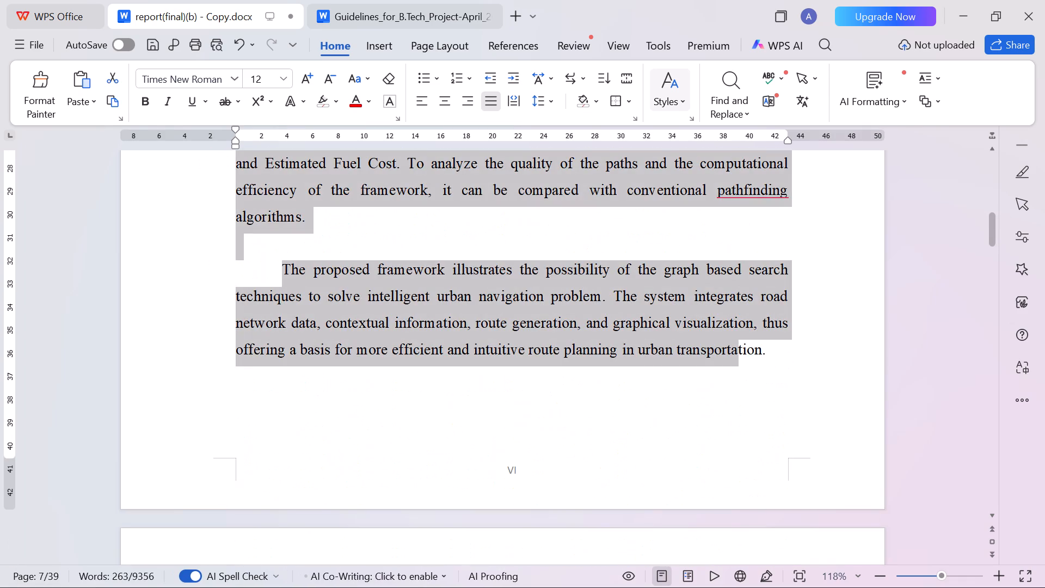
pyautogui.moveTo(767, 356); pyautogui.dragTo(801, 356)
pyautogui.moveTo(235, 144); pyautogui.dragTo(205, 145)
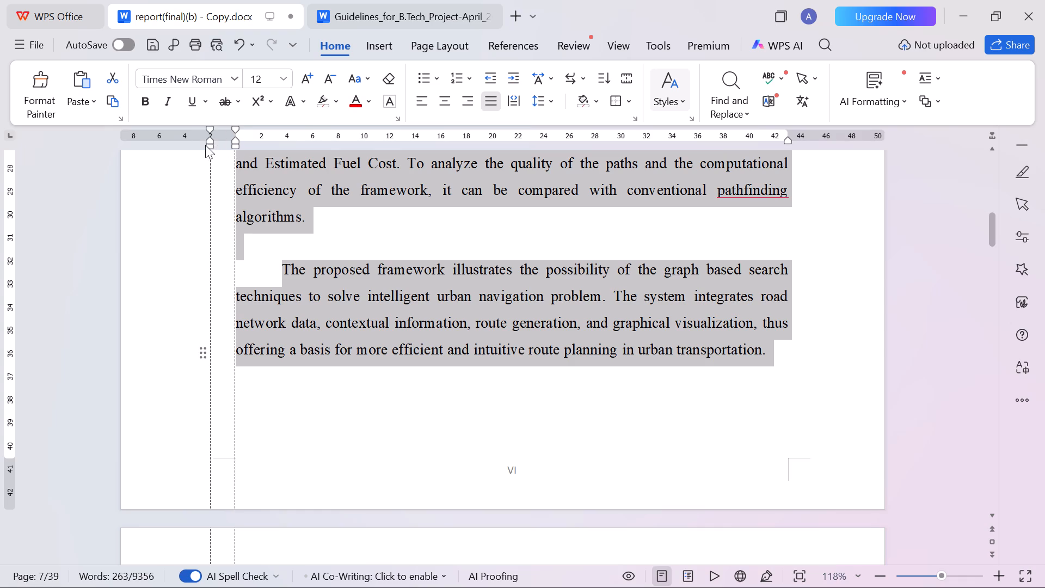
pyautogui.moveTo(205, 145); pyautogui.dragTo(203, 146)
pyautogui.scroll(7, 310, 327)
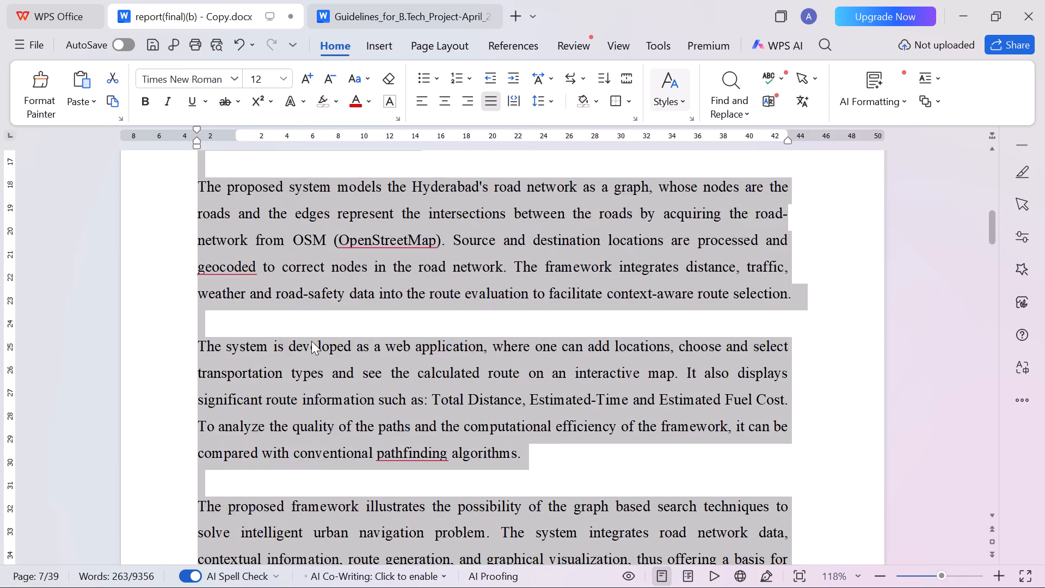
pyautogui.scroll(2, 311, 341)
pyautogui.scroll(-1, 311, 341)
pyautogui.scroll(14, 311, 341)
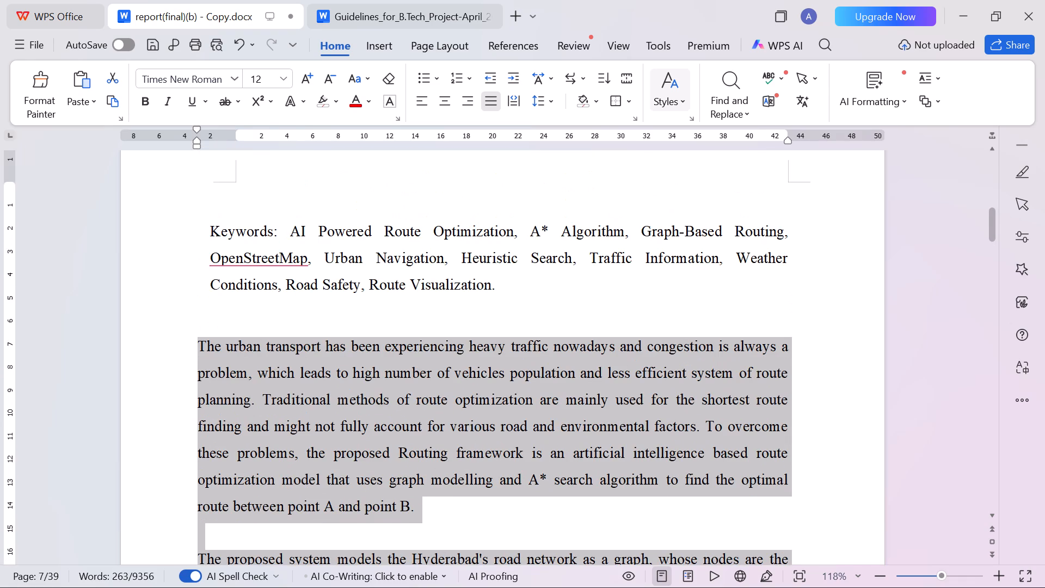
pyautogui.moveTo(196, 147); pyautogui.dragTo(209, 150)
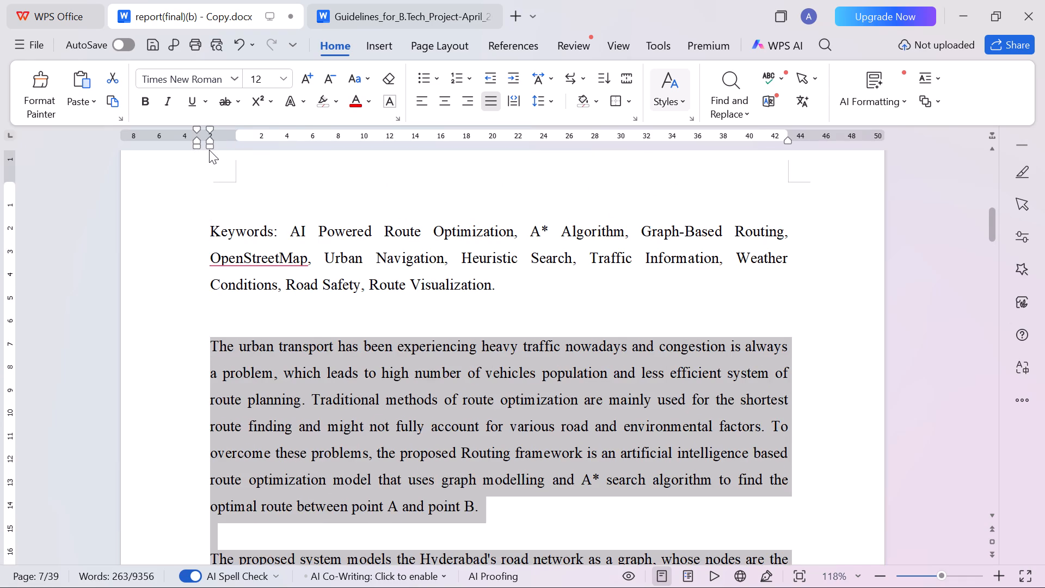
pyautogui.click(271, 384)
# Delete the blank lines above the CONTENTS heading so it starts at the top of its page.
pyautogui.scroll(-8, 310, 420)
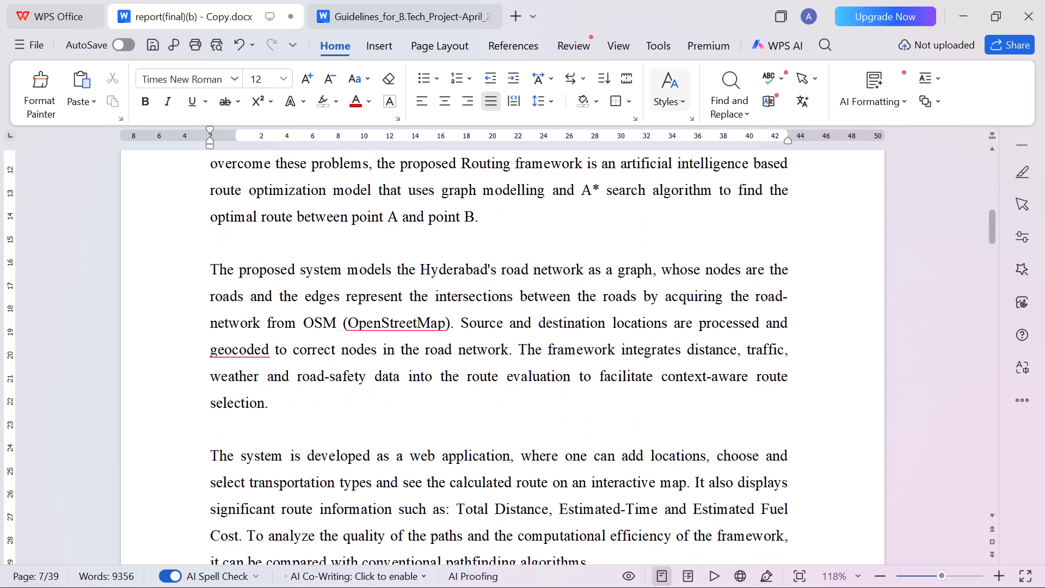
pyautogui.scroll(-6, 302, 422)
pyautogui.scroll(11, 299, 422)
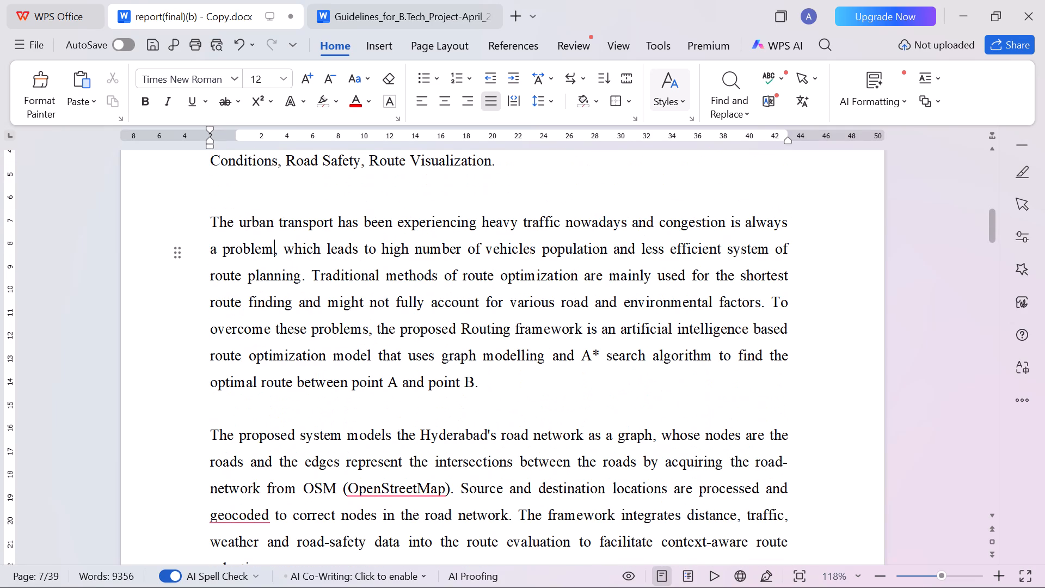
pyautogui.click(598, 351)
pyautogui.scroll(-13, 641, 423)
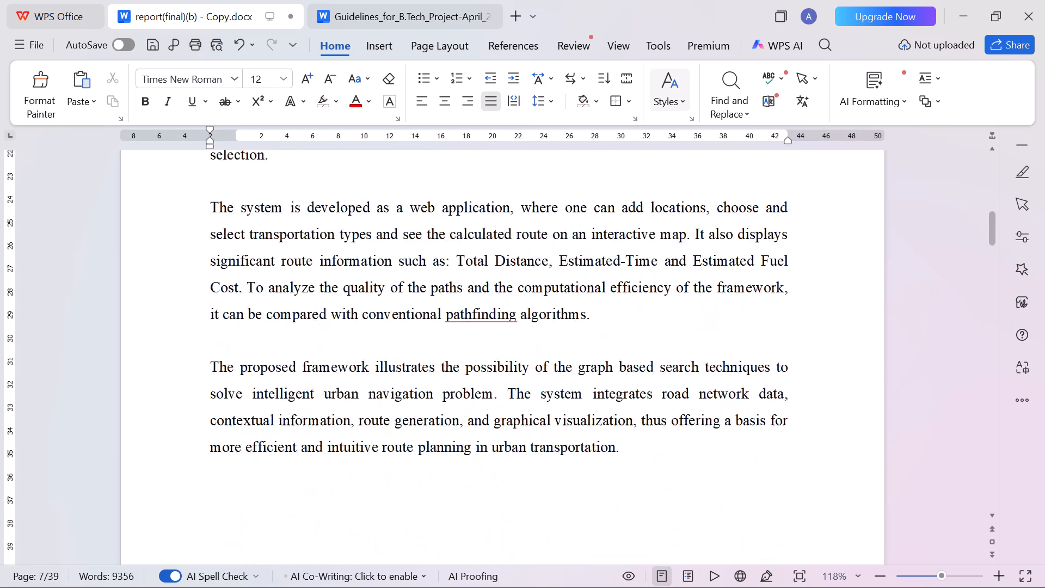
pyautogui.scroll(-11, 631, 433)
pyautogui.click(501, 396)
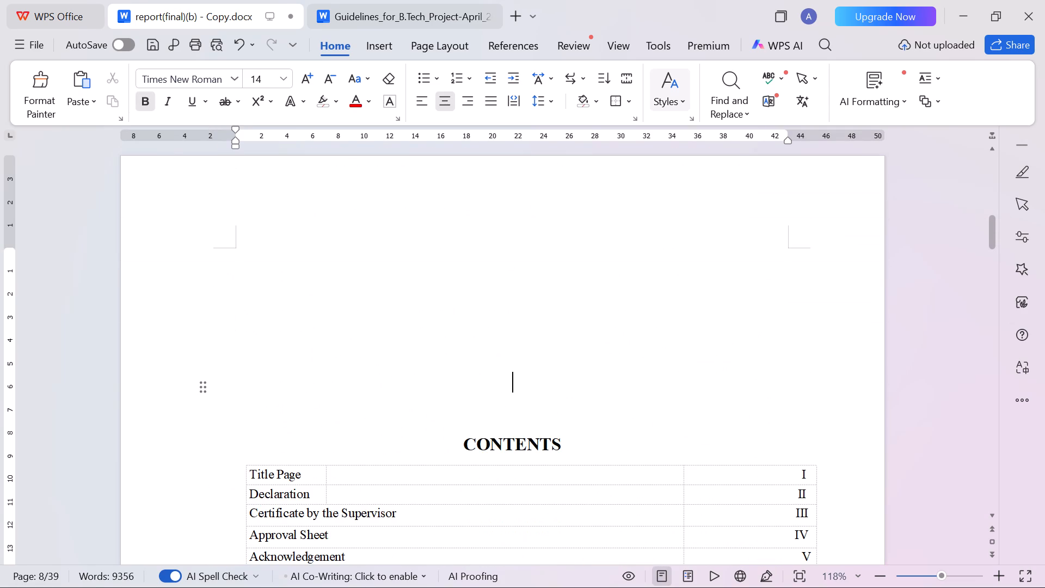
pyautogui.press('BackSpace')
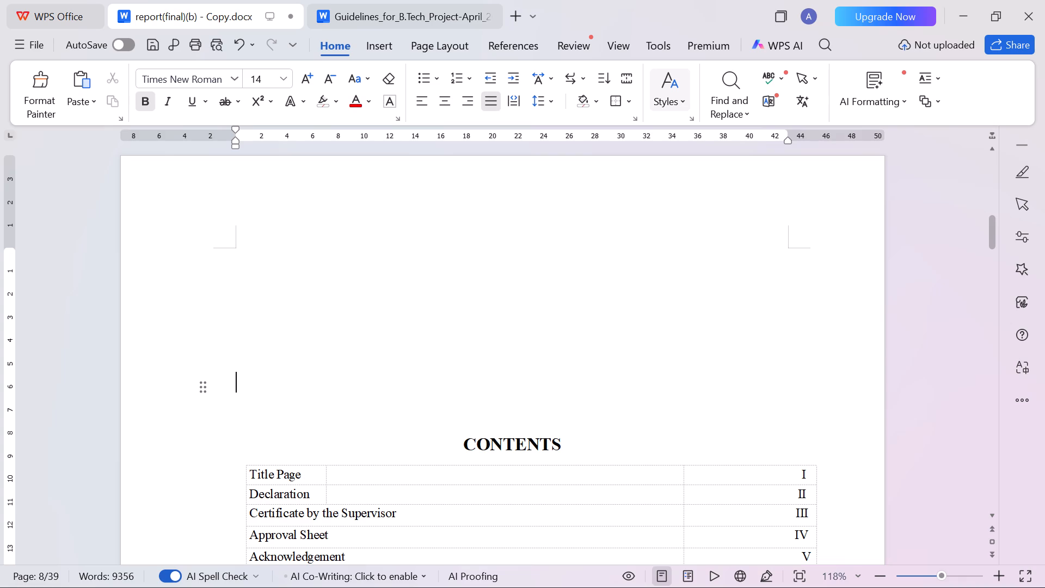
pyautogui.press('BackSpace')
pyautogui.press('BackSpace')
pyautogui.press('BackSpace')
pyautogui.press('BackSpace')
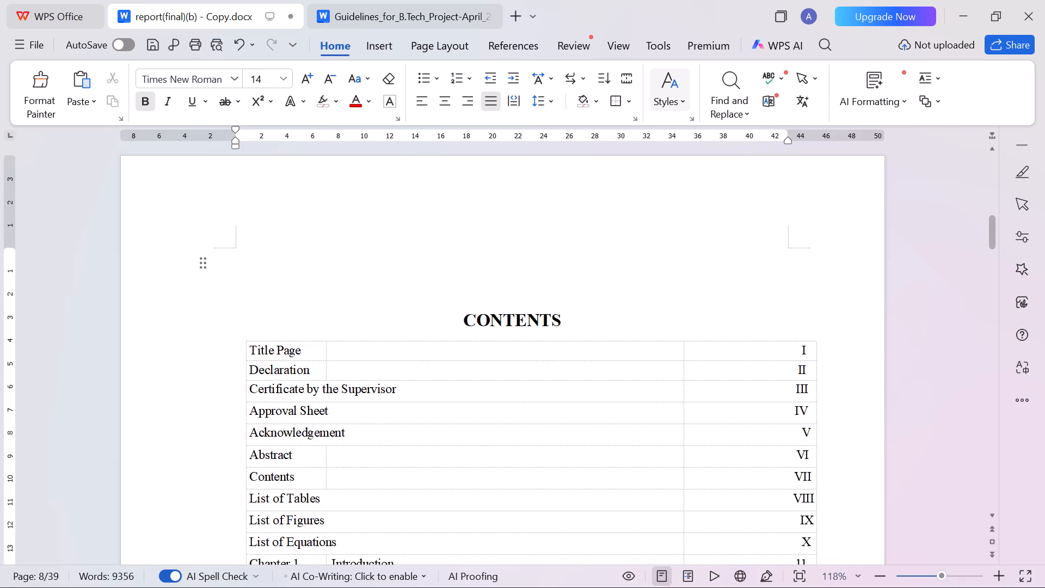
pyautogui.press('BackSpace')
pyautogui.click(302, 313)
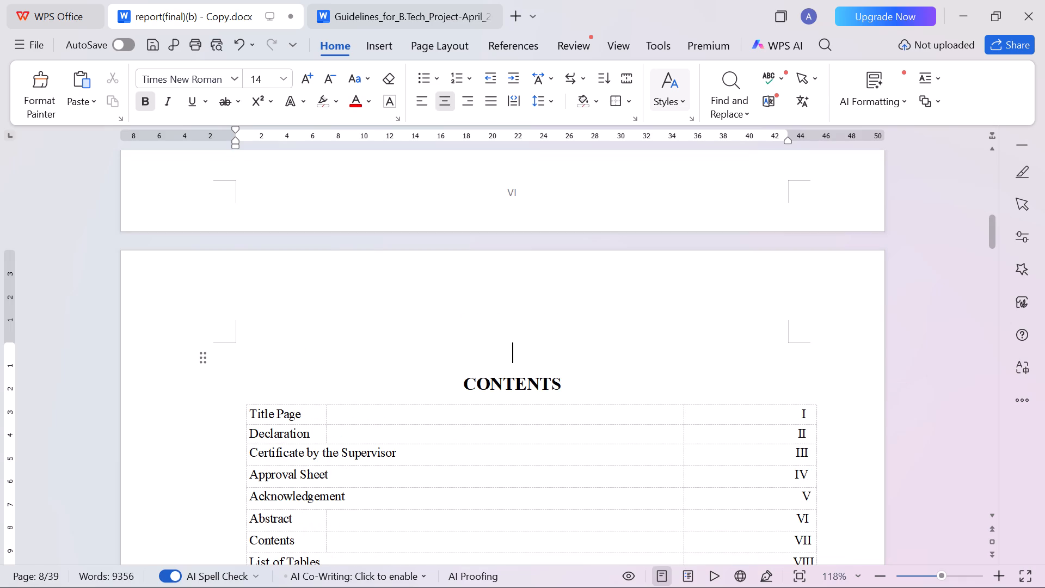
pyautogui.press('BackSpace')
pyautogui.press('BackSpace')
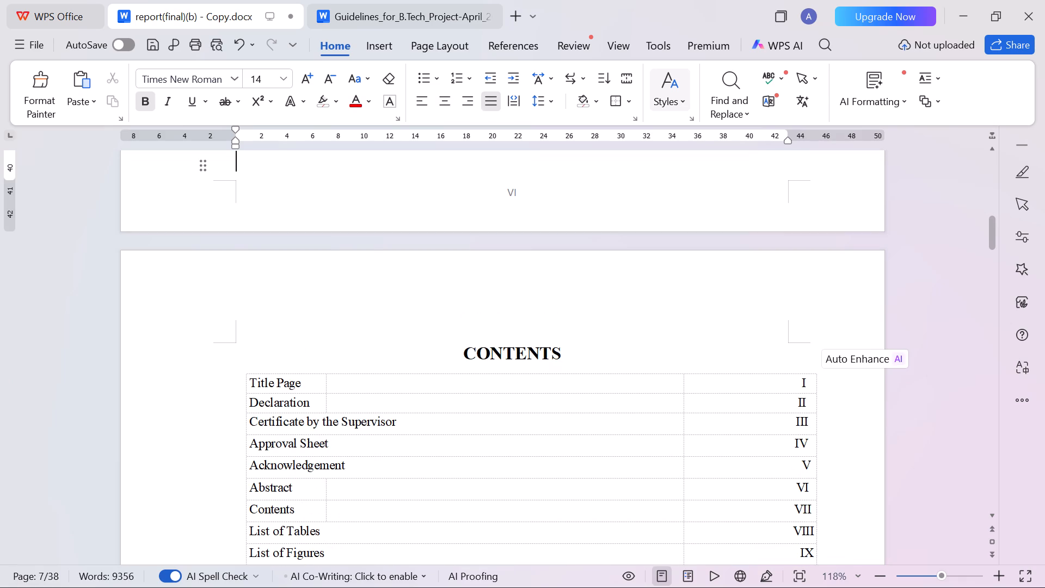
pyautogui.click(317, 305)
pyautogui.click(365, 299)
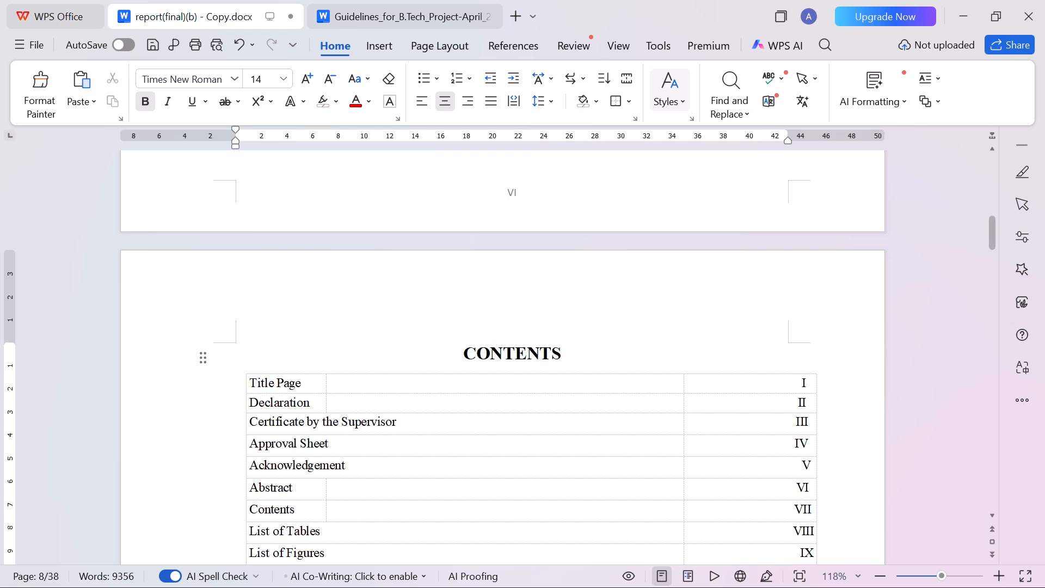
# Save the report.
pyautogui.click(150, 46)
# Compare the entries and text formatting of the guidelines' Sample Page 8 contents table with those of the report's contents table.
pyautogui.scroll(-4, 463, 432)
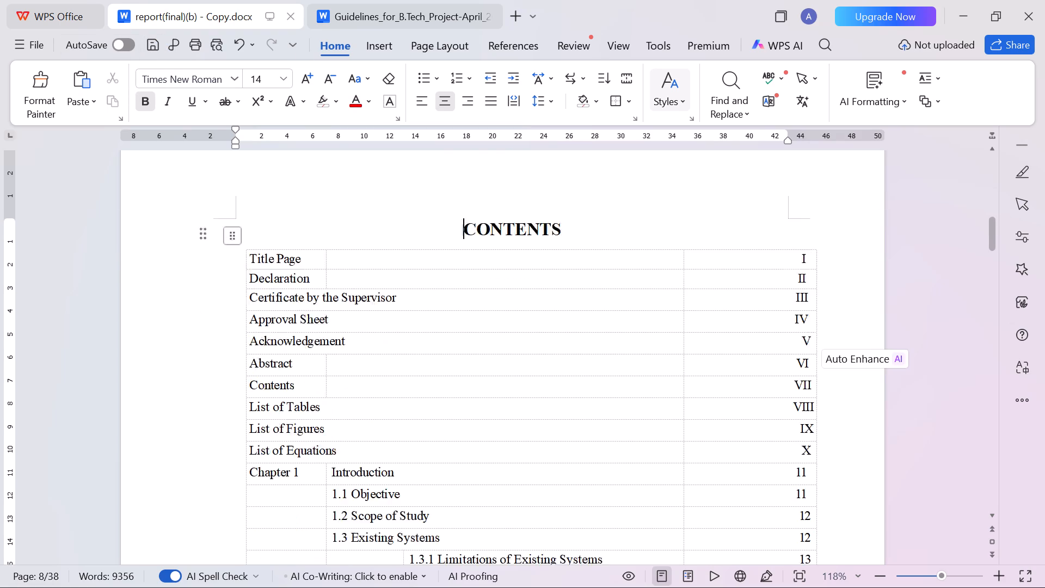
pyautogui.click(380, 9)
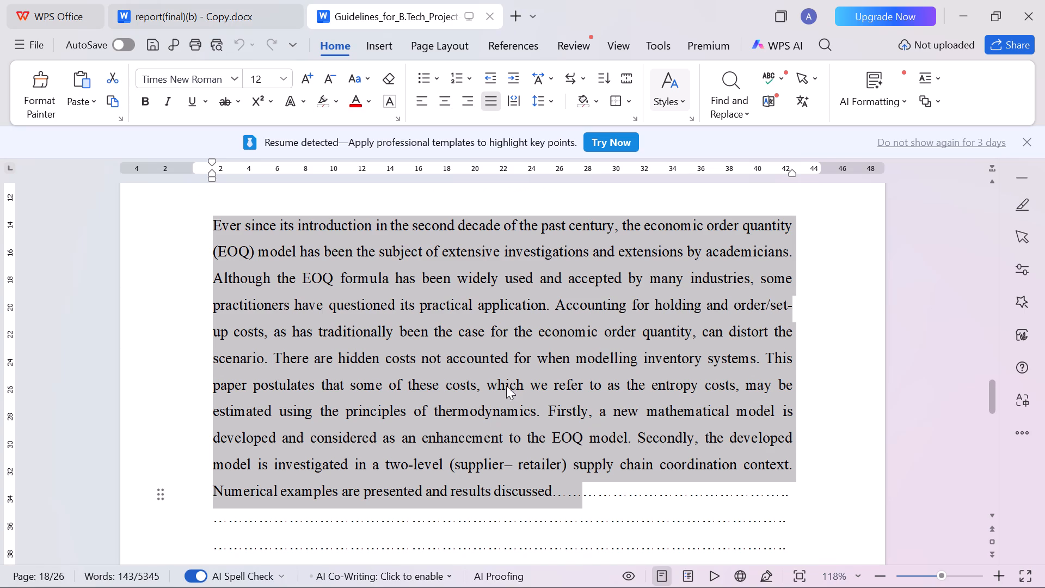
pyautogui.scroll(-17, 507, 398)
pyautogui.scroll(-12, 511, 405)
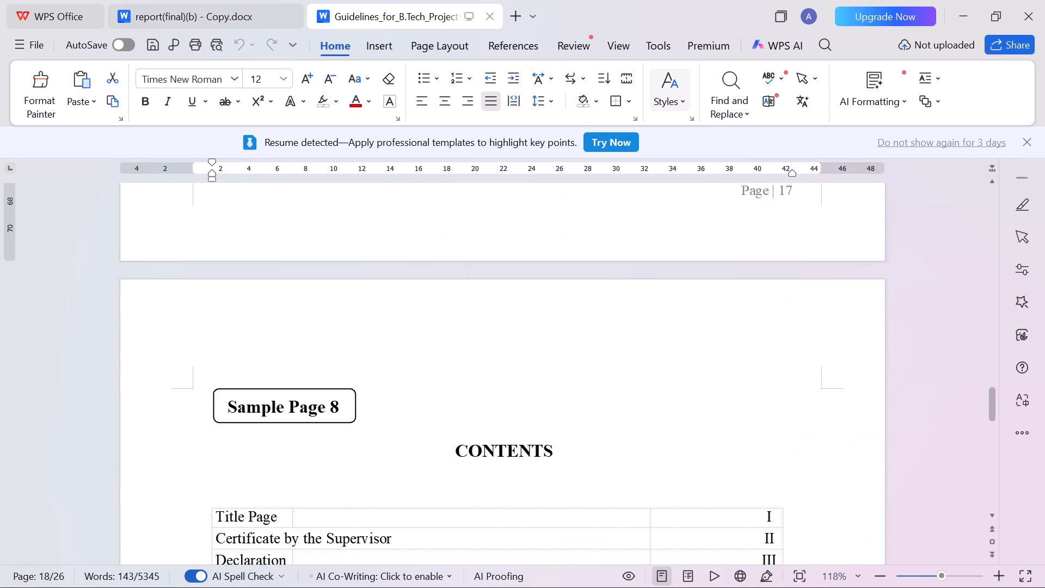
pyautogui.scroll(-2, 511, 405)
pyautogui.moveTo(244, 347); pyautogui.dragTo(329, 357)
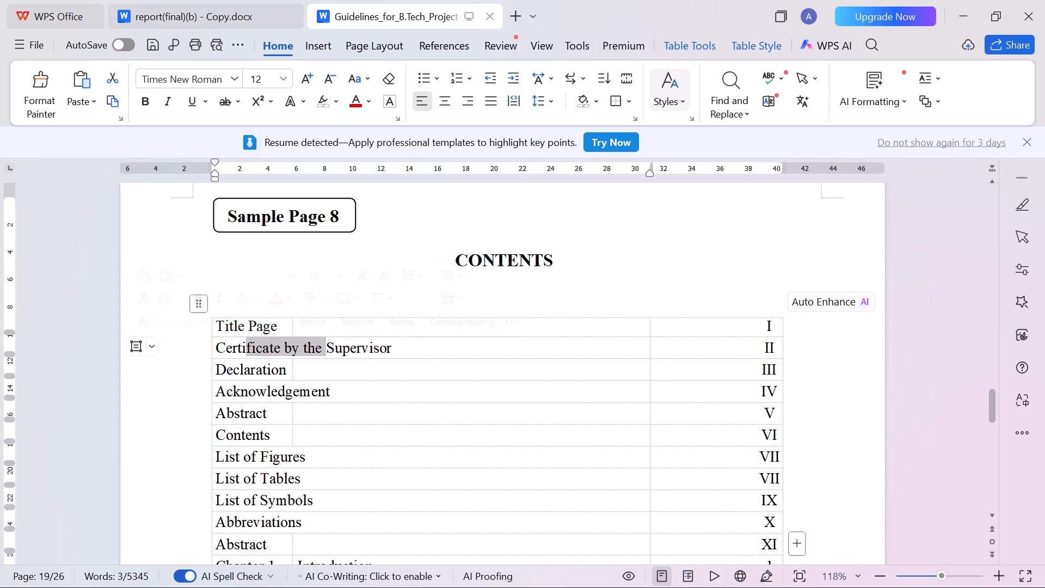
pyautogui.click(208, 15)
pyautogui.click(274, 247)
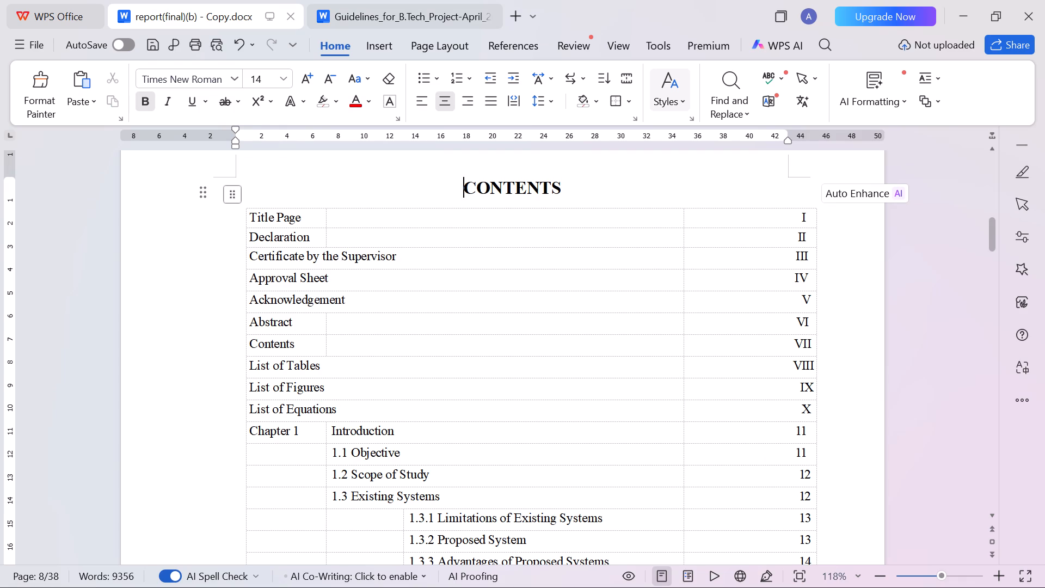
pyautogui.click(292, 254)
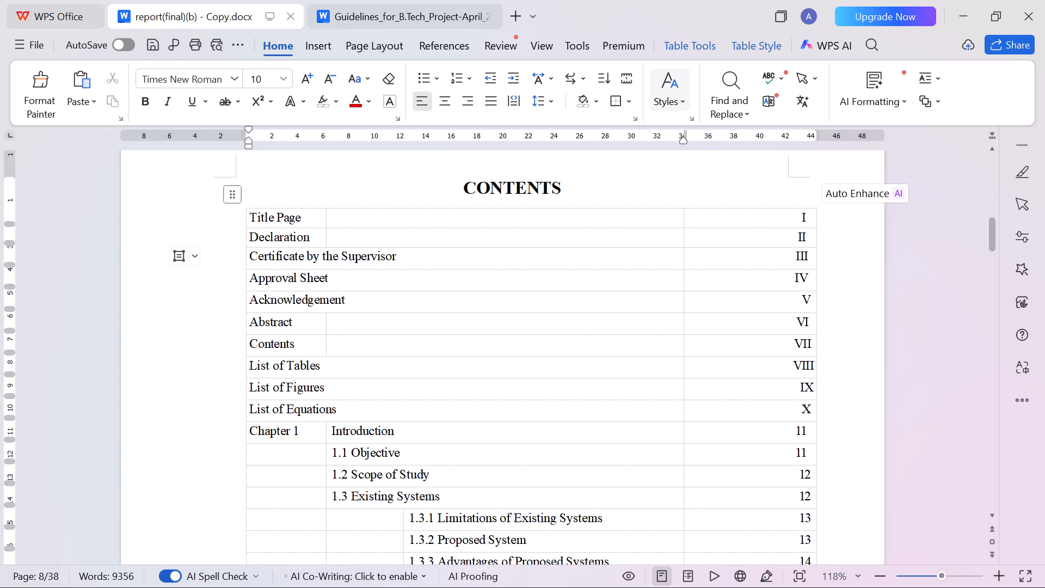
# Set the text of the report's entire contents table to font size 12, matching the guidelines' Sample Page 8.
pyautogui.click(377, 15)
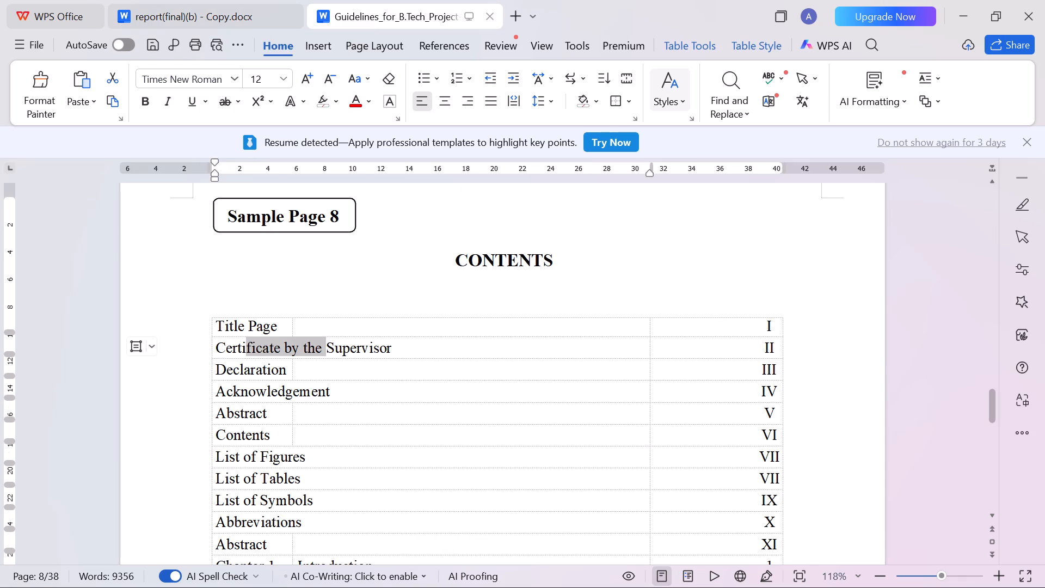
pyautogui.click(230, 348)
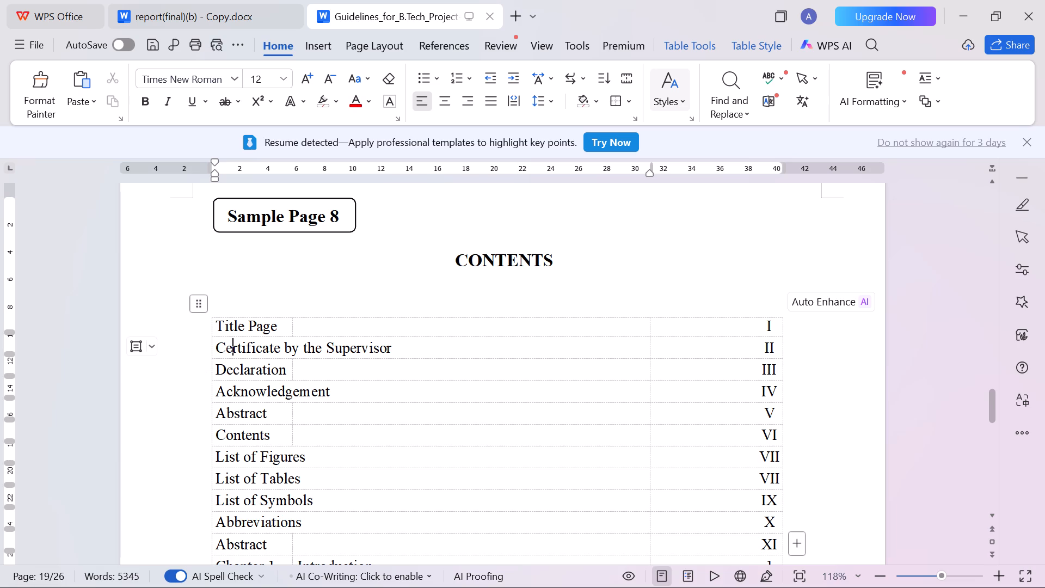
pyautogui.click(257, 5)
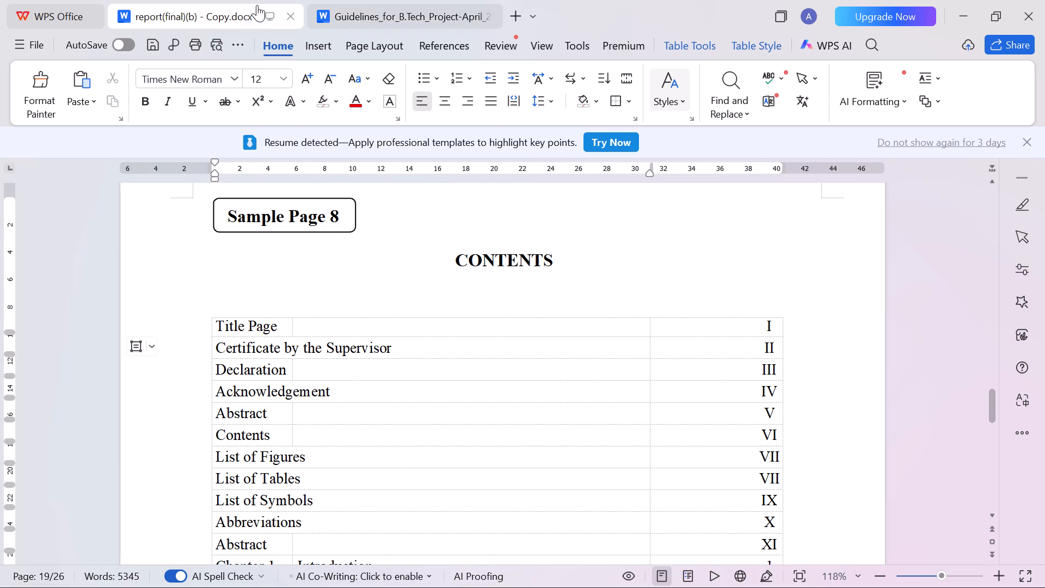
pyautogui.click(271, 229)
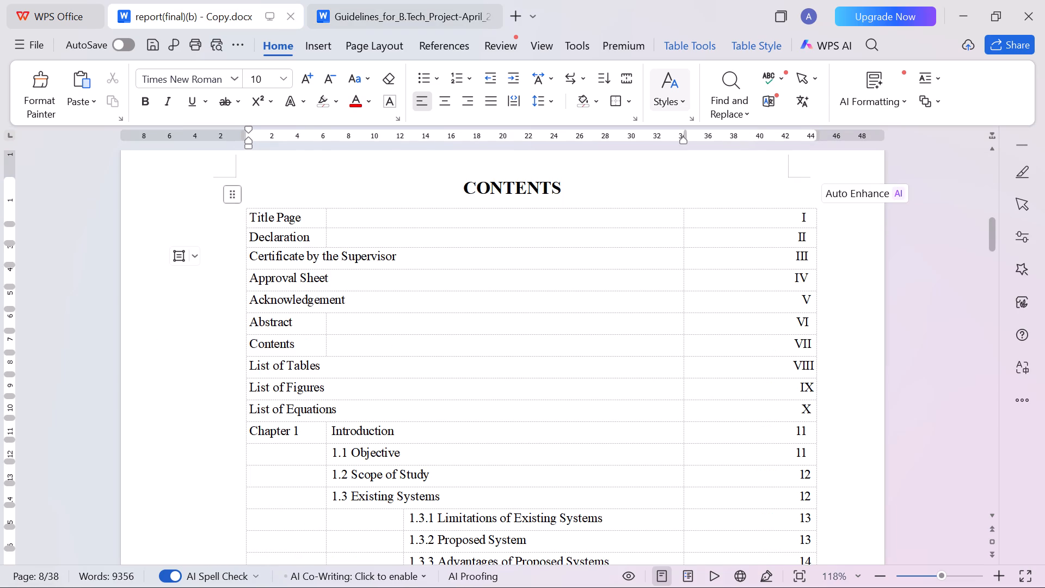
pyautogui.click(294, 287)
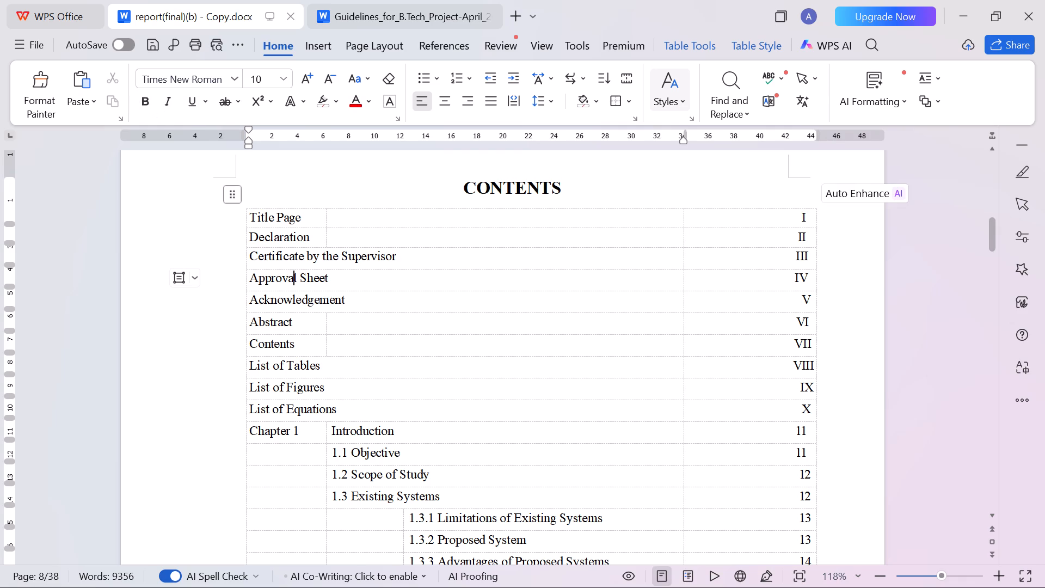
pyautogui.moveTo(254, 217); pyautogui.dragTo(652, 526)
pyautogui.scroll(-4, 652, 526)
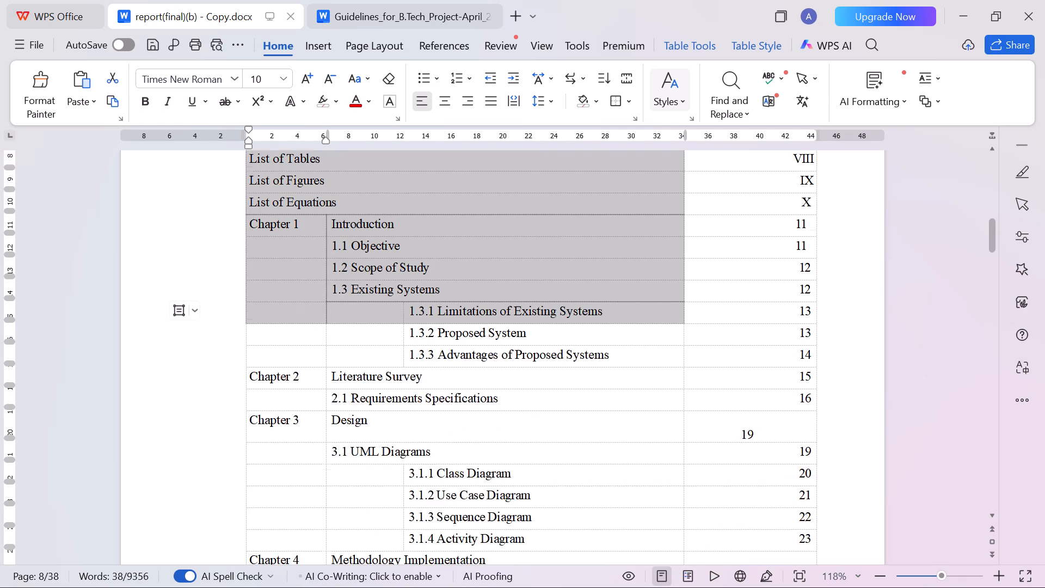
pyautogui.scroll(-3, 652, 526)
pyautogui.moveTo(652, 526); pyautogui.dragTo(664, 442)
pyautogui.scroll(-2, 652, 526)
pyautogui.scroll(1, 652, 526)
pyautogui.scroll(-3, 652, 526)
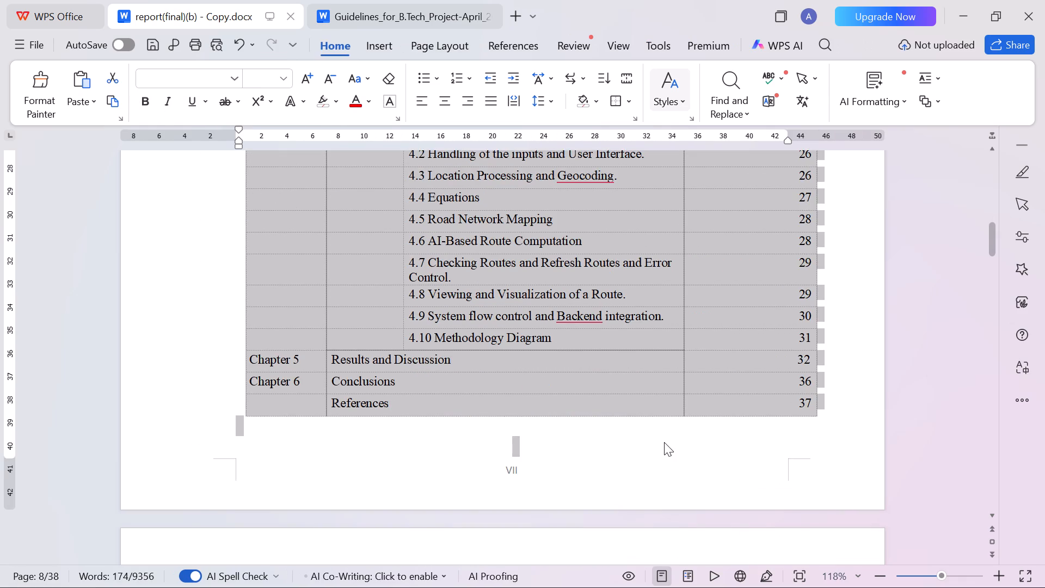
pyautogui.moveTo(664, 442); pyautogui.dragTo(666, 414)
pyautogui.scroll(-9, 663, 445)
pyautogui.scroll(1, 660, 453)
pyautogui.scroll(-1, 660, 453)
pyautogui.scroll(10, 660, 453)
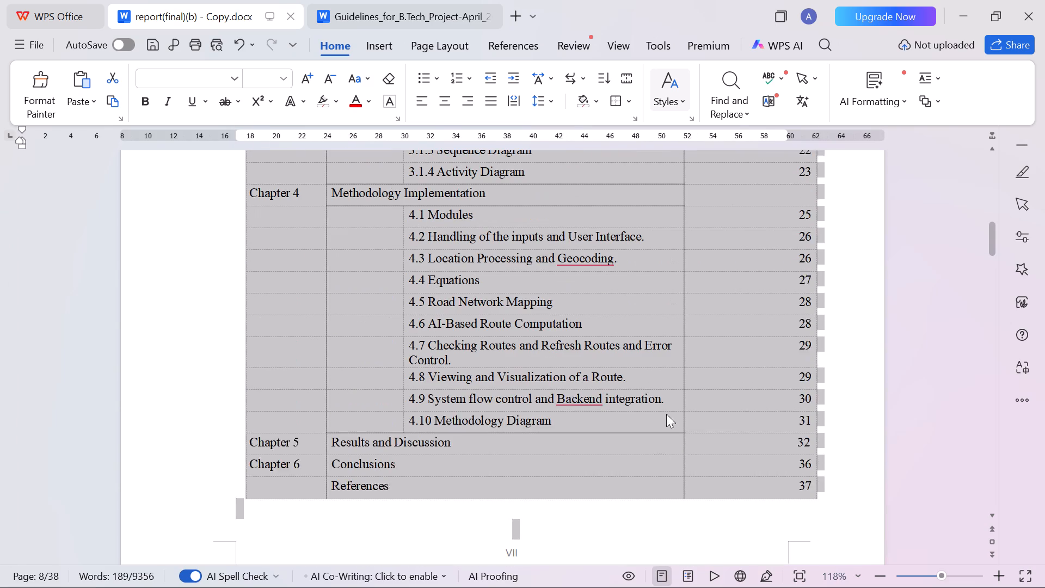
pyautogui.moveTo(666, 414); pyautogui.dragTo(769, 482)
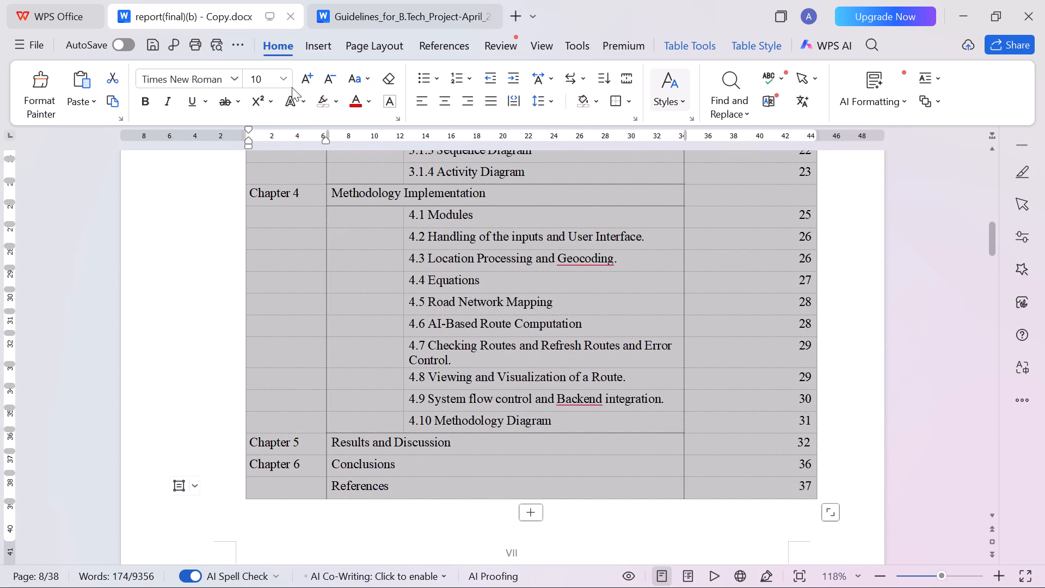
pyautogui.click(285, 76)
pyautogui.click(263, 229)
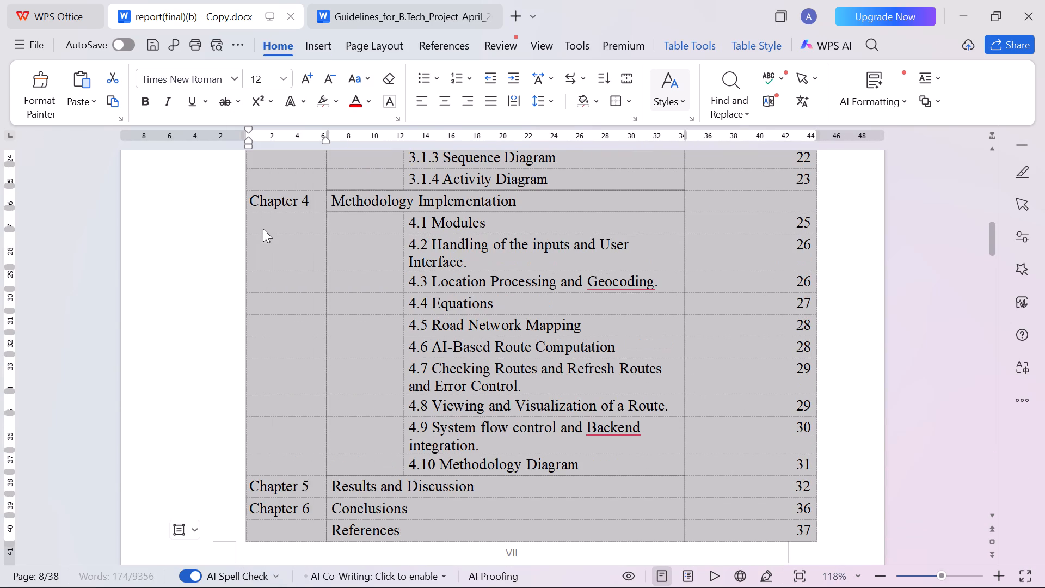
pyautogui.click(512, 356)
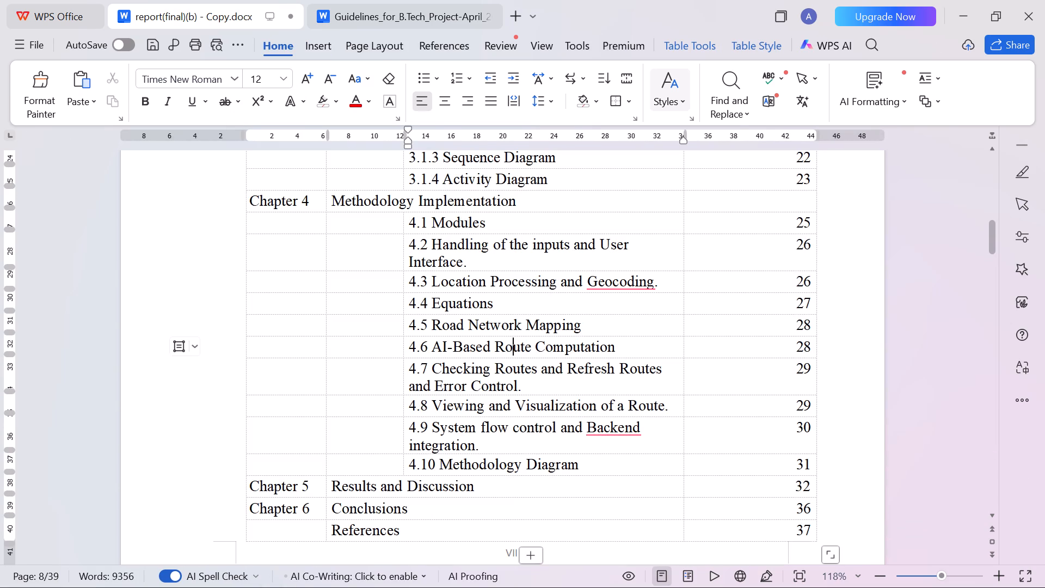
# Compare the report's whole contents table, from the front-matter entries to References, with the guidelines' Sample Page 8 table.
pyautogui.scroll(14, 494, 366)
pyautogui.scroll(4, 371, 156)
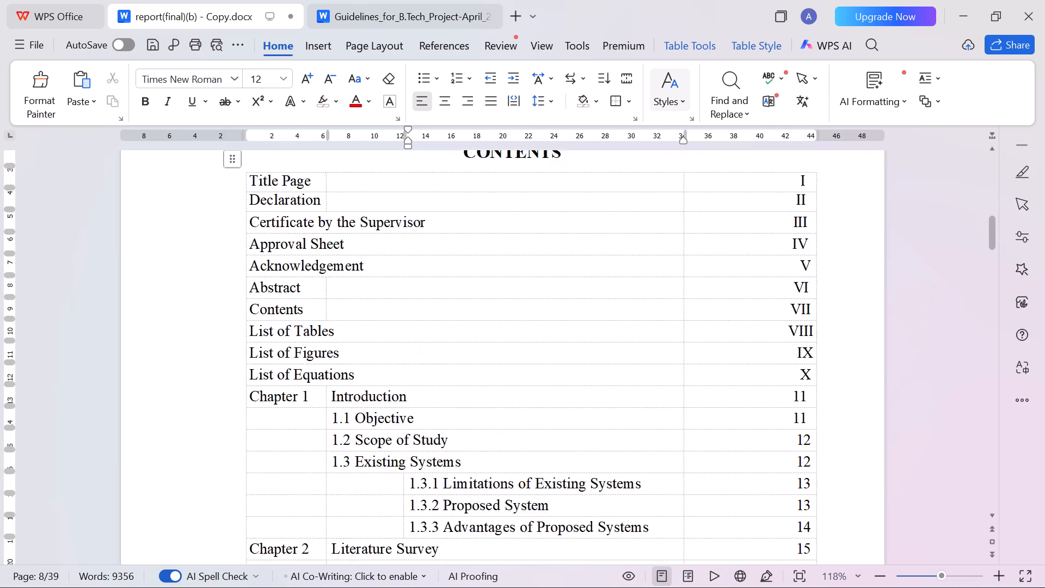
pyautogui.click(364, 0)
pyautogui.scroll(-4, 343, 389)
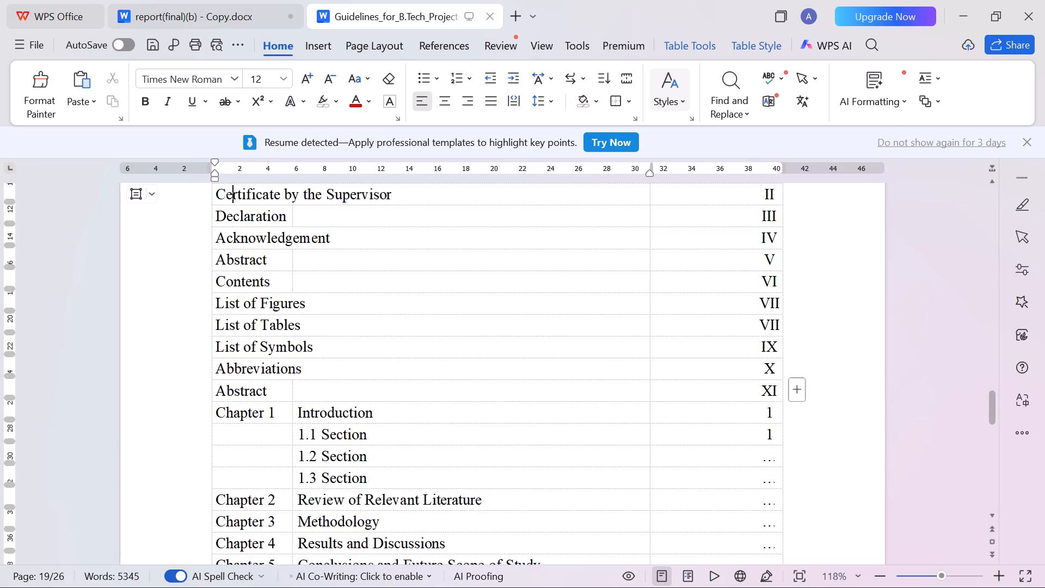
pyautogui.scroll(-9, 336, 477)
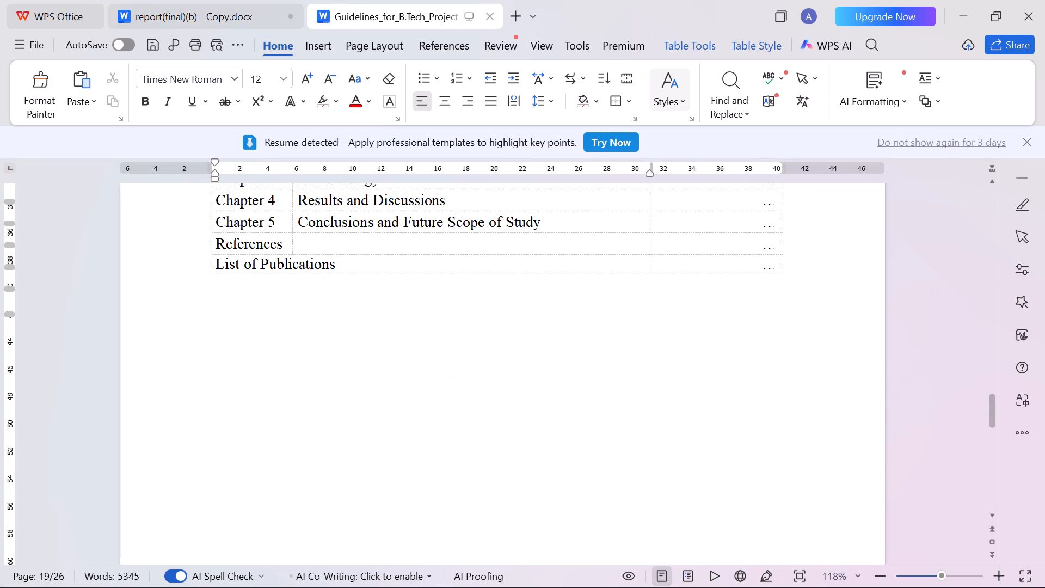
pyautogui.scroll(-8, 334, 473)
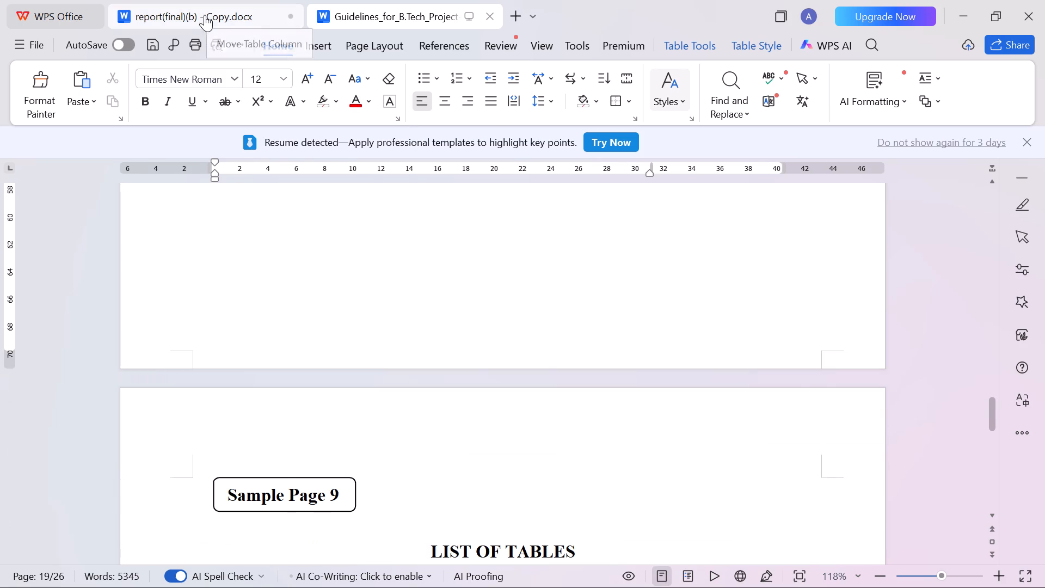
pyautogui.click(205, 15)
pyautogui.scroll(-18, 386, 386)
pyautogui.scroll(-3, 389, 389)
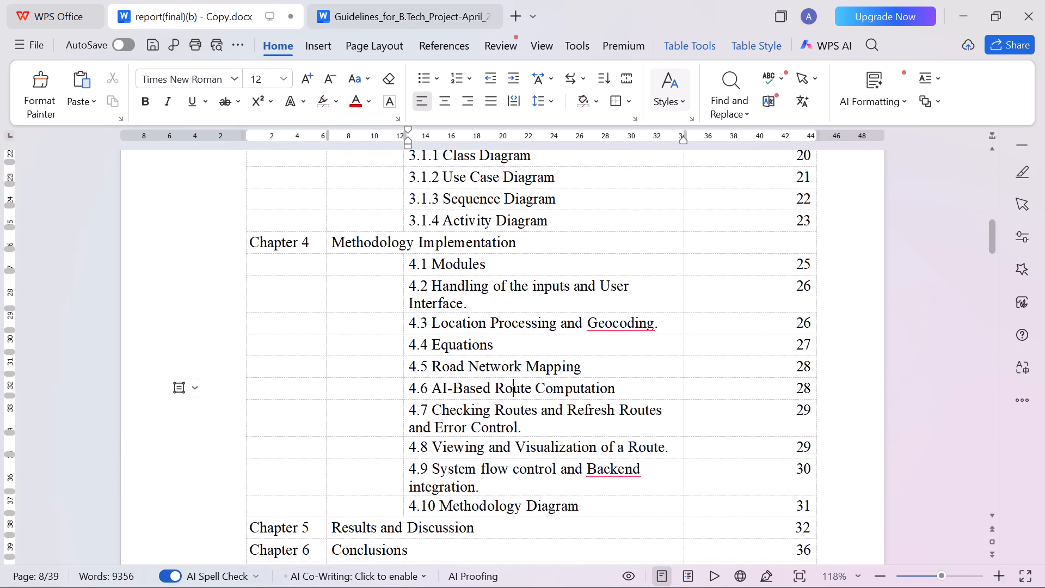
pyautogui.scroll(-10, 389, 389)
pyautogui.scroll(4, 389, 389)
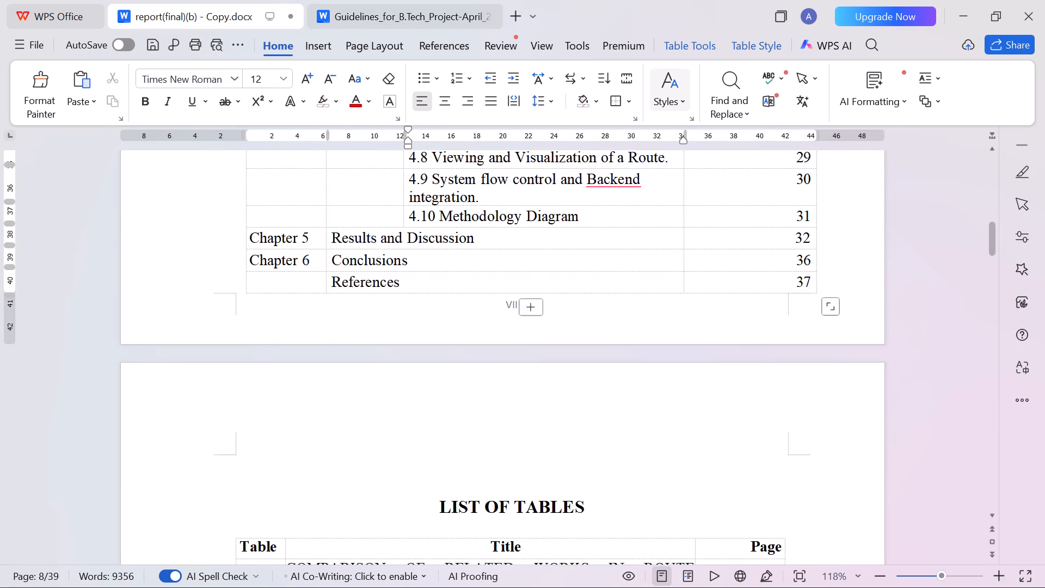
# Check the closing chapter, Conclusions and References rows of the report's contents table against the last rows of Sample Page 8.
pyautogui.click(439, 18)
pyautogui.scroll(1, 342, 369)
pyautogui.scroll(-1, 342, 369)
pyautogui.scroll(2, 342, 369)
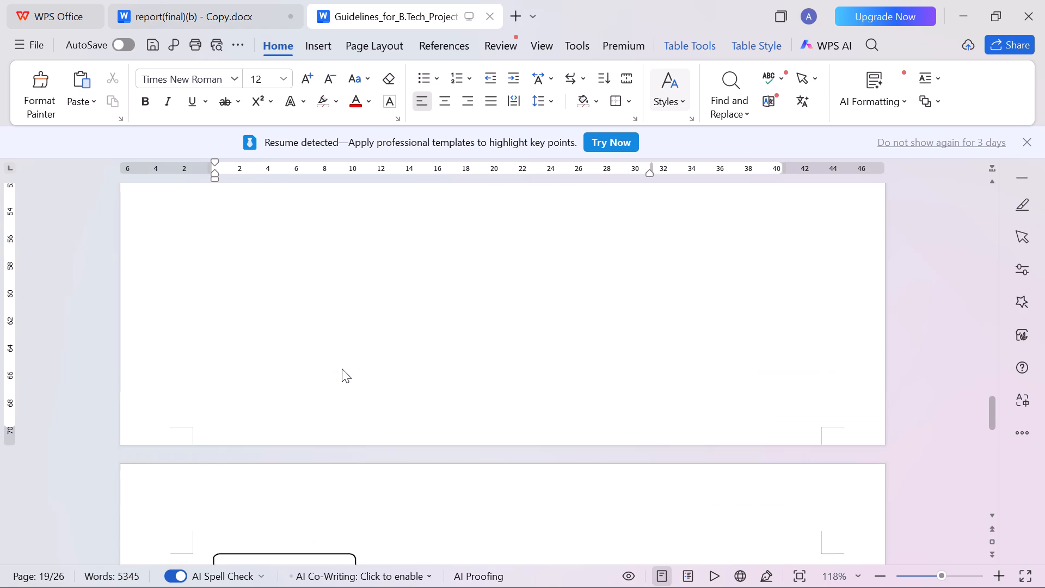
pyautogui.scroll(8, 342, 369)
pyautogui.scroll(-1, 342, 369)
pyautogui.scroll(3, 342, 369)
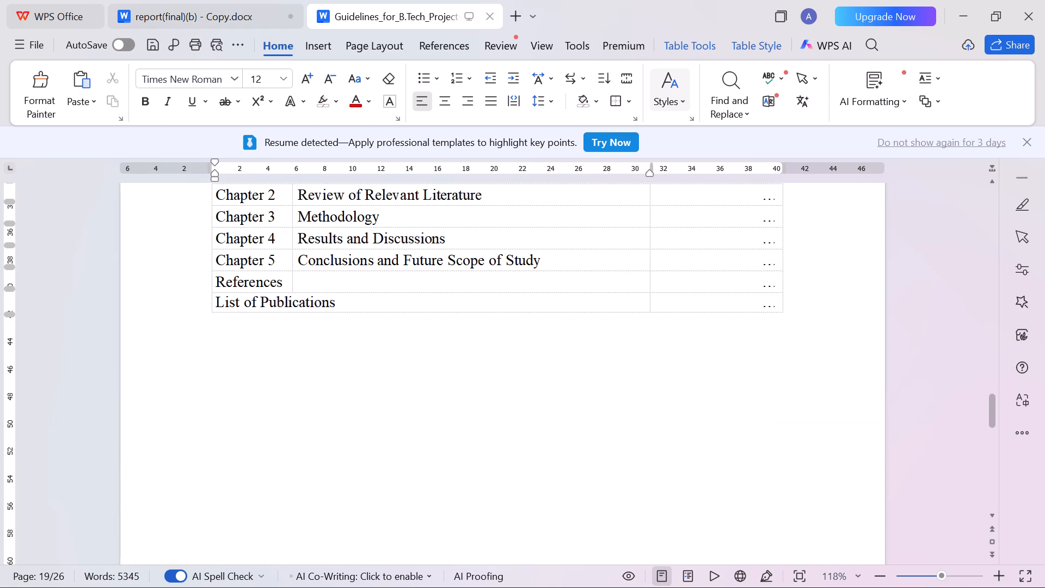
pyautogui.scroll(1, 367, 375)
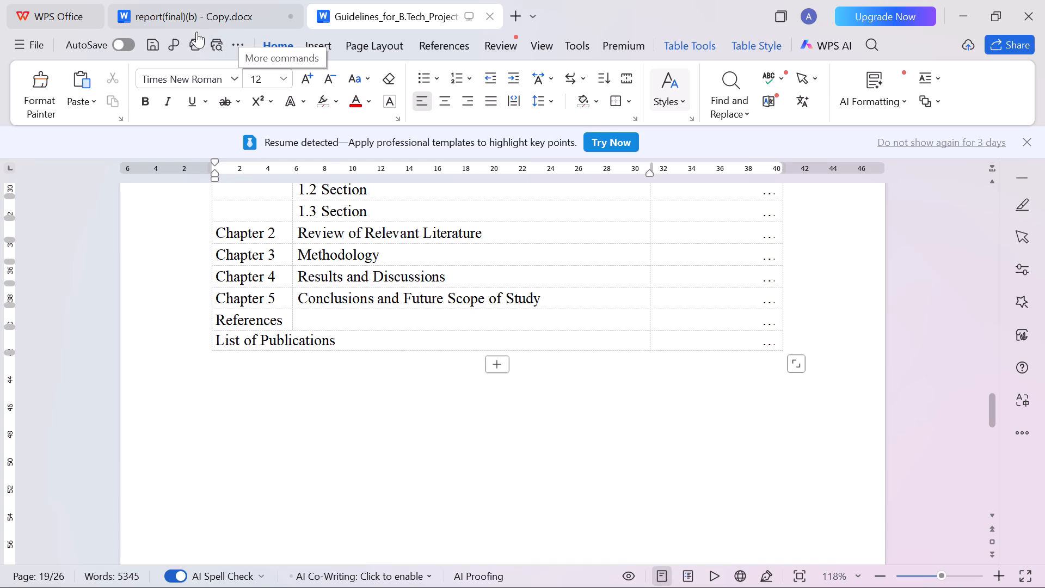
pyautogui.click(194, 12)
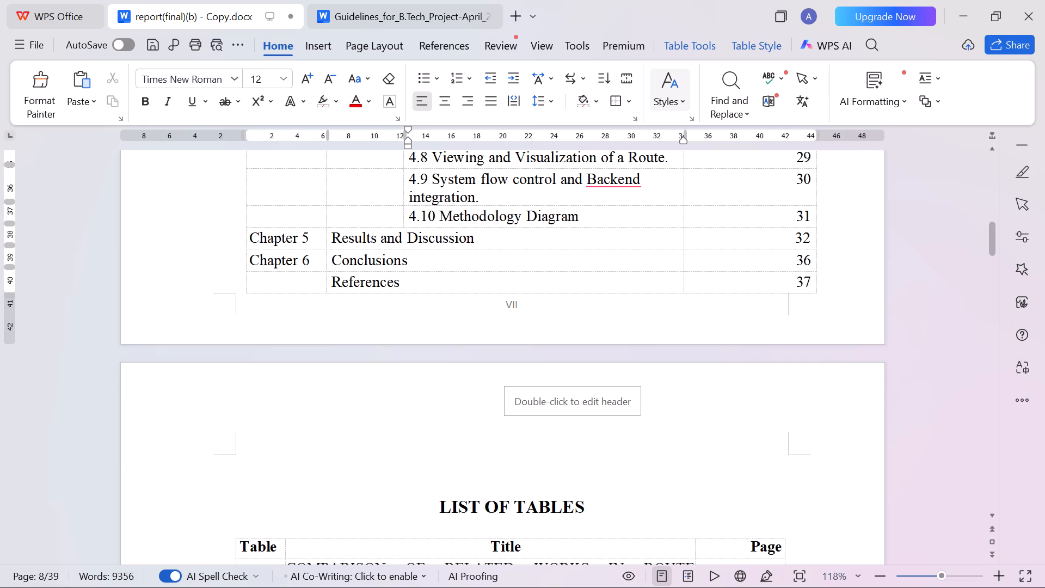
pyautogui.scroll(-5, 459, 381)
pyautogui.scroll(3, 451, 338)
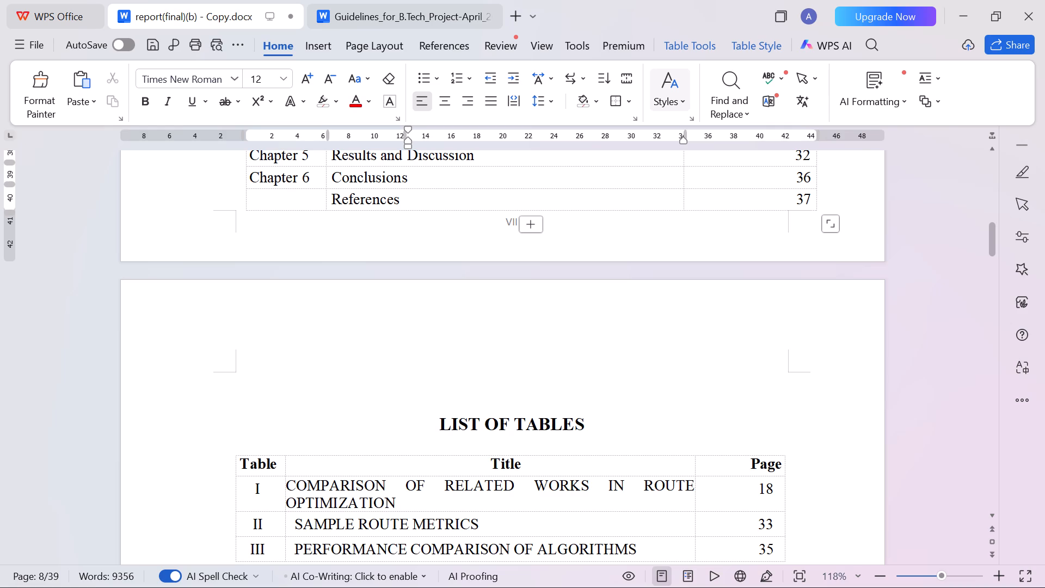
pyautogui.moveTo(359, 174); pyautogui.dragTo(391, 176)
pyautogui.scroll(-6, 426, 321)
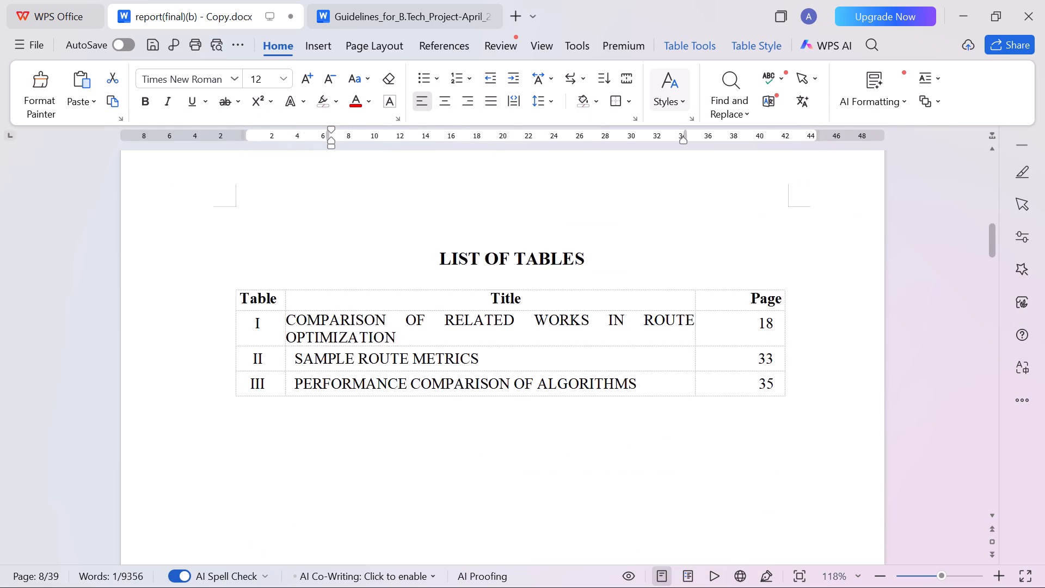
pyautogui.scroll(11, 402, 294)
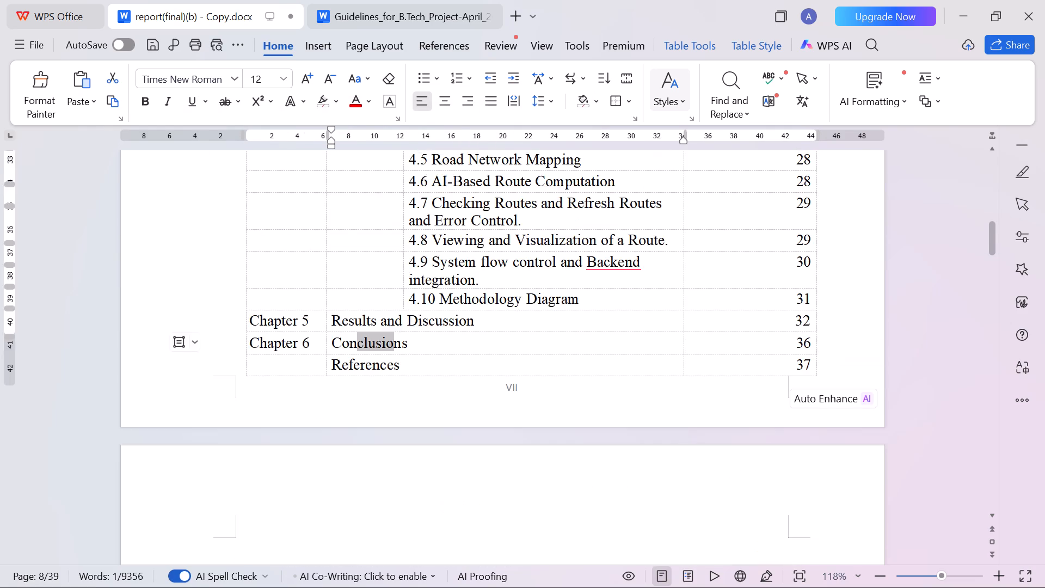
pyautogui.scroll(5, 397, 284)
# After consulting the guidelines' Sample Page 9, colour the three table titles in the report's List of Tables red.
pyautogui.click(386, 15)
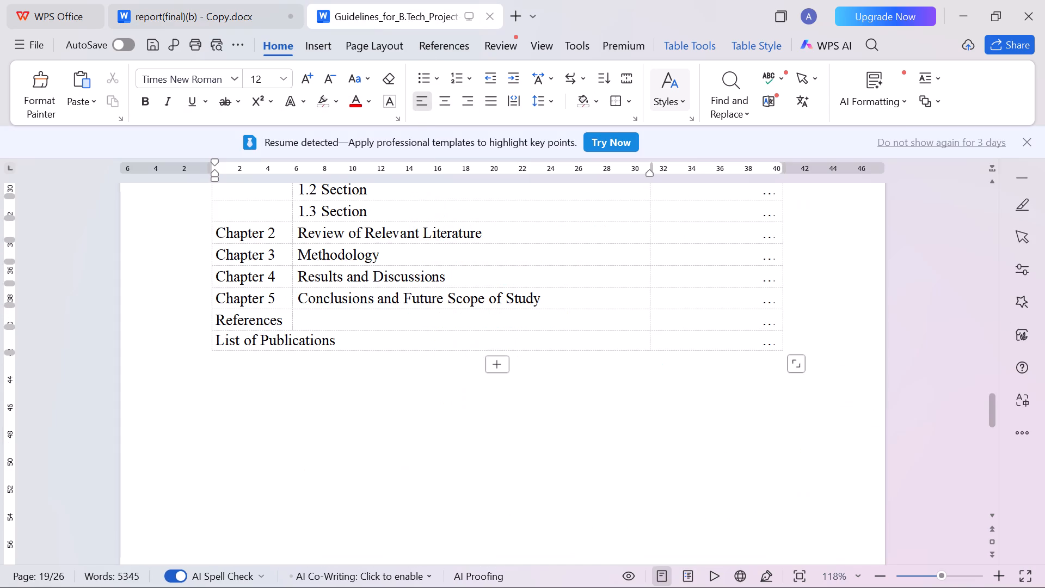
pyautogui.scroll(-20, 468, 293)
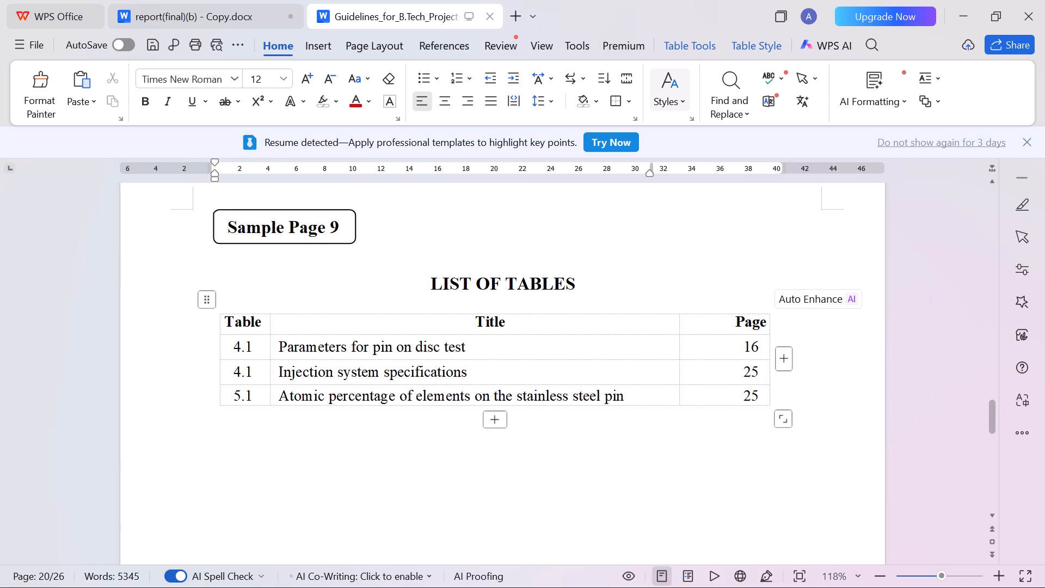
pyautogui.moveTo(292, 344); pyautogui.dragTo(382, 381)
pyautogui.click(184, 13)
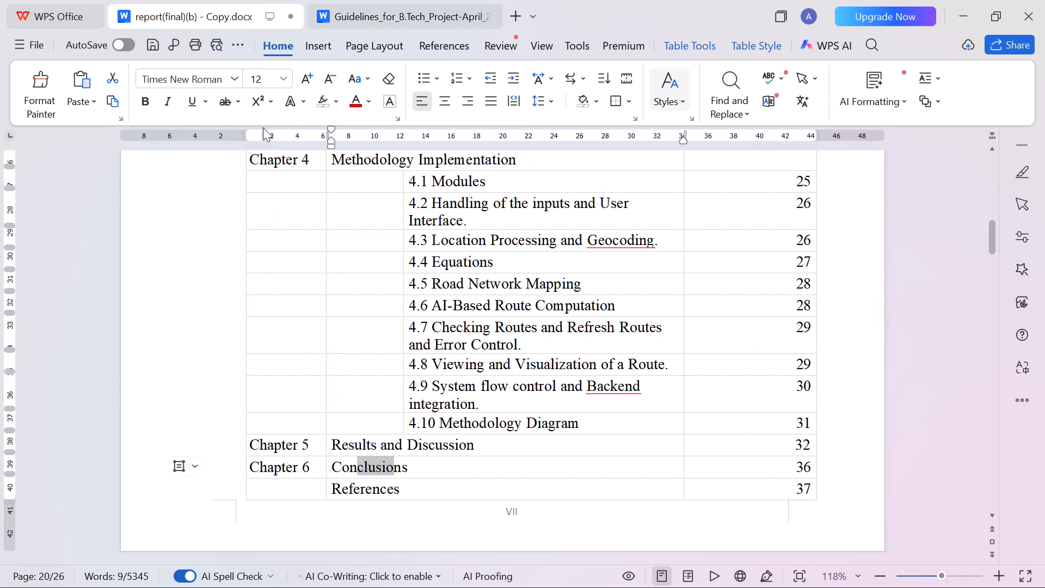
pyautogui.scroll(-15, 479, 385)
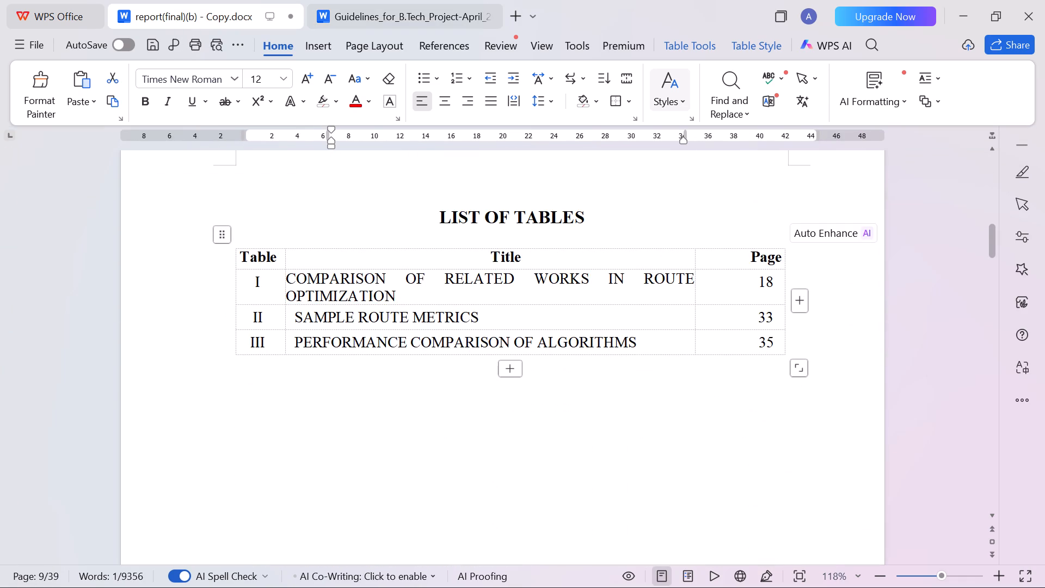
pyautogui.moveTo(290, 279); pyautogui.dragTo(317, 282)
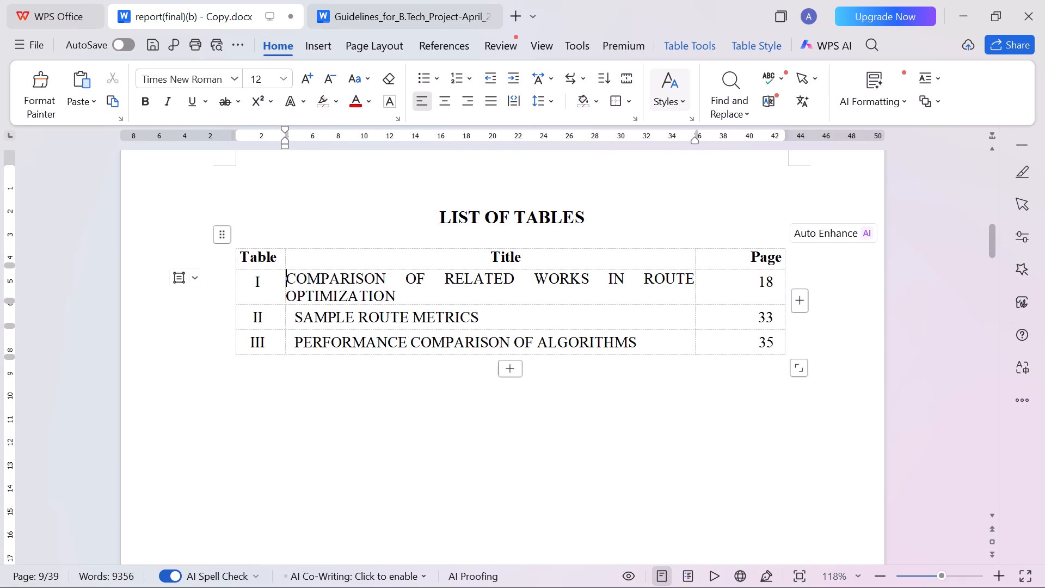
pyautogui.moveTo(317, 282); pyautogui.dragTo(620, 342)
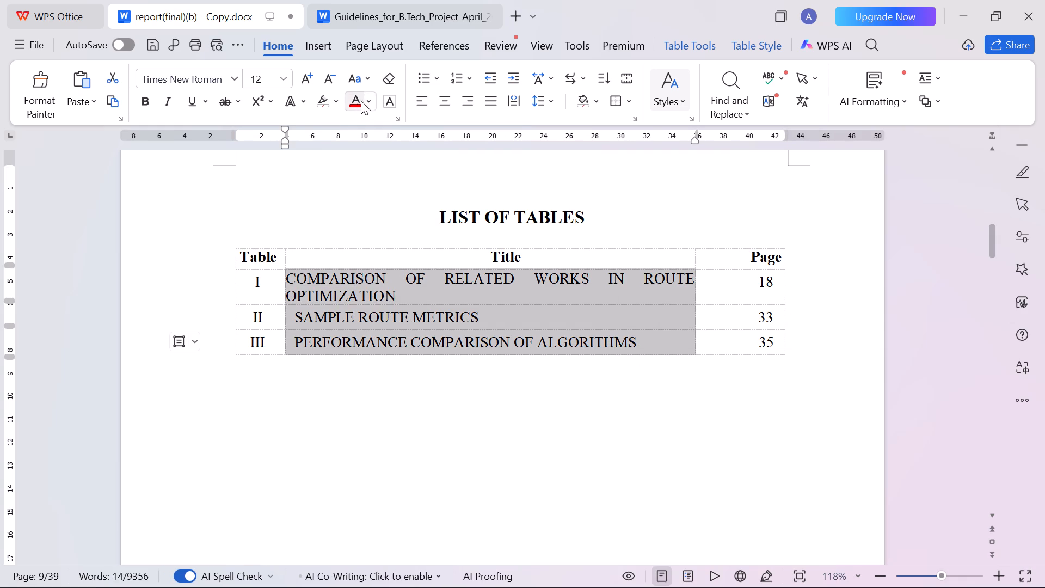
pyautogui.click(356, 103)
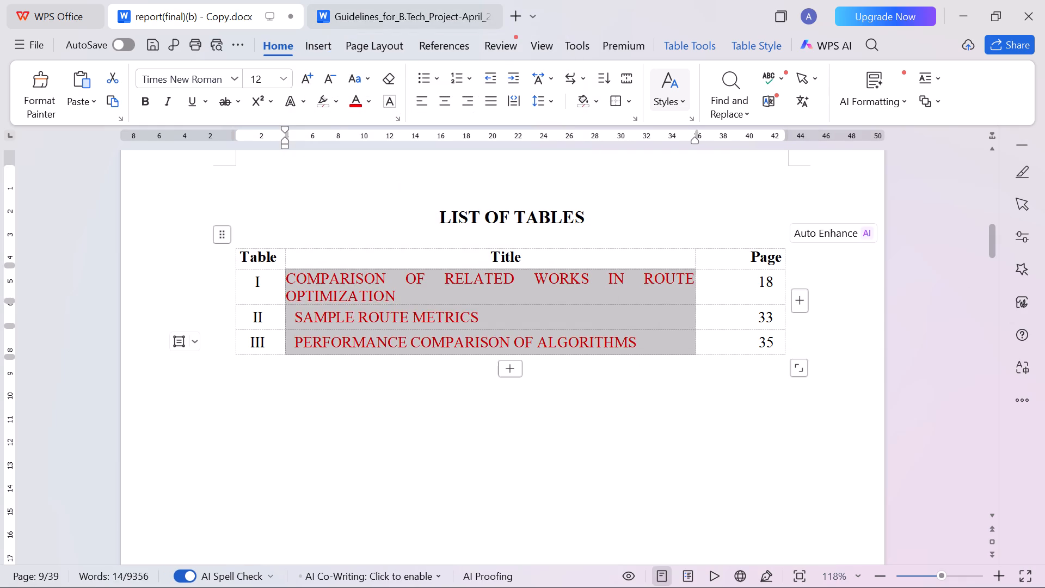
pyautogui.click(201, 8)
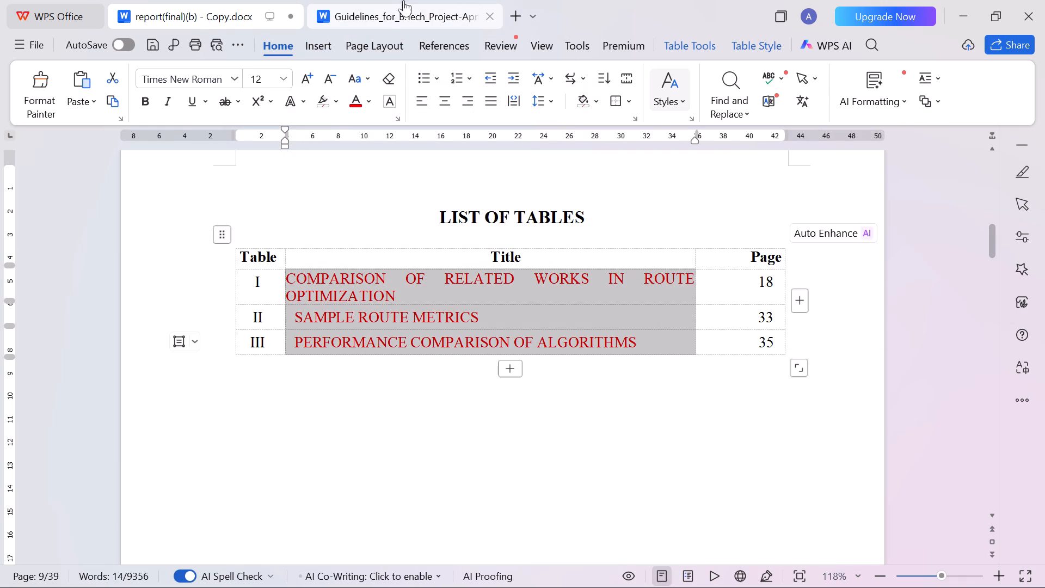
# Examine how the titles are written in the List of Tables on the guidelines' Sample Page 9.
pyautogui.click(384, 12)
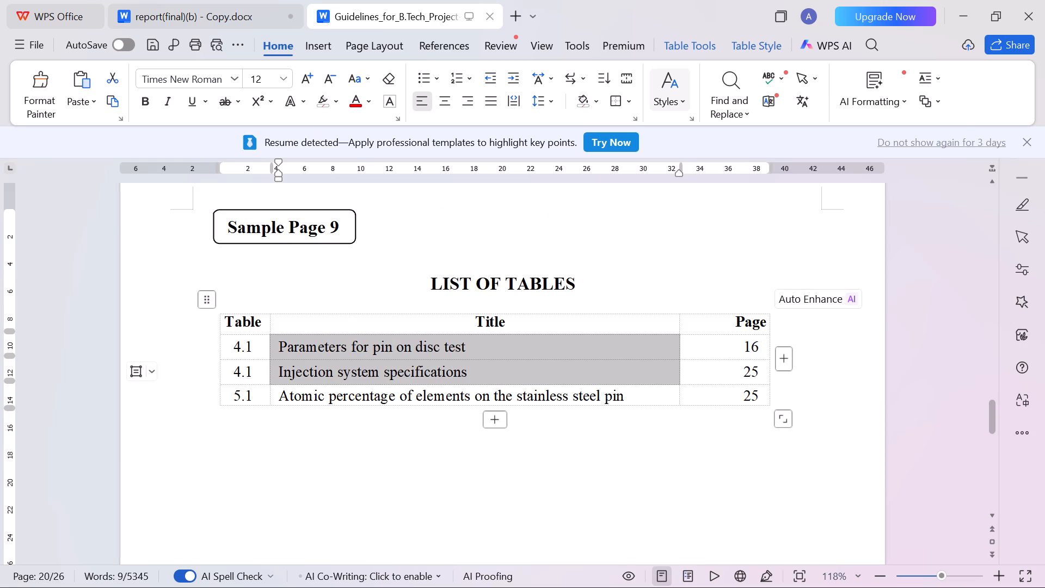
pyautogui.scroll(-2, 544, 456)
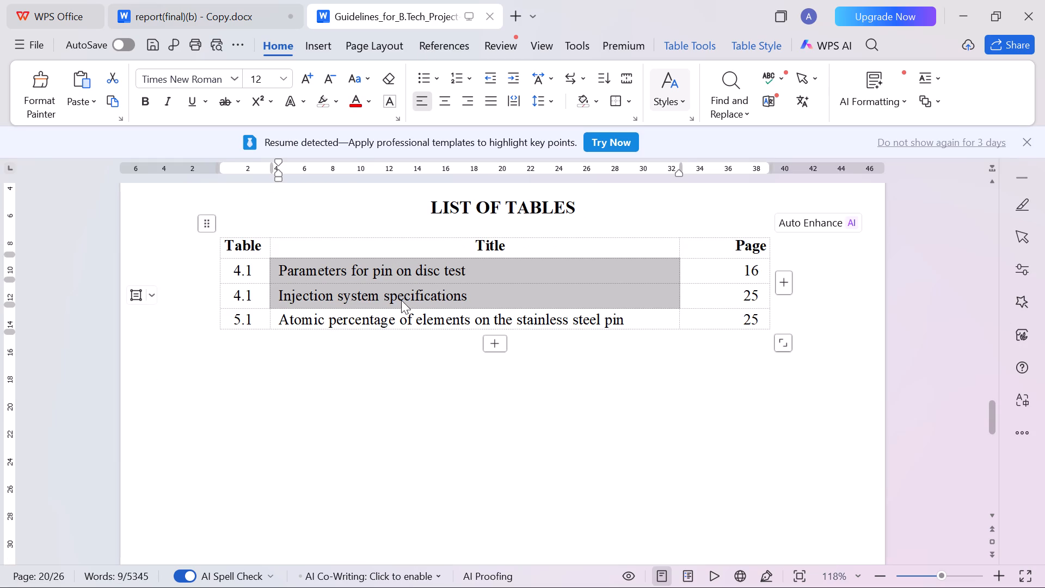
pyautogui.scroll(1, 405, 401)
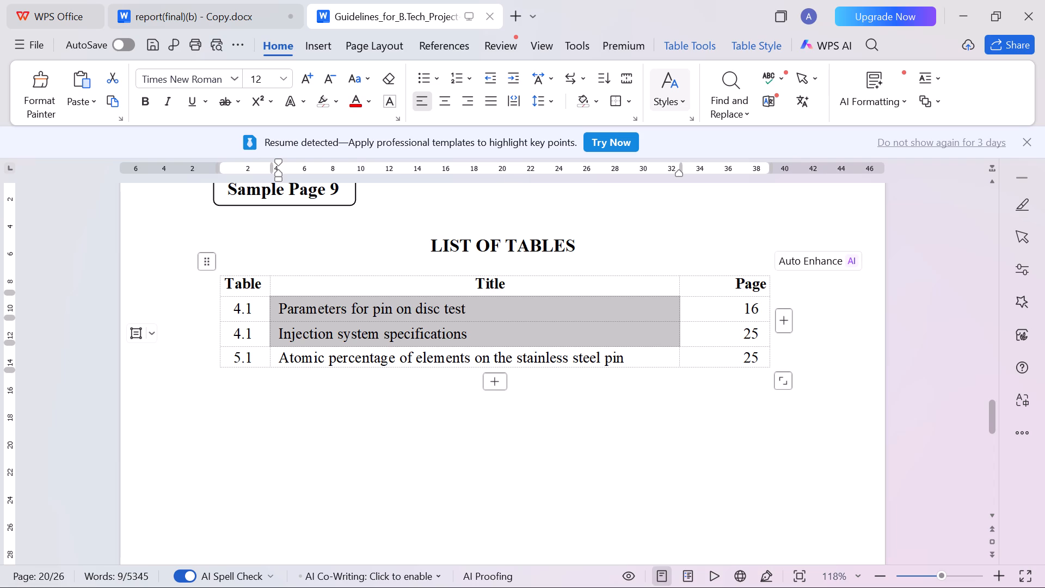
# Switch to the report and remove the extra space before the figure 7 title "User Intrface" in the List of Figures.
pyautogui.click(301, 348)
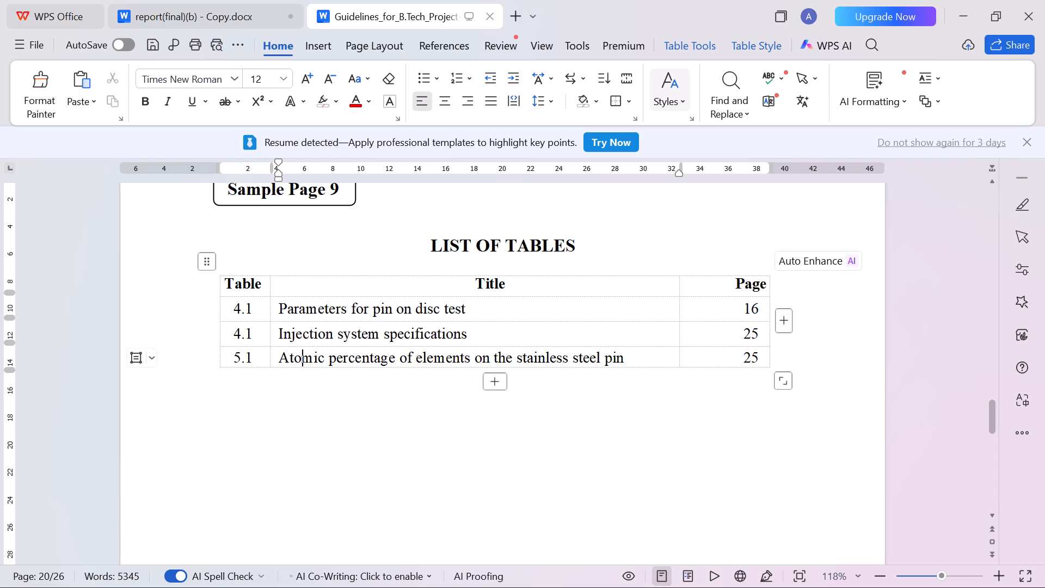
pyautogui.scroll(-1, 350, 348)
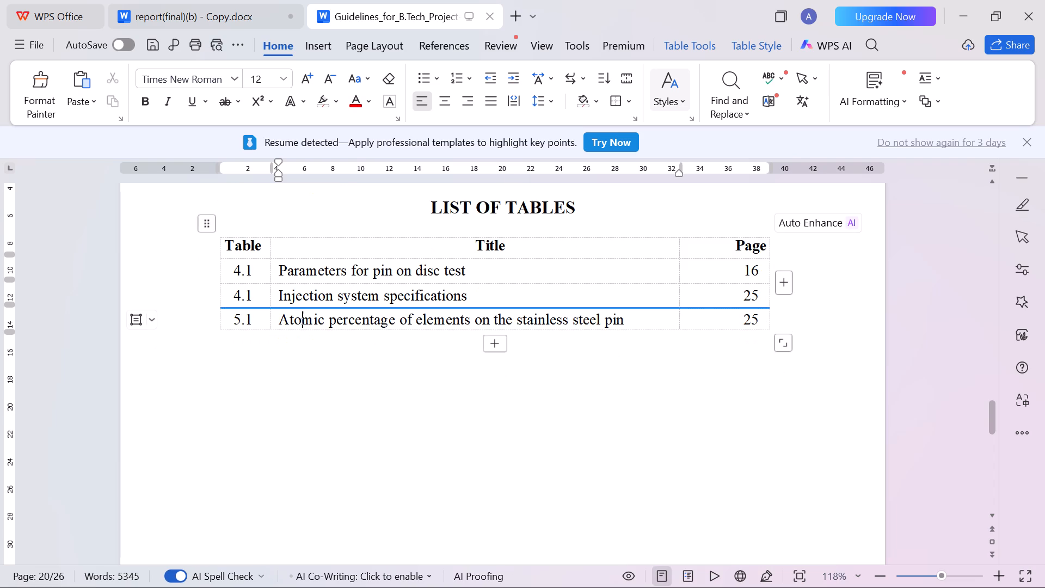
pyautogui.scroll(-6, 416, 356)
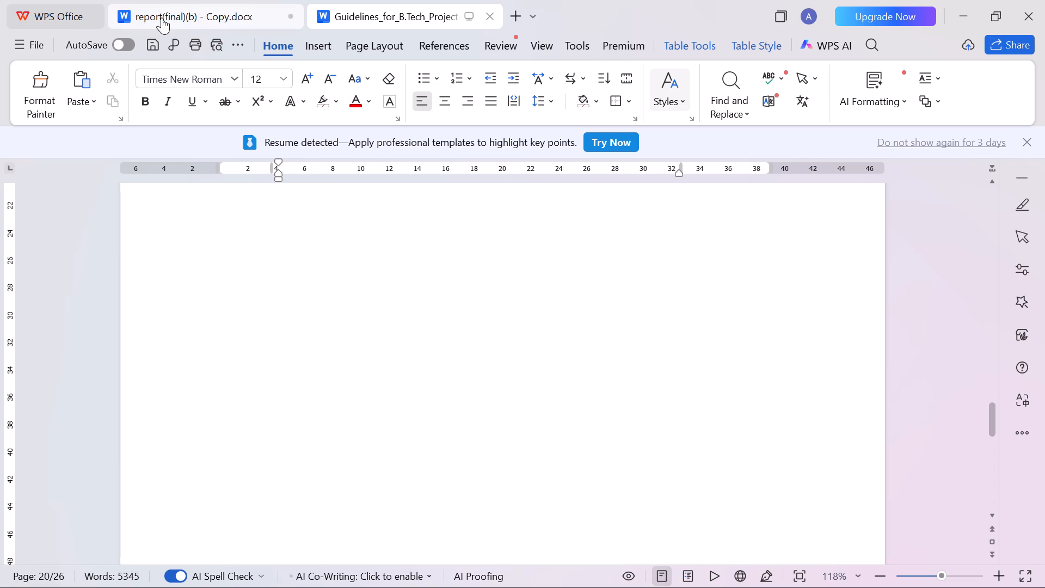
pyautogui.click(162, 15)
pyautogui.scroll(-5, 446, 395)
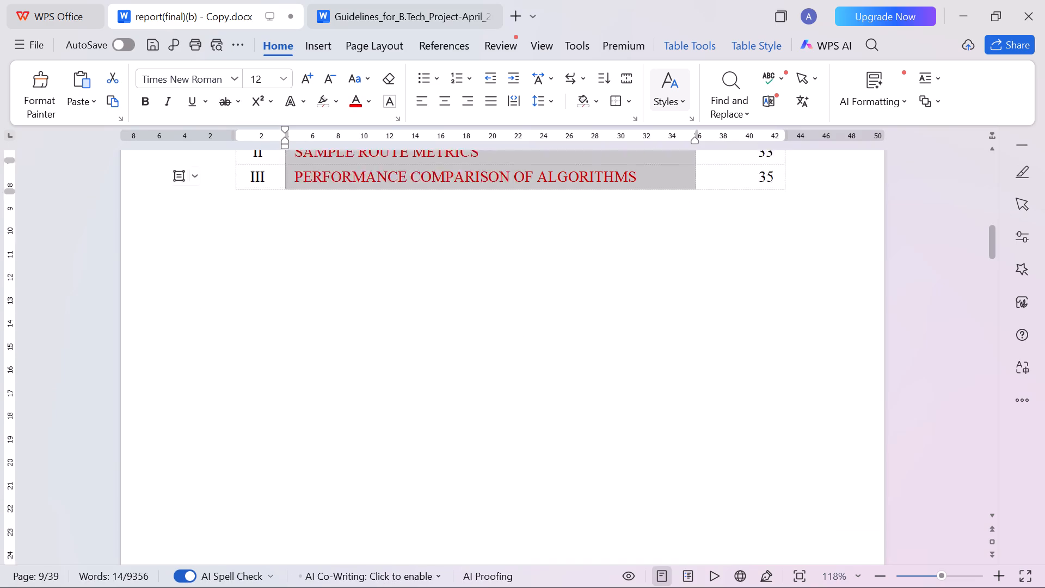
pyautogui.scroll(-20, 437, 377)
pyautogui.scroll(-5, 417, 374)
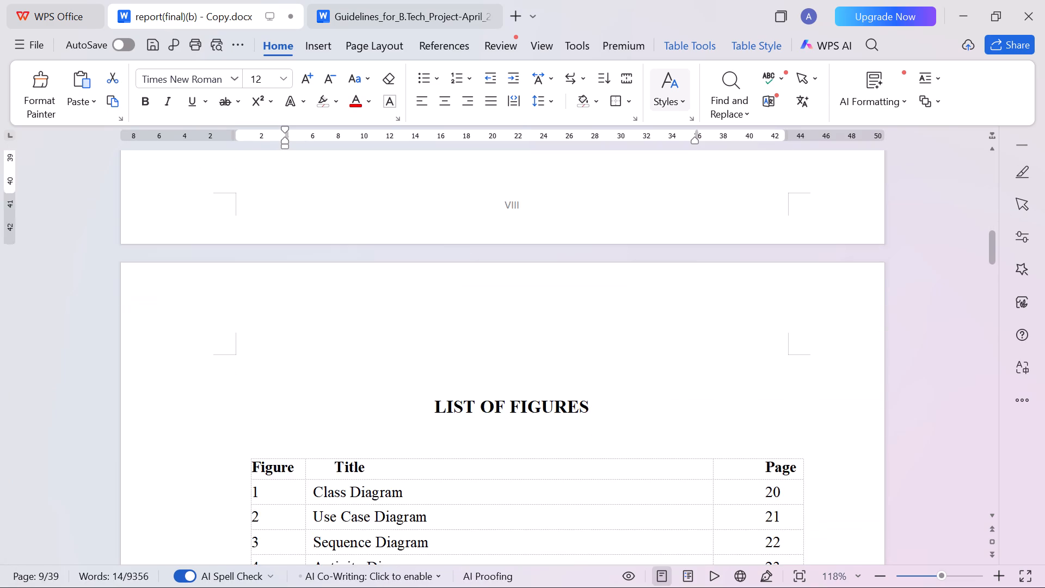
pyautogui.scroll(-4, 417, 374)
pyautogui.click(323, 390)
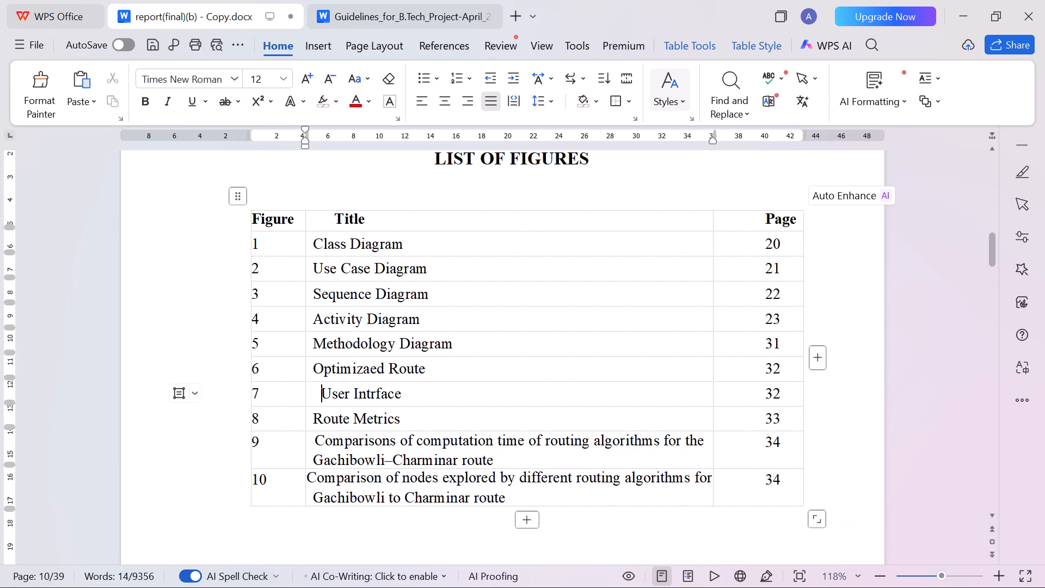
pyautogui.press('BackSpace')
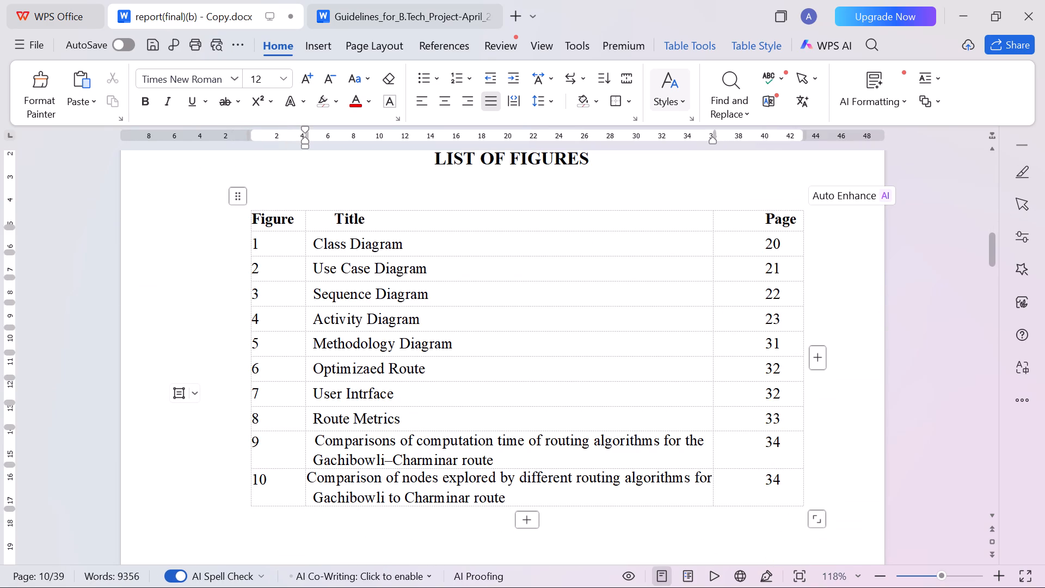
# Copy the formatting of the figure 4 to 8 titles onto the figure 9 and 10 titles with Format Painter.
pyautogui.moveTo(313, 321); pyautogui.dragTo(313, 321)
pyautogui.moveTo(313, 321); pyautogui.dragTo(340, 419)
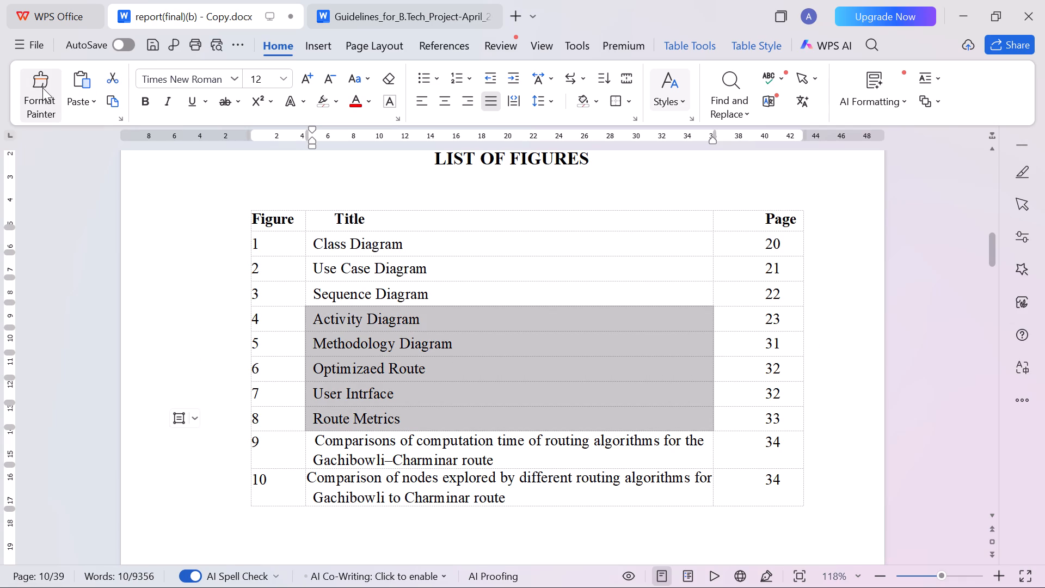
pyautogui.click(42, 88)
pyautogui.moveTo(324, 438); pyautogui.dragTo(459, 492)
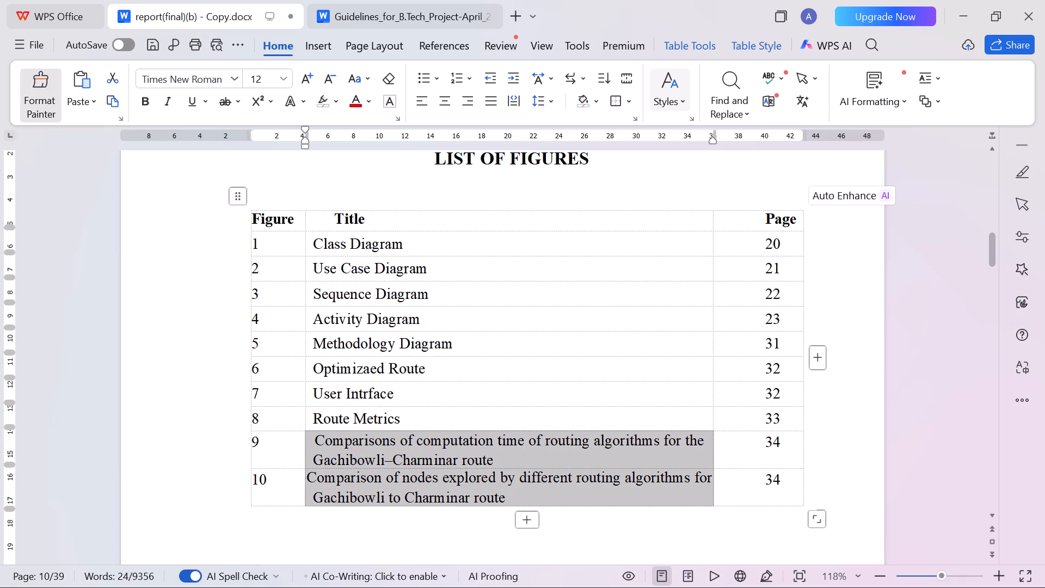
pyautogui.moveTo(459, 492); pyautogui.dragTo(463, 492)
# Join the two parts of the figure 10 title into one paragraph, with a space between "for" and "Gachibowli".
pyautogui.click(330, 506)
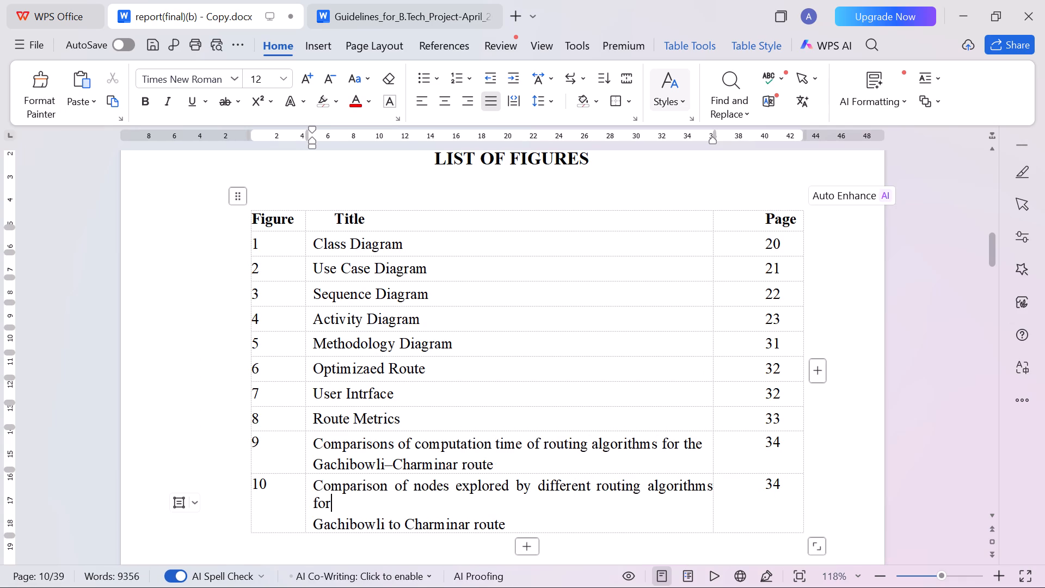
pyautogui.click(313, 524)
pyautogui.press('BackSpace')
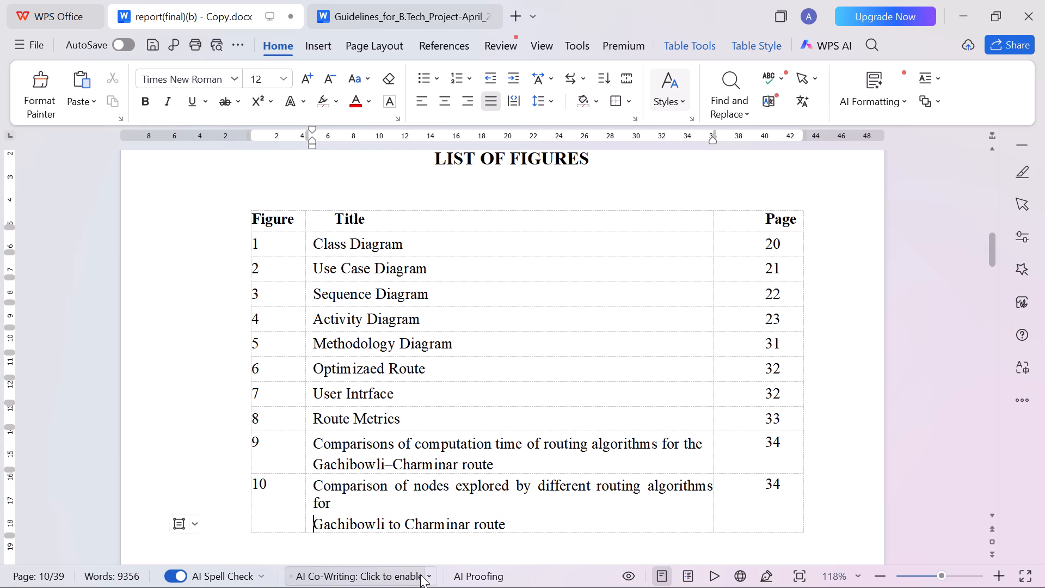
pyautogui.press('BackSpace')
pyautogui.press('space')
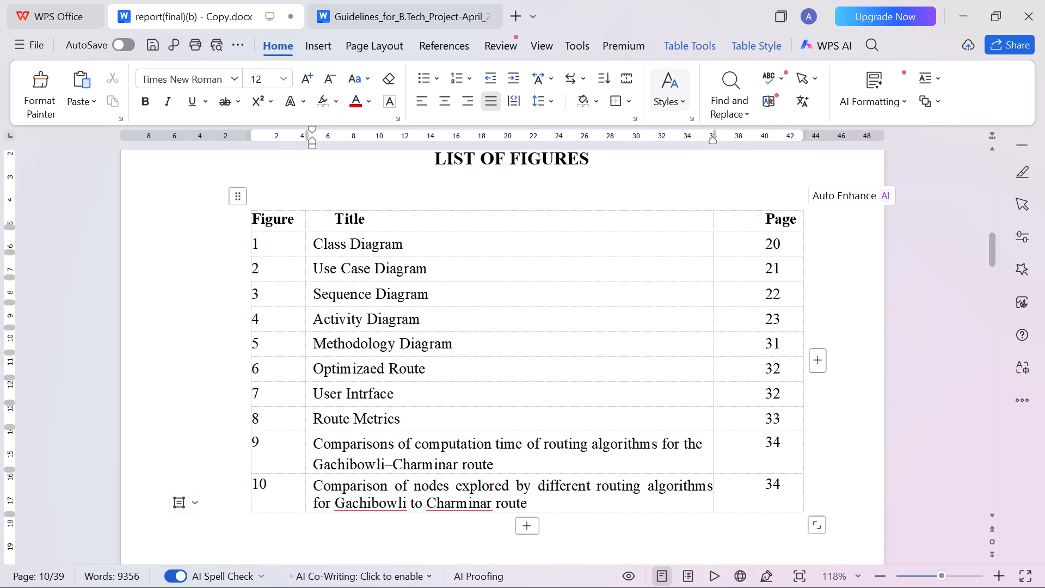
# Widen the Title column of the List of Figures table slightly so "for" fits on the first line of figure 10's title.
pyautogui.moveTo(712, 384); pyautogui.dragTo(729, 383)
pyautogui.moveTo(729, 383); pyautogui.dragTo(731, 383)
# Delete the blank lines above the LIST OF EQUATIONS heading.
pyautogui.scroll(-4, 638, 498)
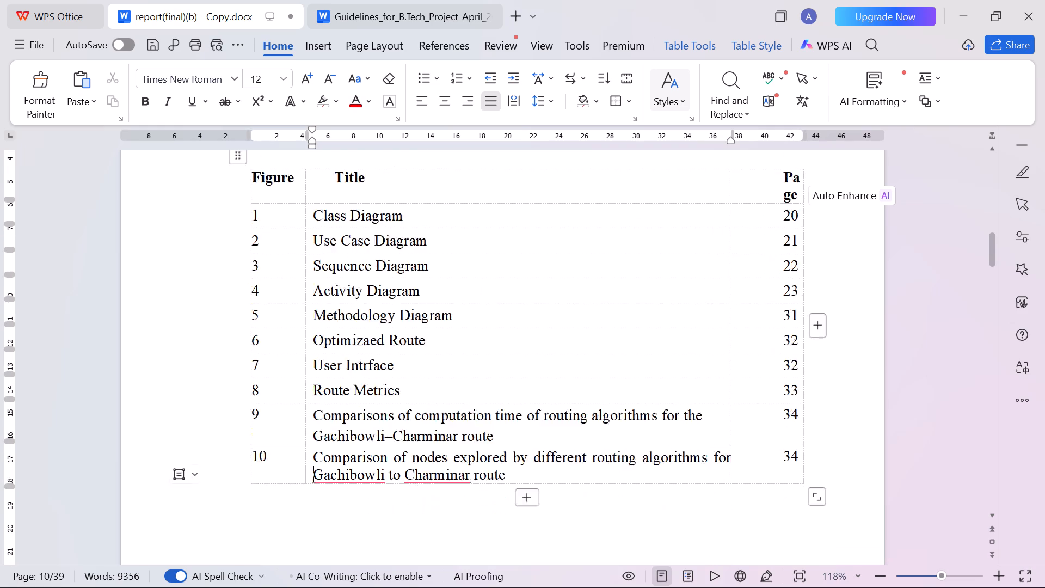
pyautogui.scroll(-15, 638, 498)
pyautogui.scroll(-11, 638, 500)
pyautogui.scroll(3, 634, 502)
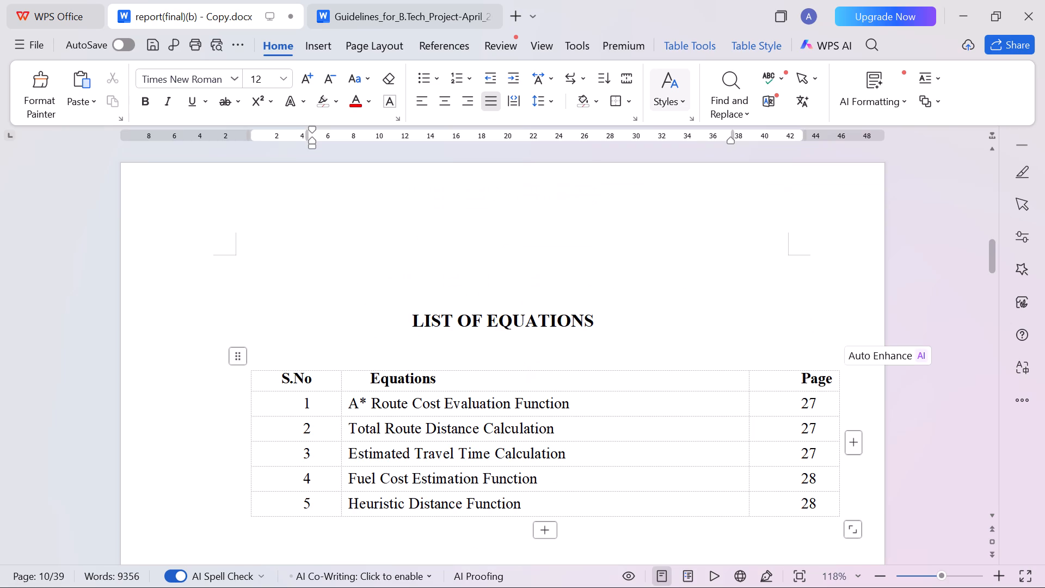
pyautogui.click(511, 285)
pyautogui.press('BackSpace')
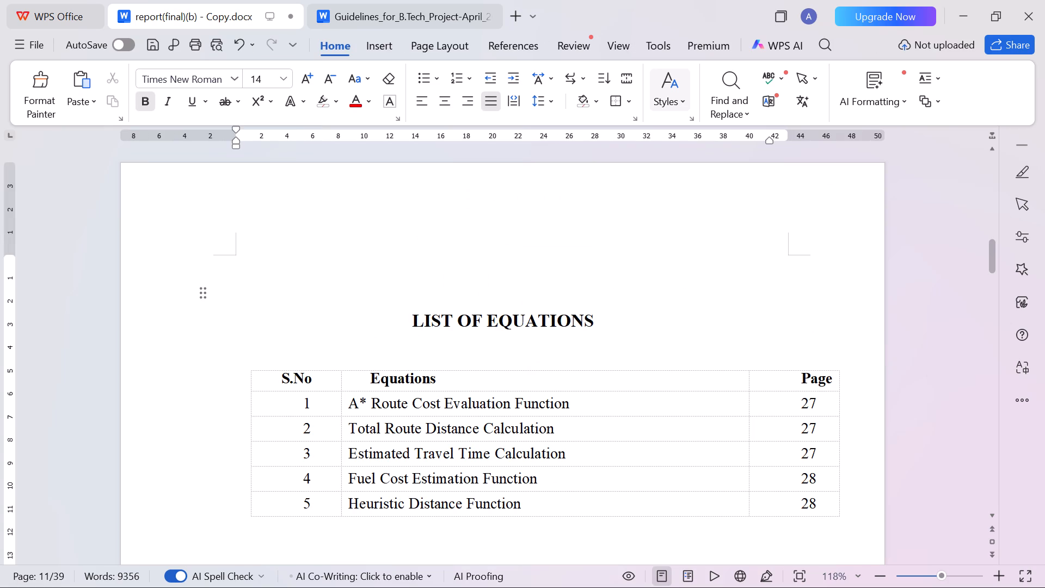
pyautogui.press('BackSpace')
pyautogui.press('BackSpace')
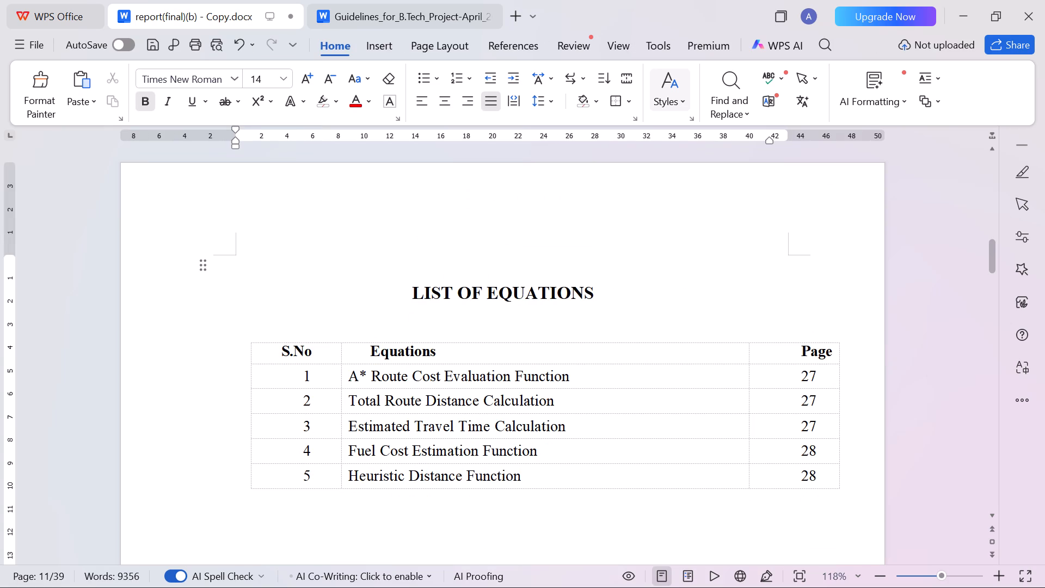
pyautogui.press('BackSpace')
pyautogui.press('BackSpace')
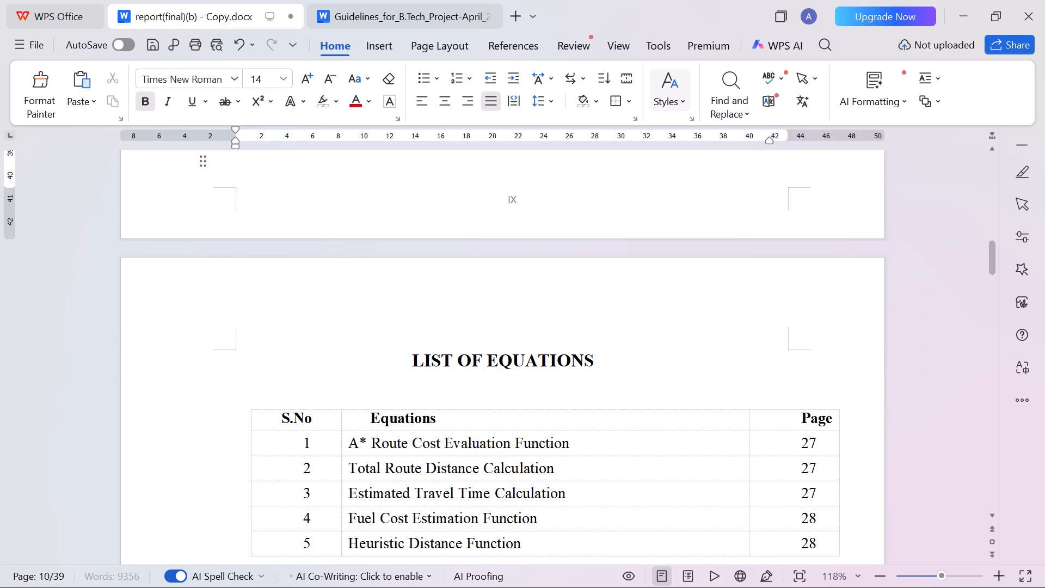
# Review the report from the List of Equations page to the opening of Chapter 1, Introduction.
pyautogui.scroll(-3, 753, 422)
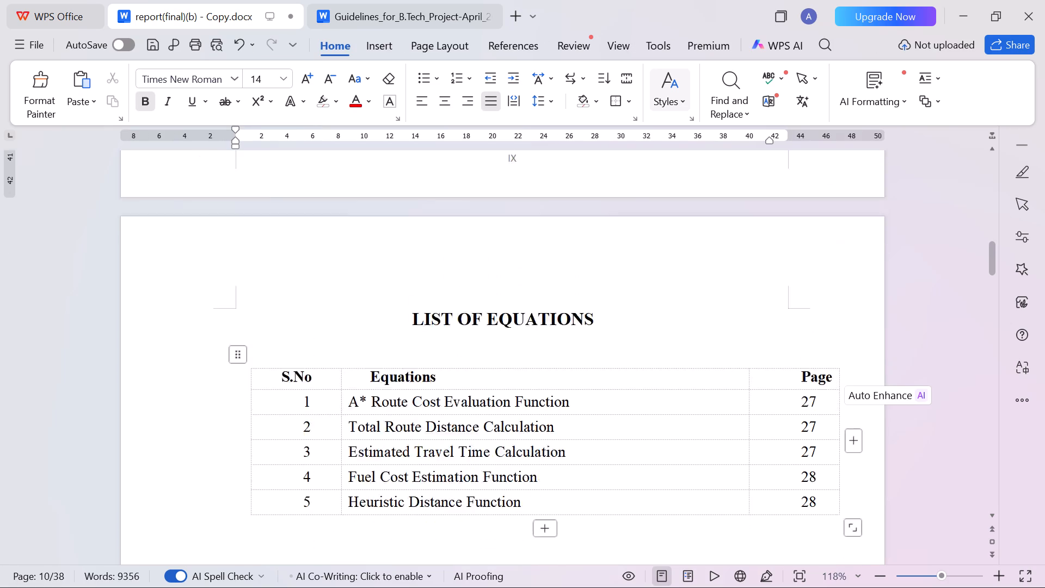
pyautogui.scroll(-15, 753, 423)
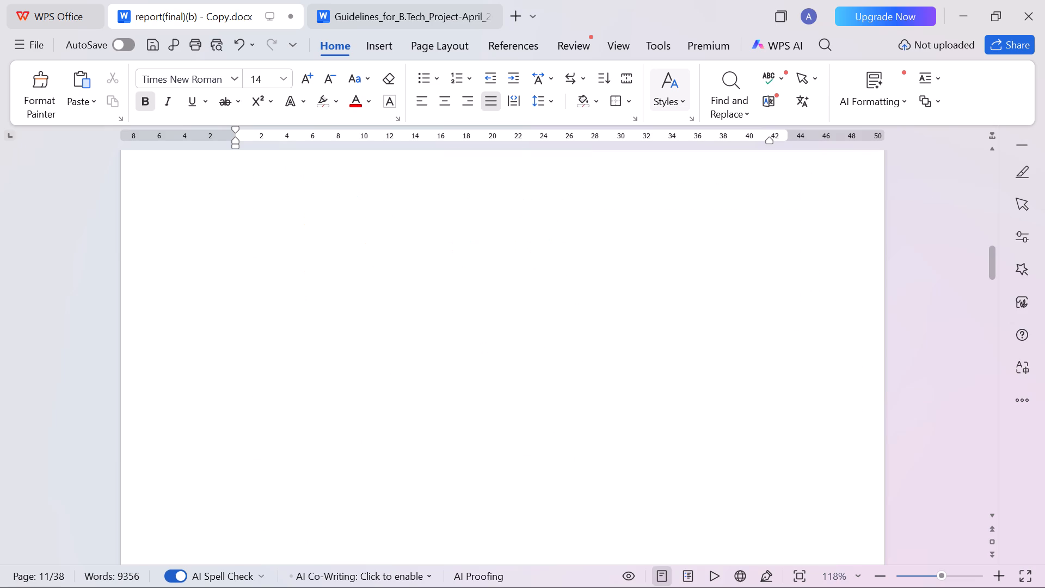
pyautogui.scroll(-13, 711, 427)
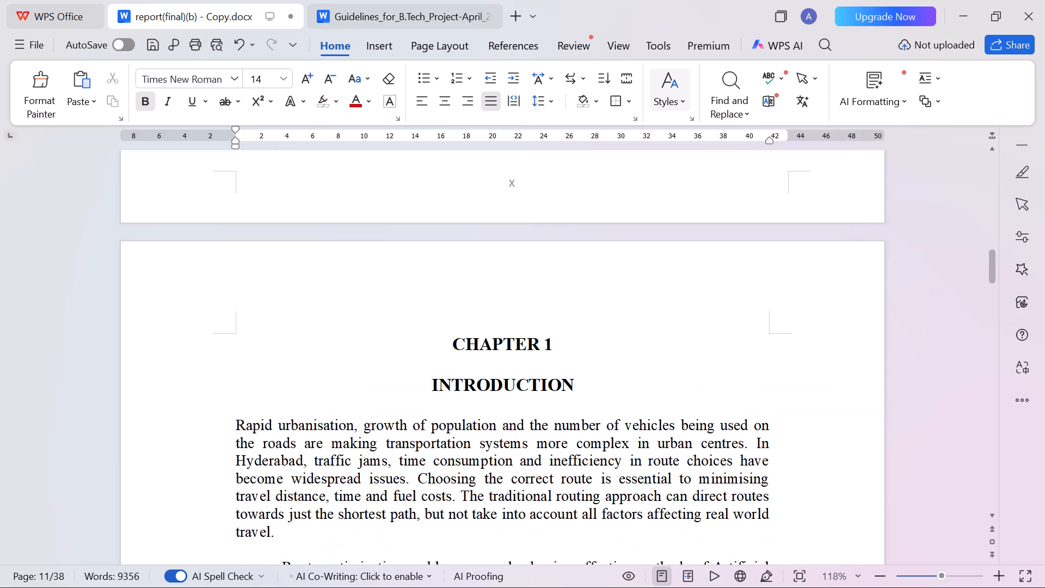
pyautogui.scroll(-5, 577, 342)
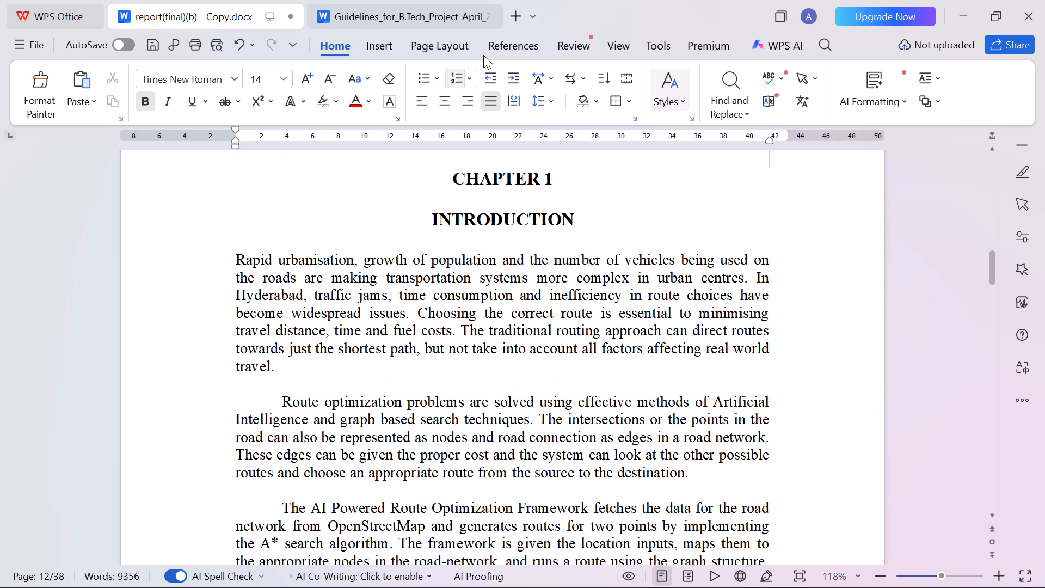
# Switch to the guidelines and examine the sample figures table with its Figure, Title and Page columns.
pyautogui.click(407, 19)
pyautogui.scroll(-14, 591, 363)
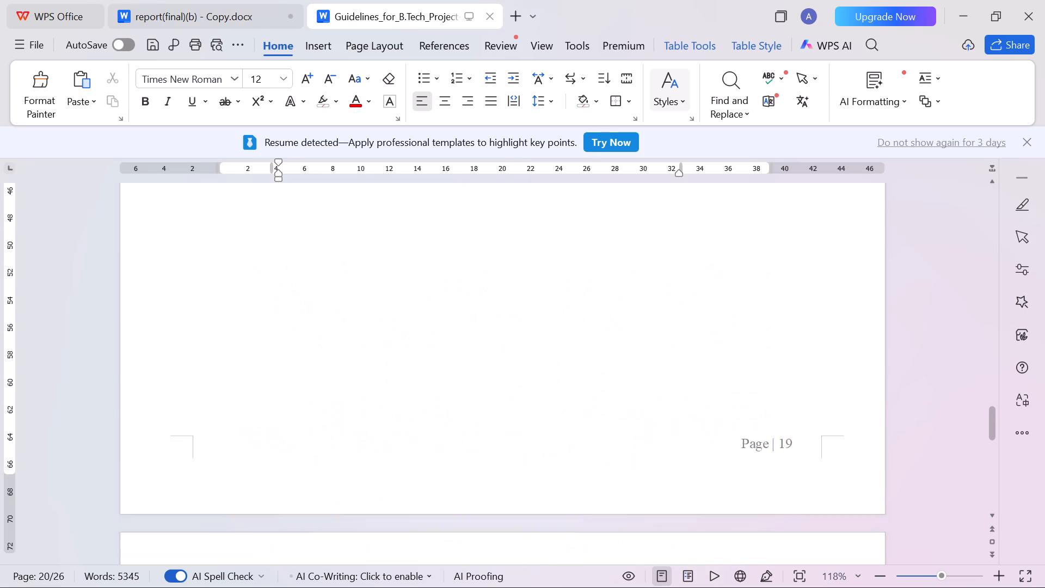
pyautogui.scroll(-19, 595, 367)
pyautogui.scroll(-6, 594, 367)
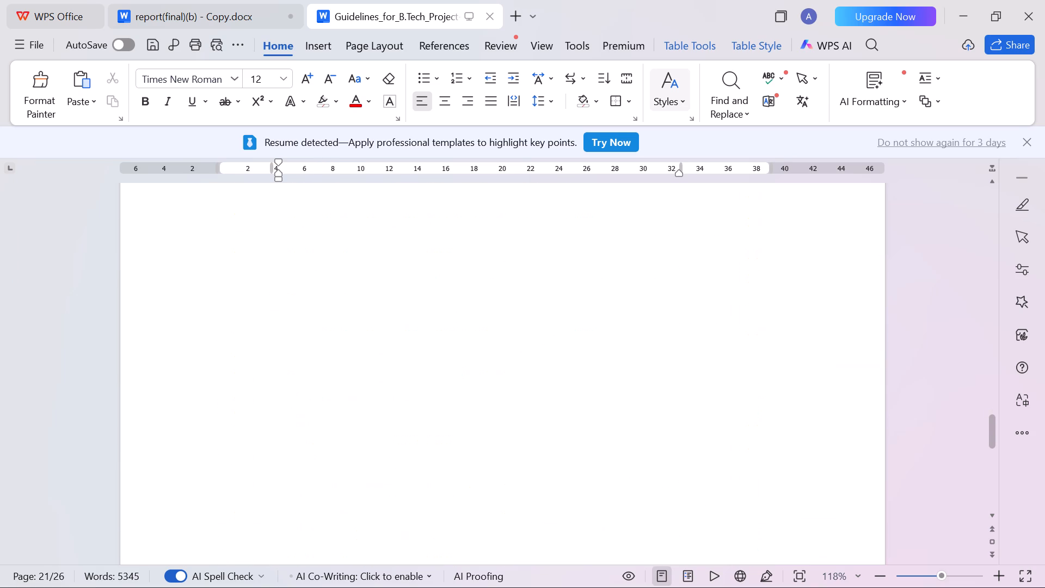
pyautogui.scroll(-9, 594, 367)
pyautogui.scroll(11, 582, 357)
pyautogui.scroll(-1, 582, 350)
pyautogui.scroll(13, 582, 350)
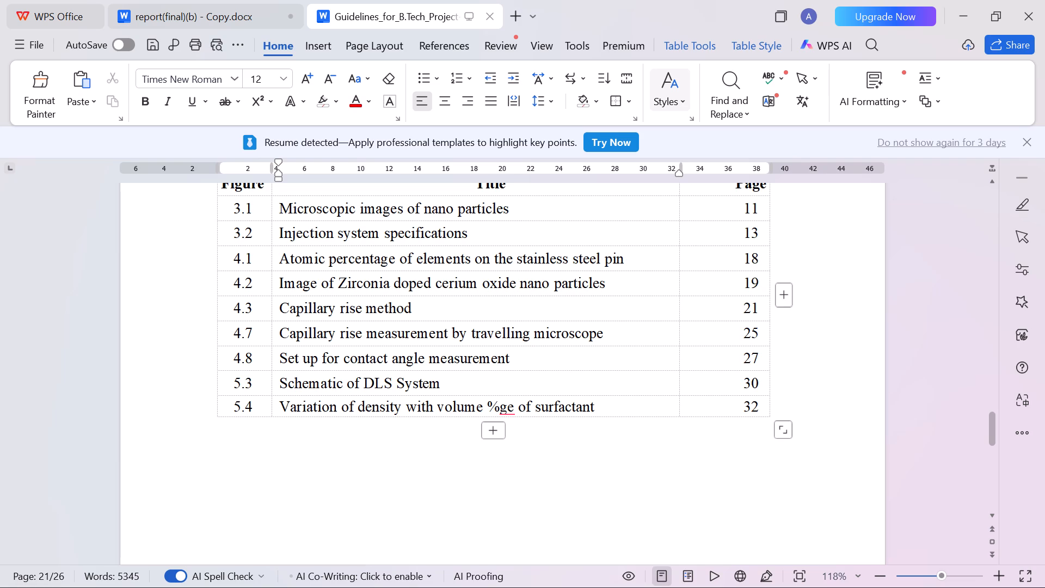
# Examine the guidelines' Sample Pages 11 to 13, covering the List of Symbols, List of Abbreviations and References.
pyautogui.scroll(-20, 509, 373)
pyautogui.scroll(-2, 509, 373)
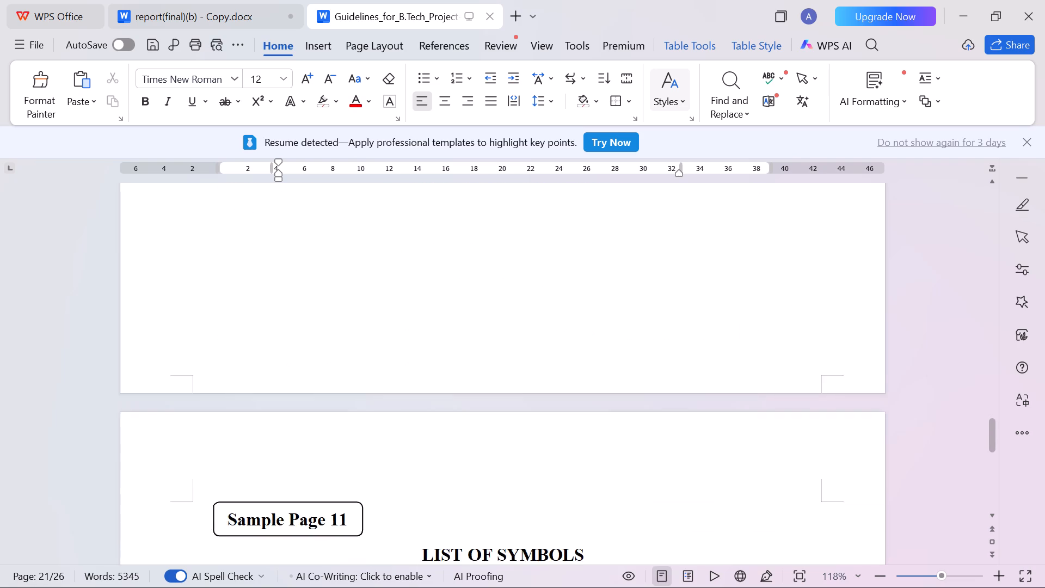
pyautogui.scroll(-10, 508, 381)
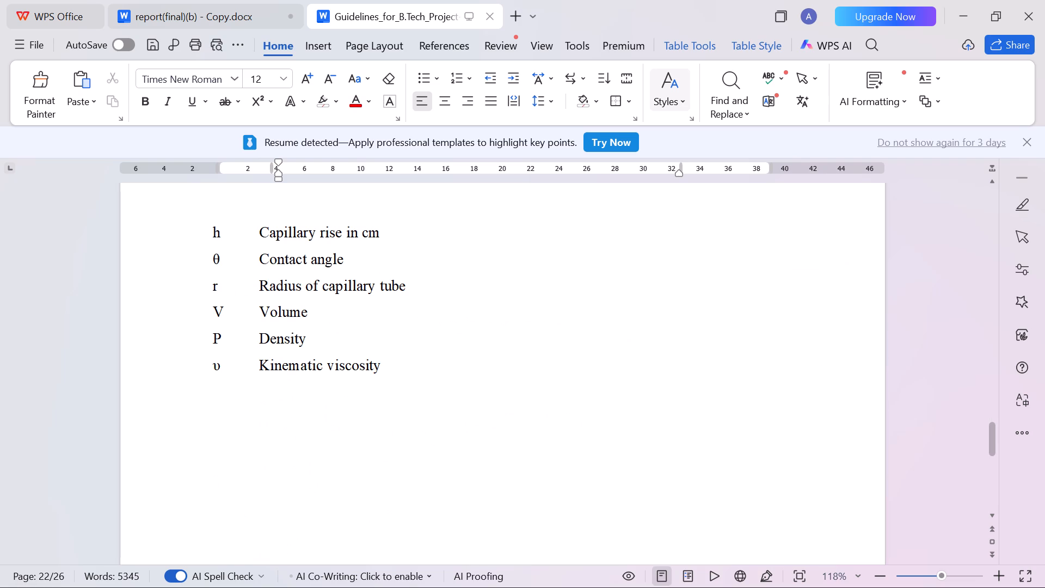
pyautogui.scroll(-17, 309, 357)
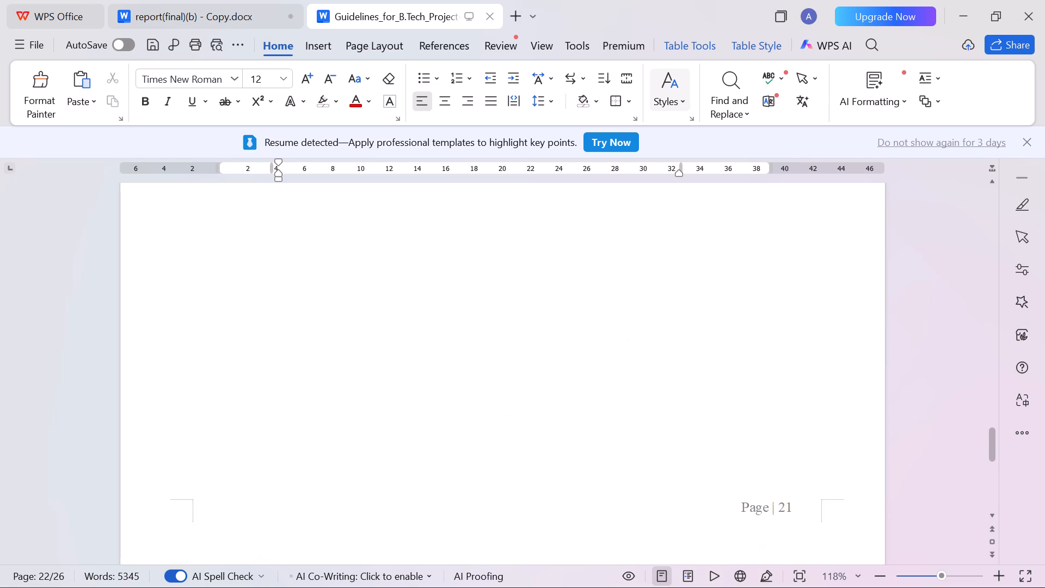
pyautogui.scroll(-13, 323, 377)
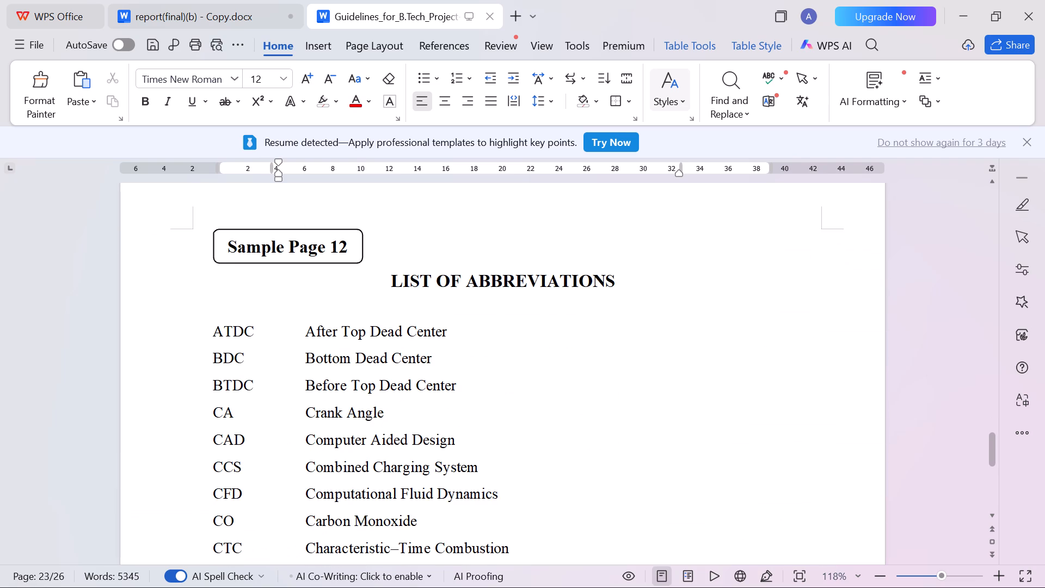
pyautogui.scroll(-2, 421, 388)
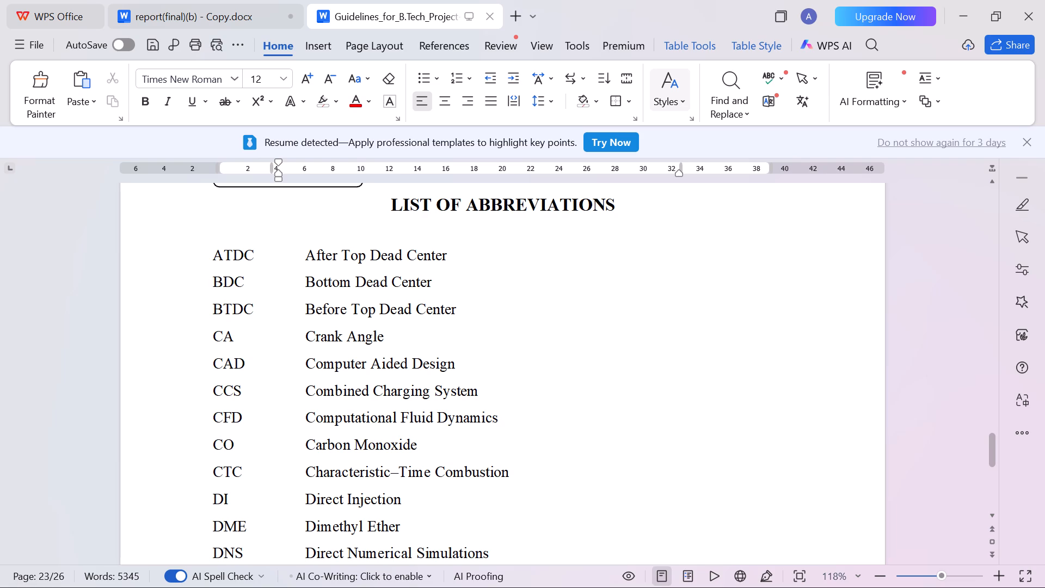
pyautogui.scroll(-20, 447, 377)
pyautogui.scroll(-10, 447, 377)
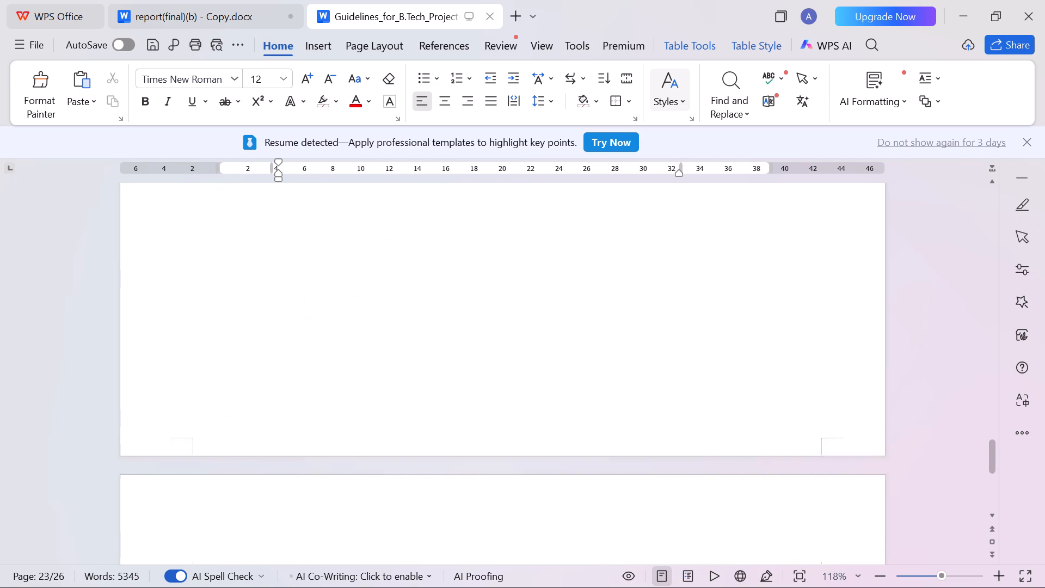
pyautogui.scroll(-13, 447, 378)
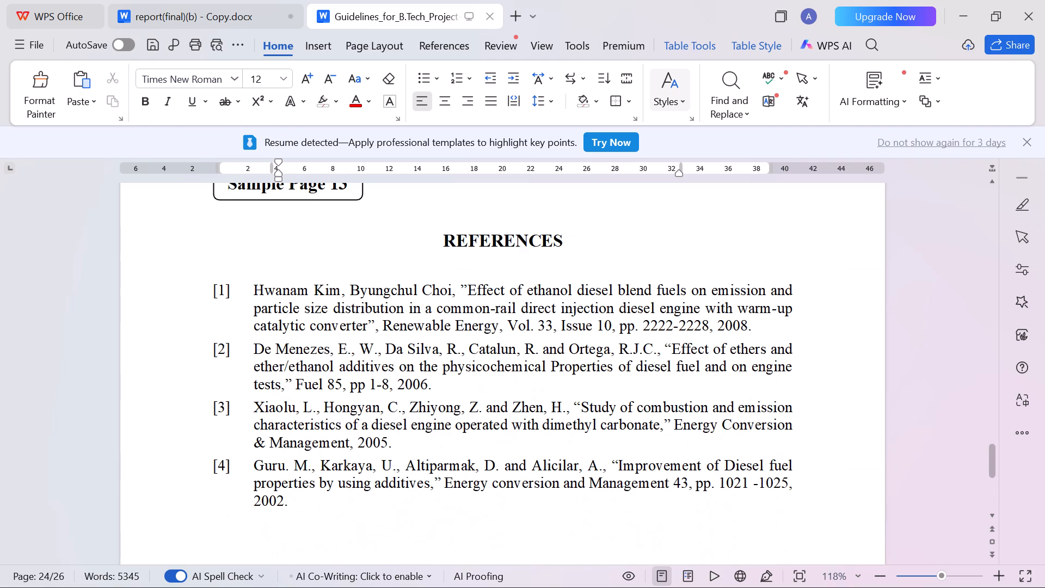
pyautogui.scroll(3, 447, 378)
pyautogui.scroll(-1, 447, 378)
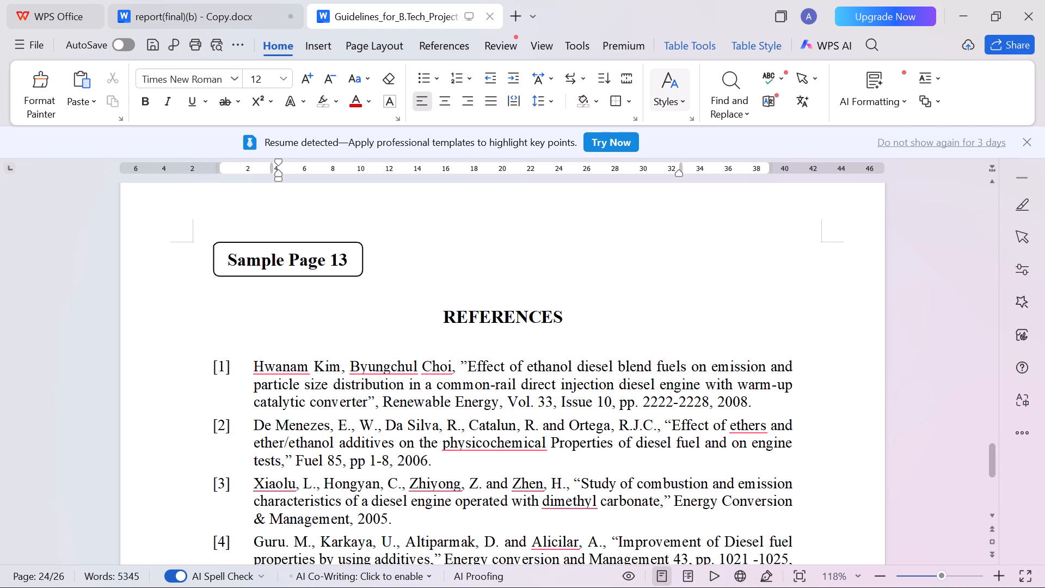
# Switch to the report and set the three introductory paragraphs under the Chapter 1 INTRODUCTION heading to 1.5 line spacing.
pyautogui.click(216, 14)
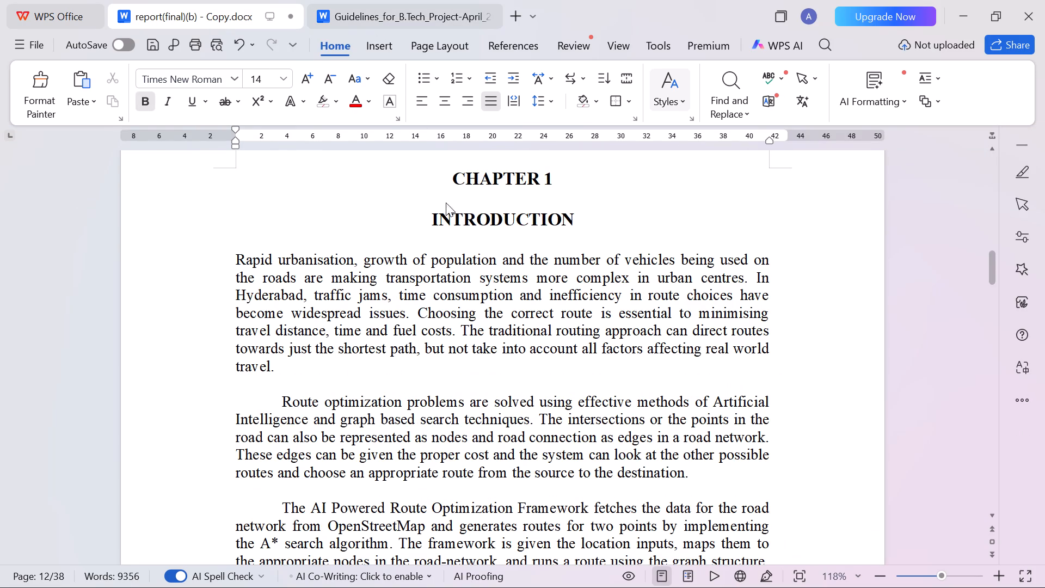
pyautogui.moveTo(231, 258); pyautogui.dragTo(674, 502)
pyautogui.scroll(-6, 674, 502)
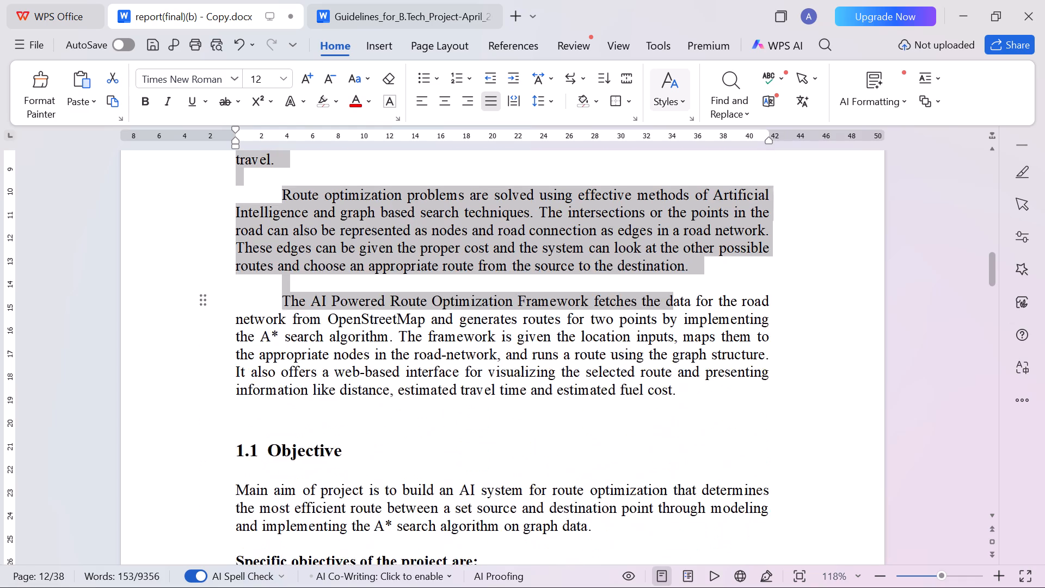
pyautogui.moveTo(674, 502); pyautogui.dragTo(725, 307)
pyautogui.scroll(-2, 674, 502)
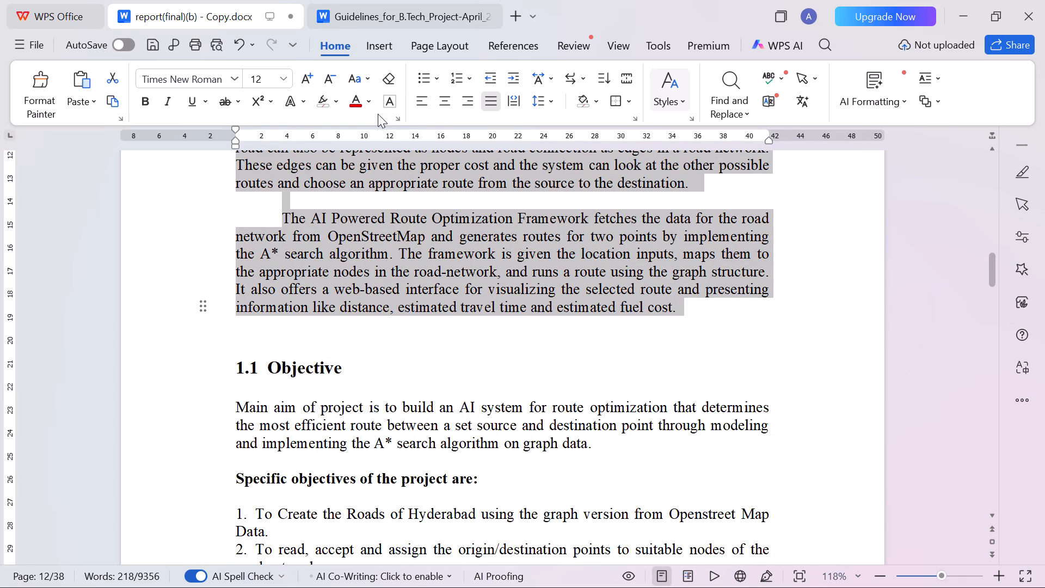
pyautogui.click(550, 99)
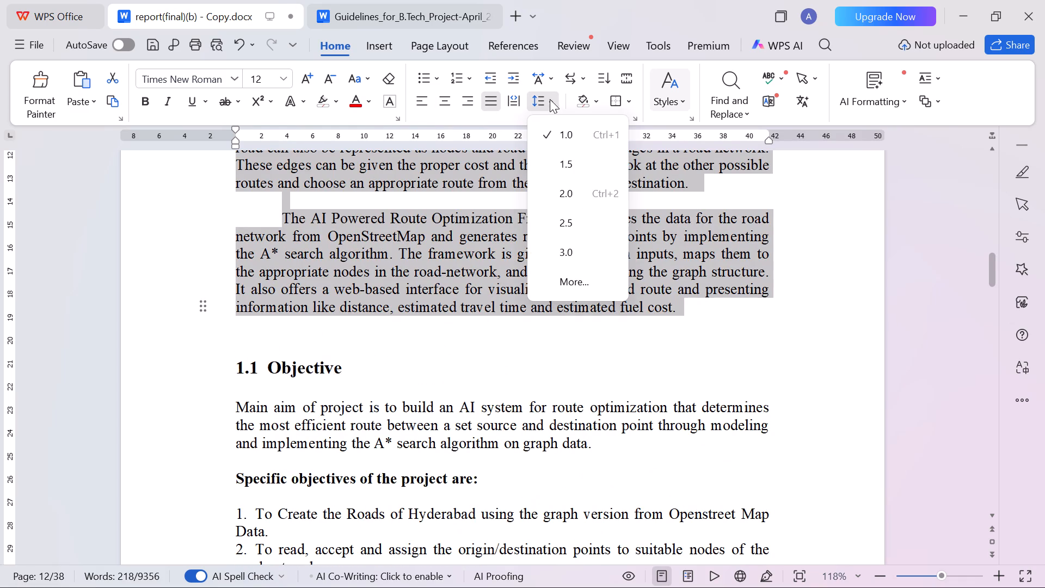
pyautogui.click(559, 169)
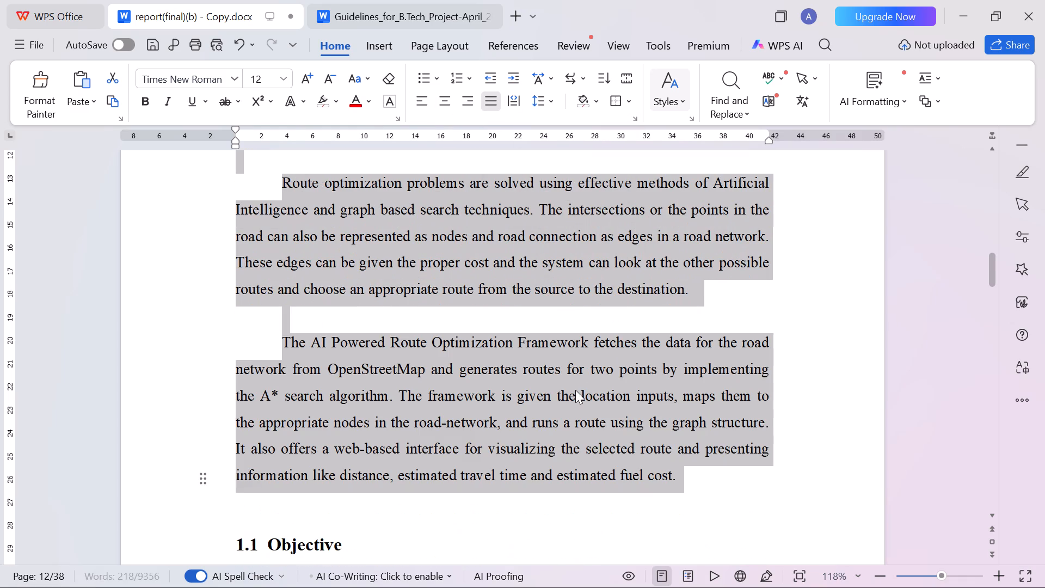
pyautogui.click(560, 409)
pyautogui.click(562, 429)
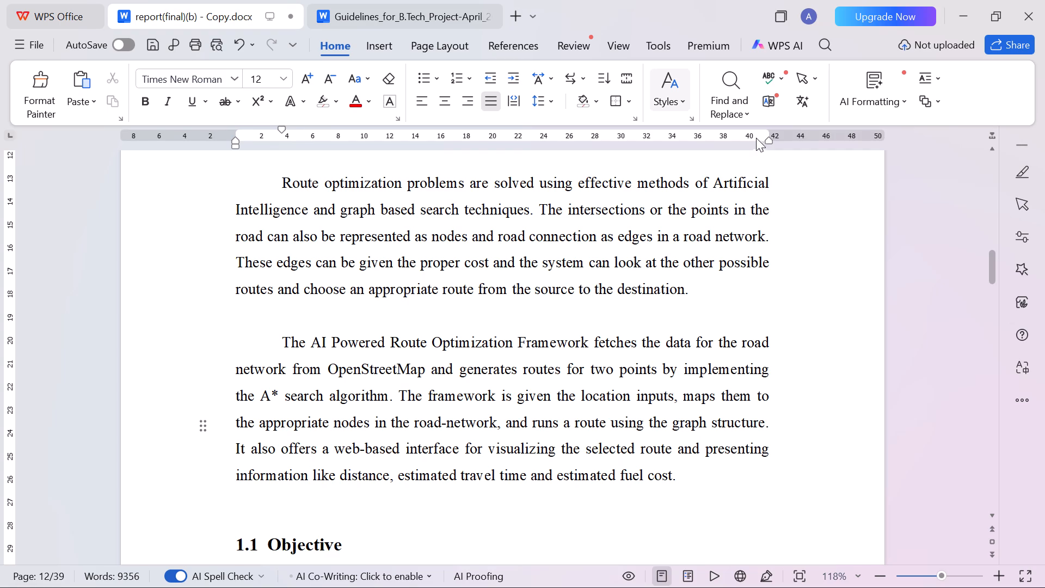
# Extend the right indent of the paragraph beginning "The AI Powered Route Optimization Framework" past the margin to about 43 on the ruler.
pyautogui.moveTo(767, 139); pyautogui.dragTo(769, 139)
pyautogui.moveTo(769, 139); pyautogui.dragTo(789, 139)
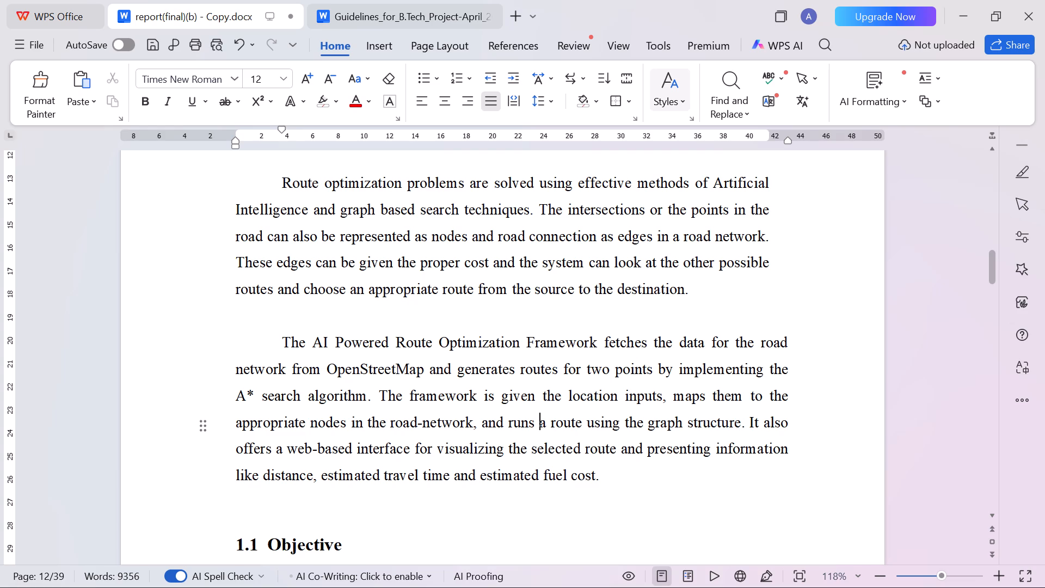
# Check the report's 1.1 Objective heading formatting, search the guidelines for "section", and inspect their 3.1 Introduction heading for comparison.
pyautogui.scroll(-8, 275, 406)
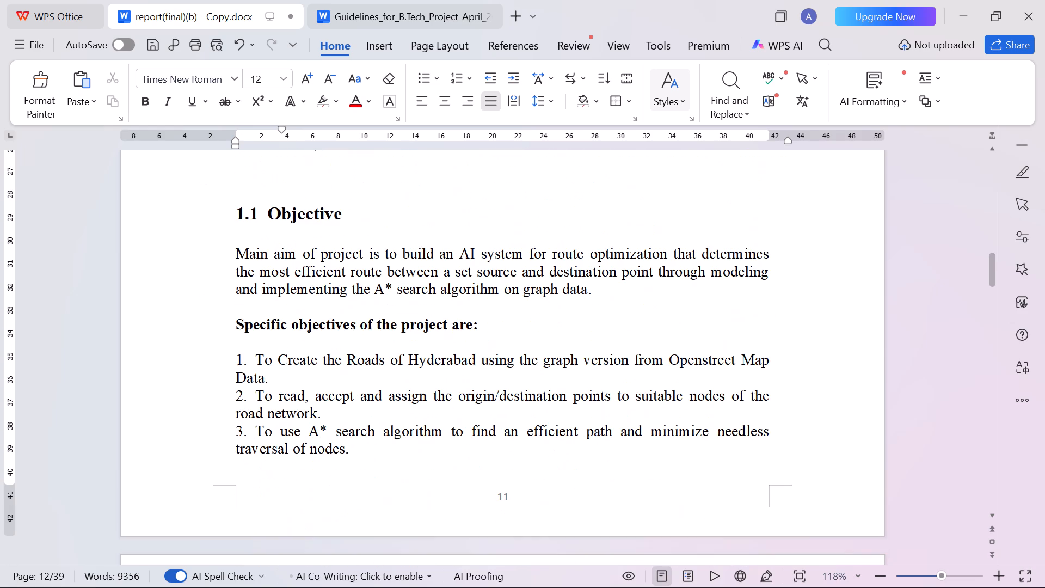
pyautogui.click(294, 210)
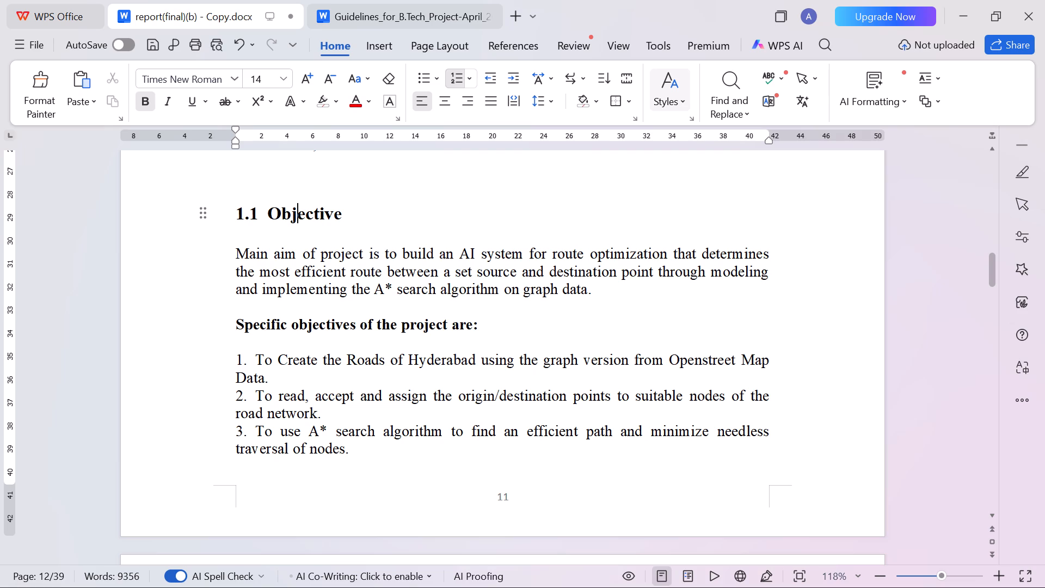
pyautogui.click(354, 15)
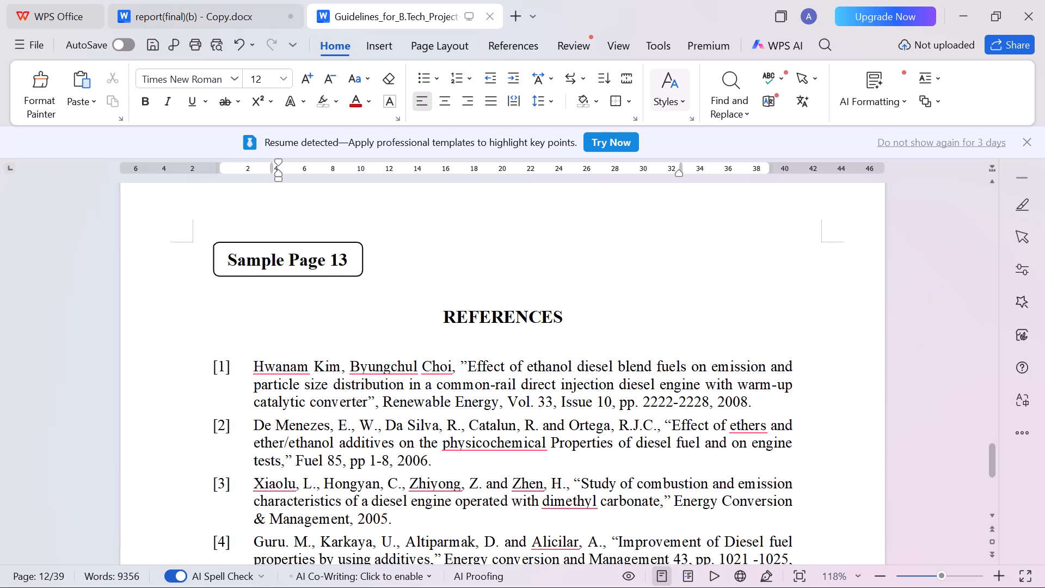
pyautogui.hotkey('ctrl', 'f')
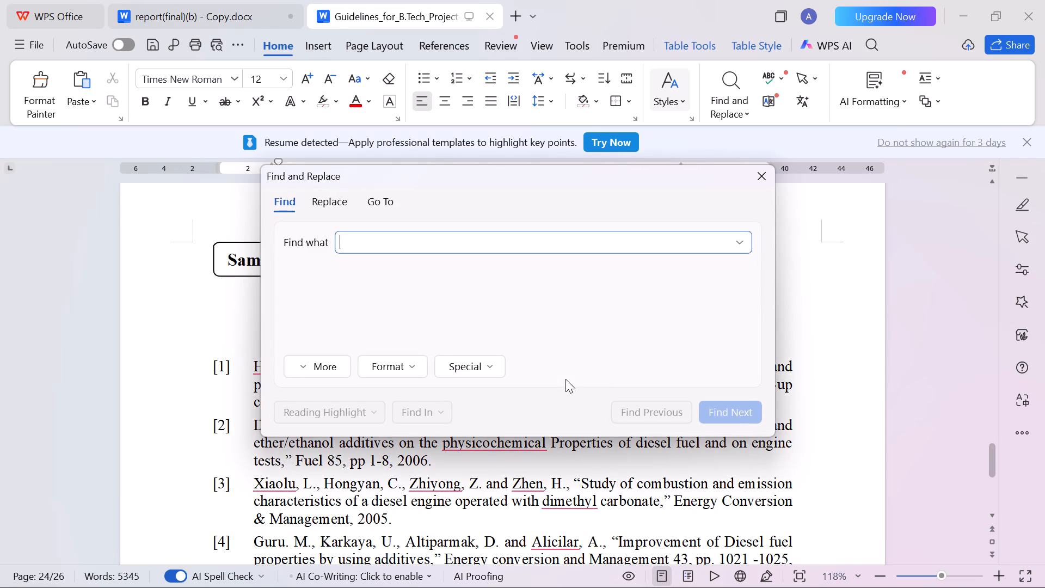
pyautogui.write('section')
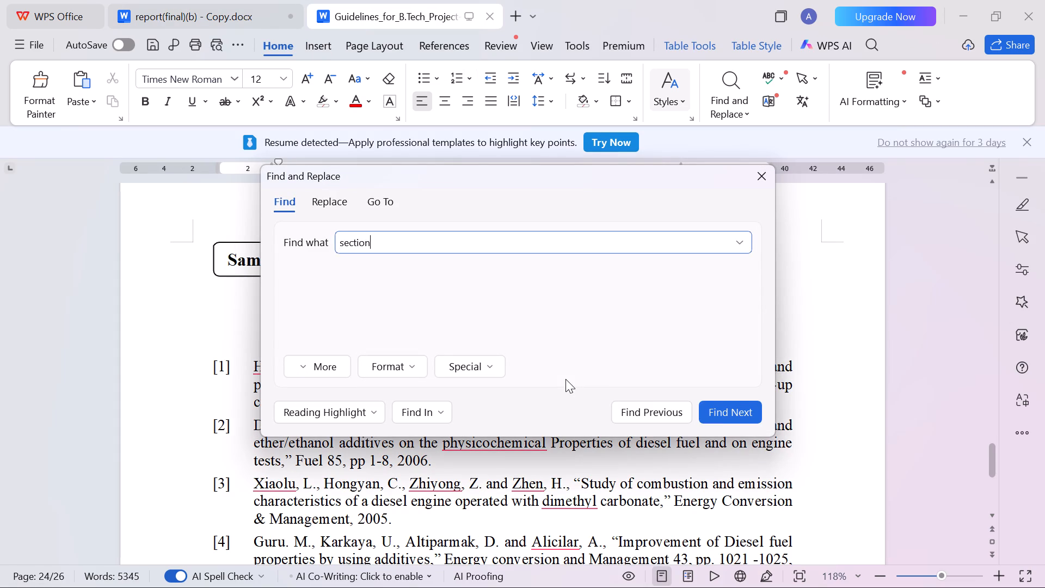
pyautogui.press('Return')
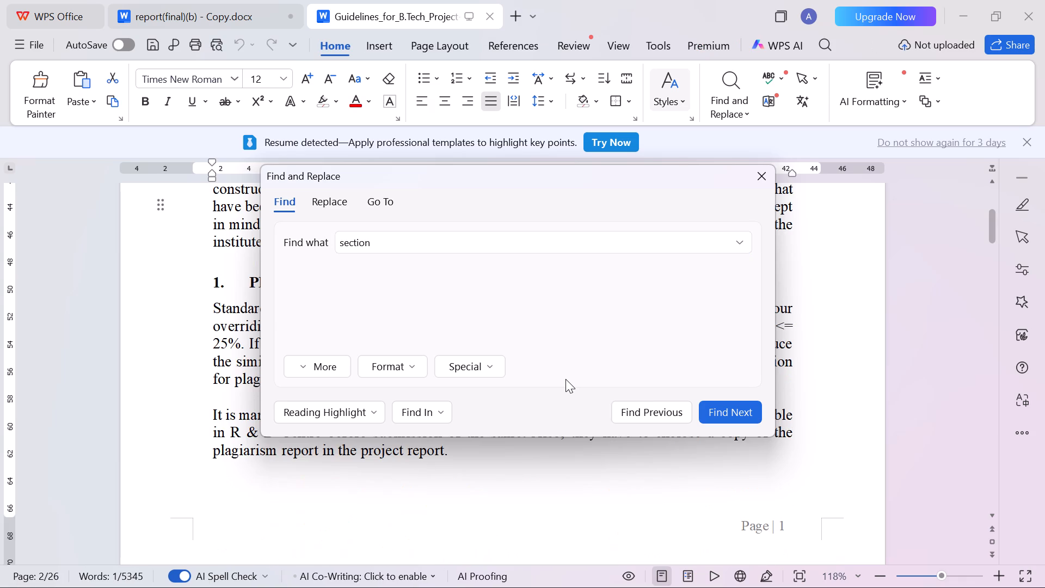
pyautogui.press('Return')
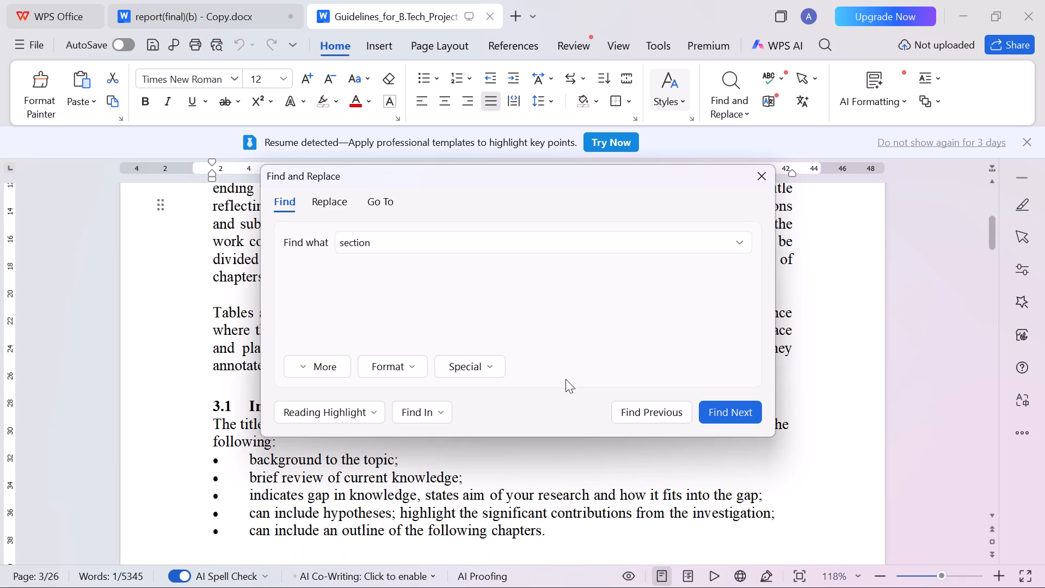
pyautogui.click(734, 407)
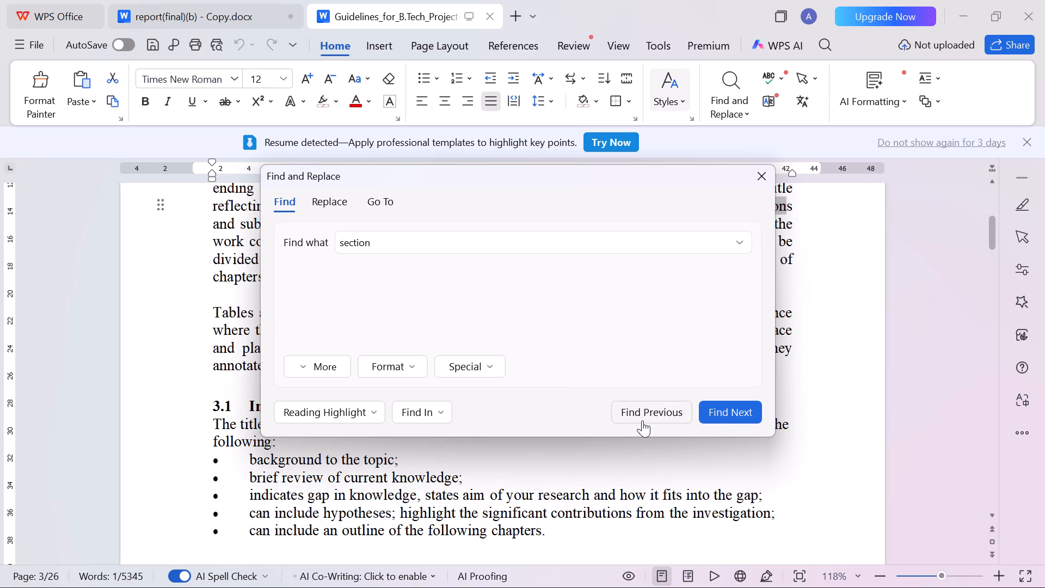
pyautogui.click(640, 412)
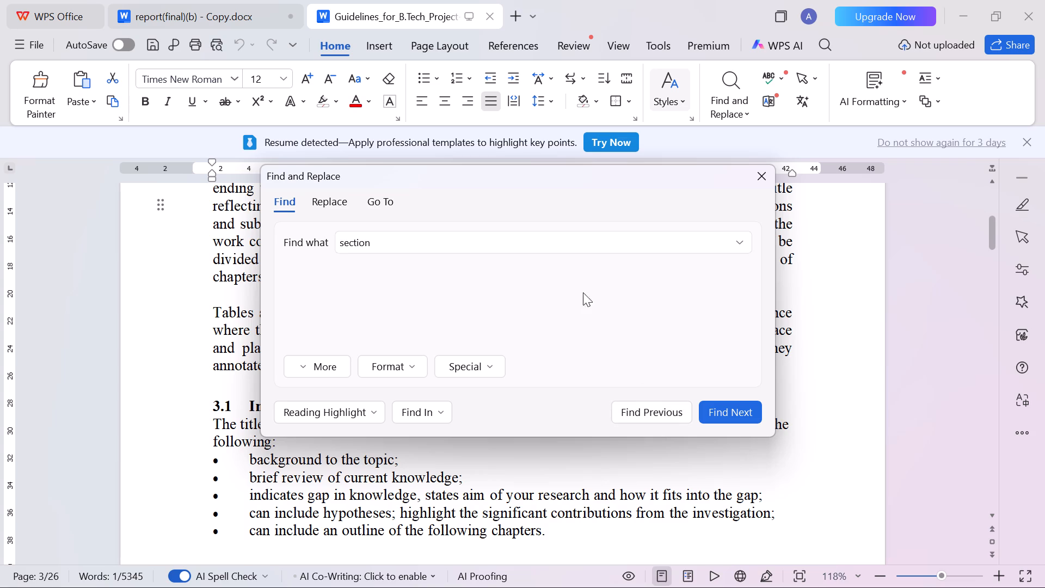
pyautogui.moveTo(548, 172); pyautogui.dragTo(452, 434)
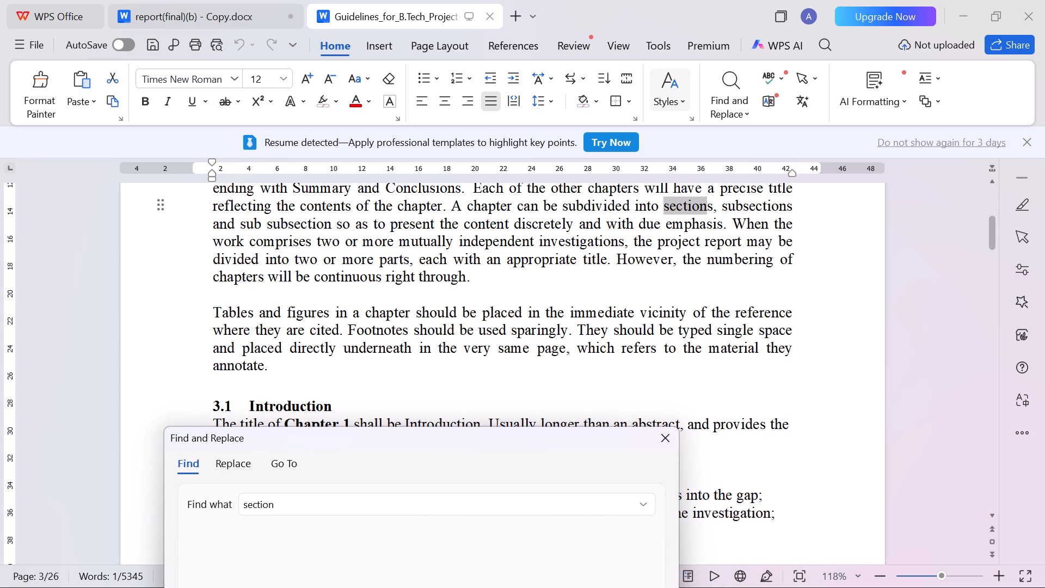
pyautogui.click(284, 401)
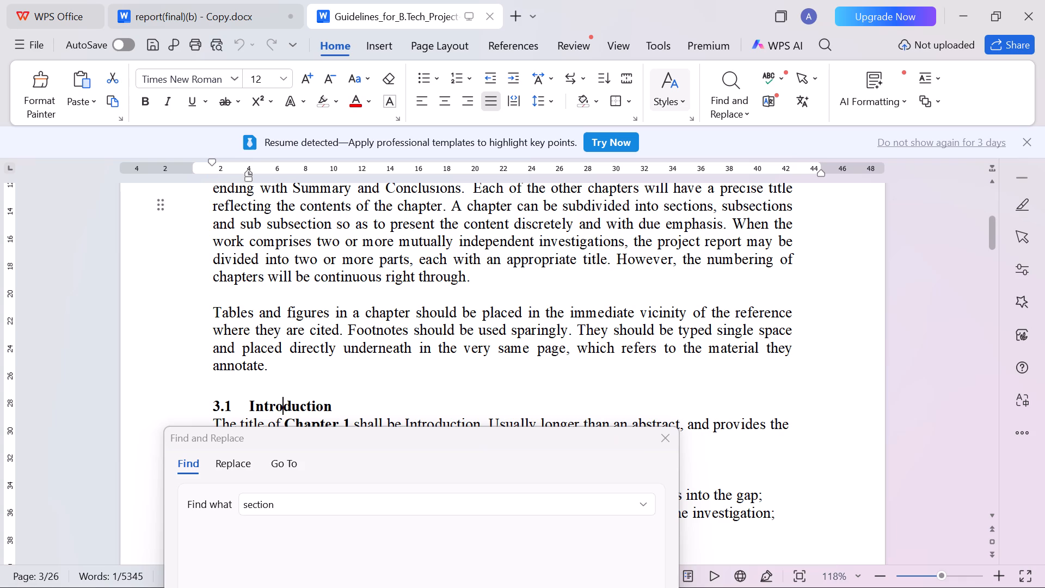
pyautogui.click(284, 409)
pyautogui.click(657, 439)
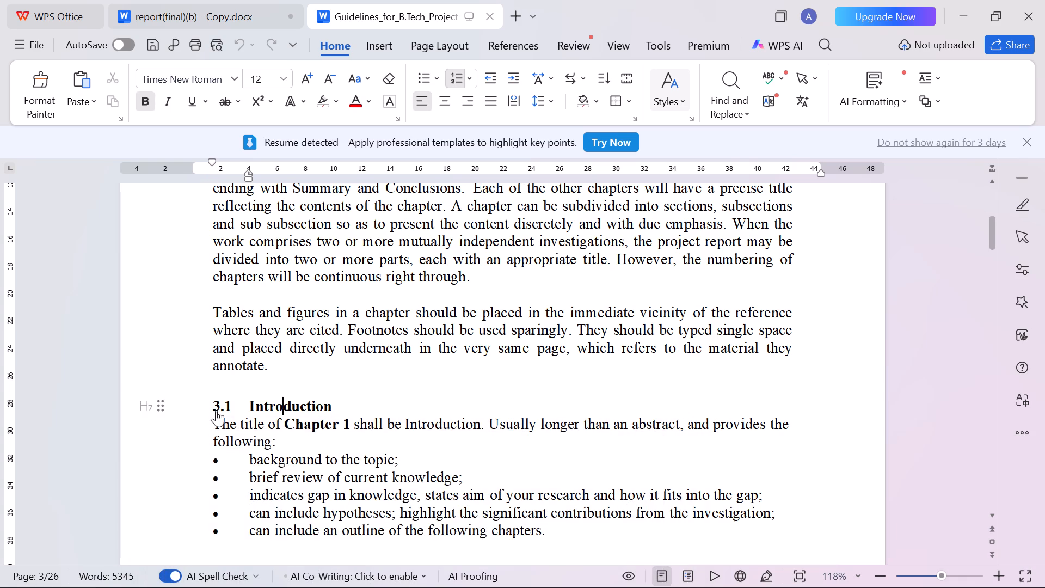
pyautogui.moveTo(271, 408); pyautogui.dragTo(334, 408)
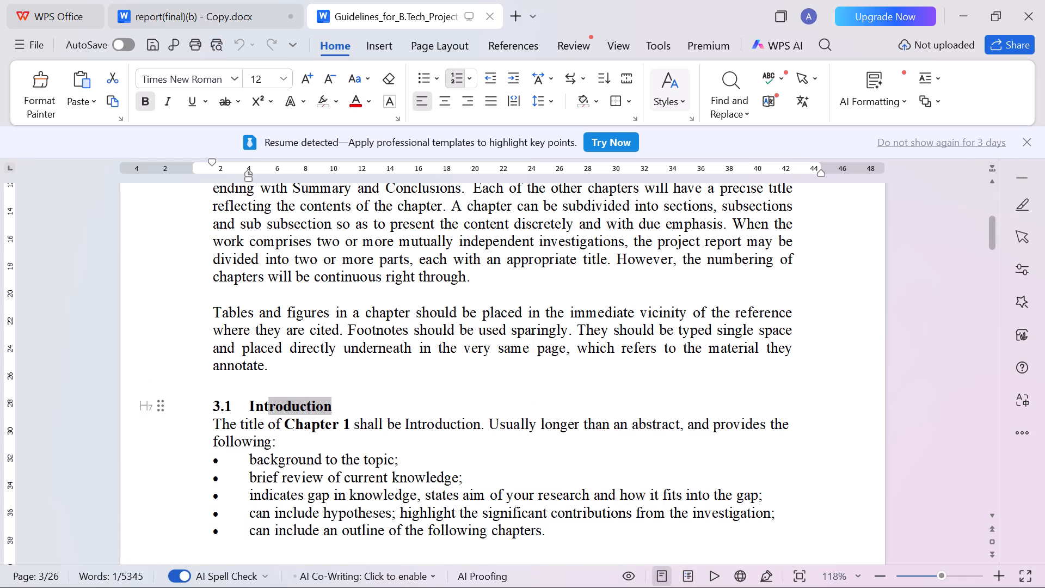
# Switch to the report and set the 1.1 Objective heading's font size to 12.
pyautogui.click(232, 10)
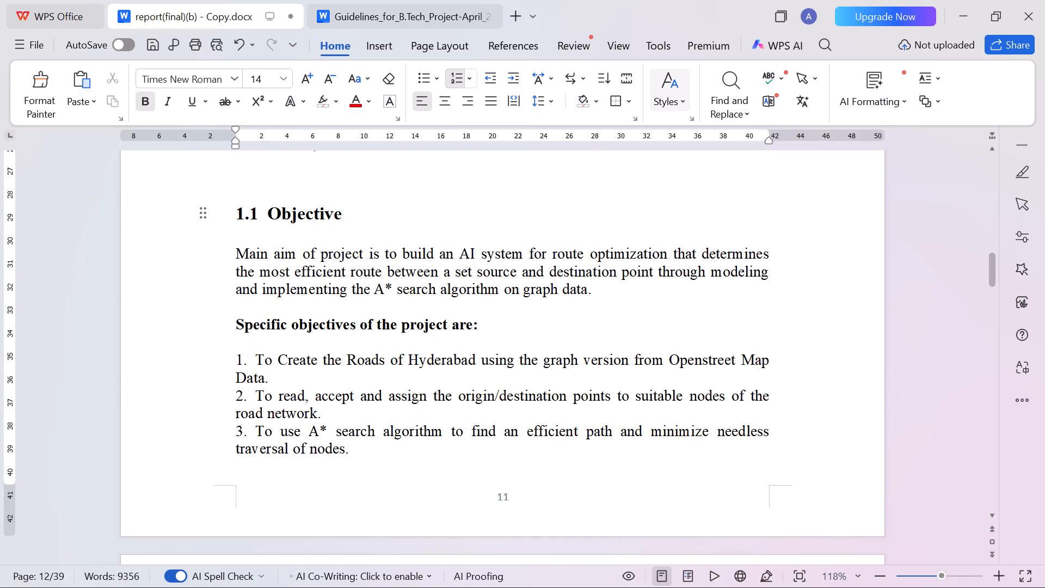
pyautogui.moveTo(352, 211); pyautogui.dragTo(231, 218)
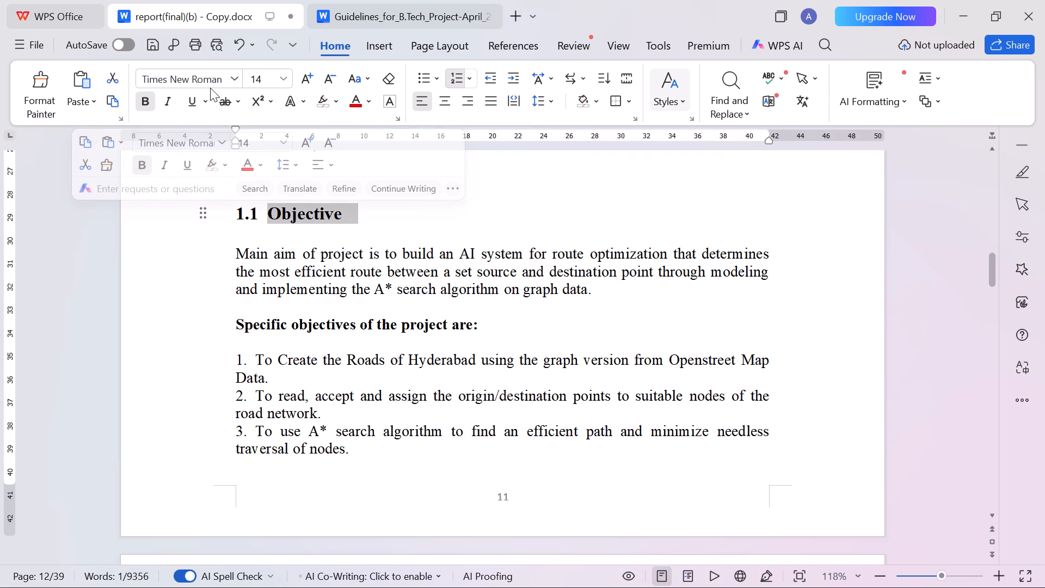
pyautogui.click(285, 78)
pyautogui.click(268, 229)
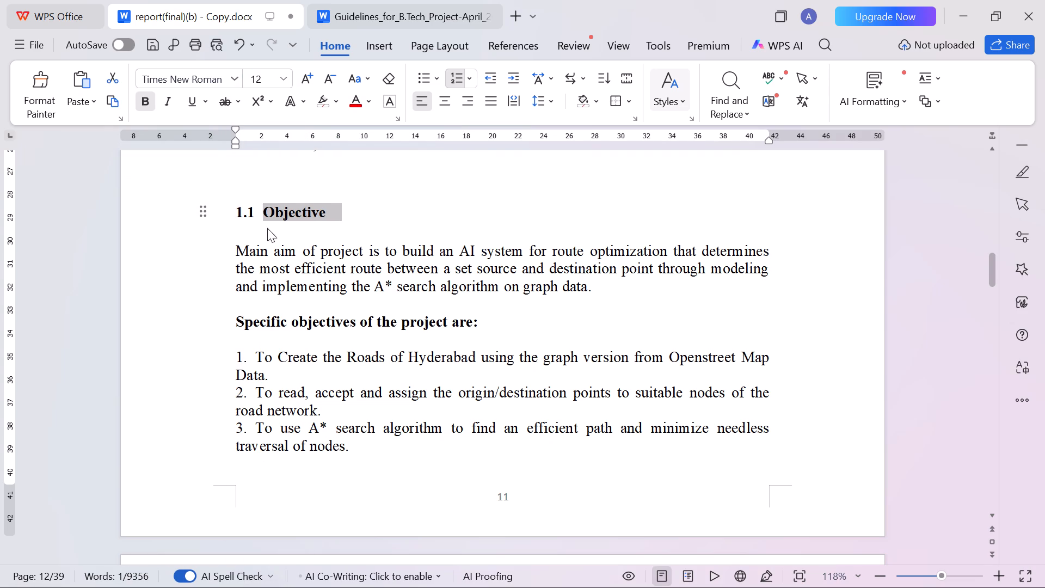
pyautogui.click(397, 317)
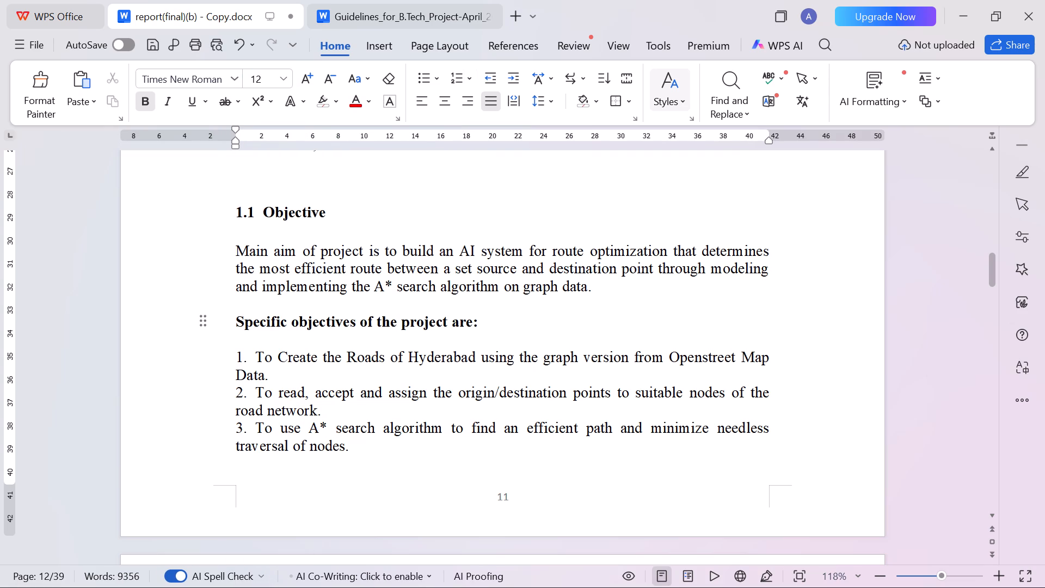
# Examine the guidelines from the project learning outcomes to 3.5 Conclusions, including the organization of the report and the heading formatting.
pyautogui.scroll(7, 331, 244)
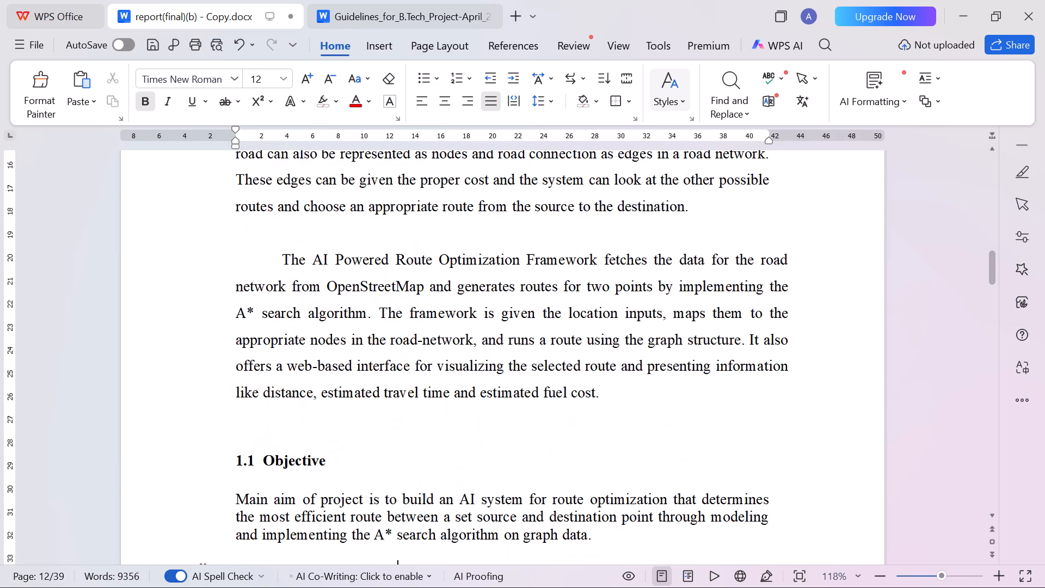
pyautogui.scroll(6, 331, 244)
pyautogui.click(374, 8)
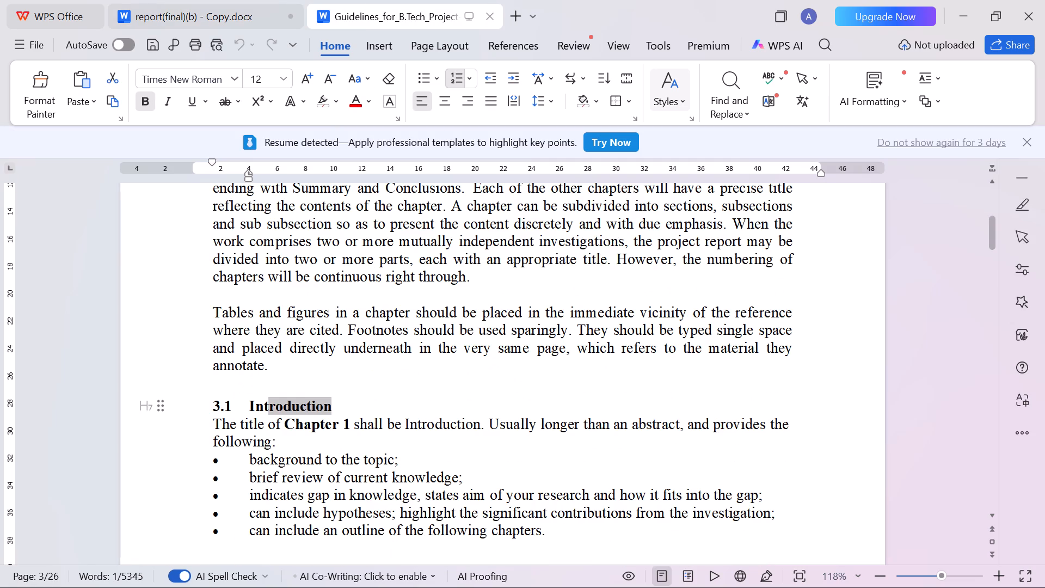
pyautogui.scroll(-6, 346, 452)
pyautogui.scroll(16, 343, 454)
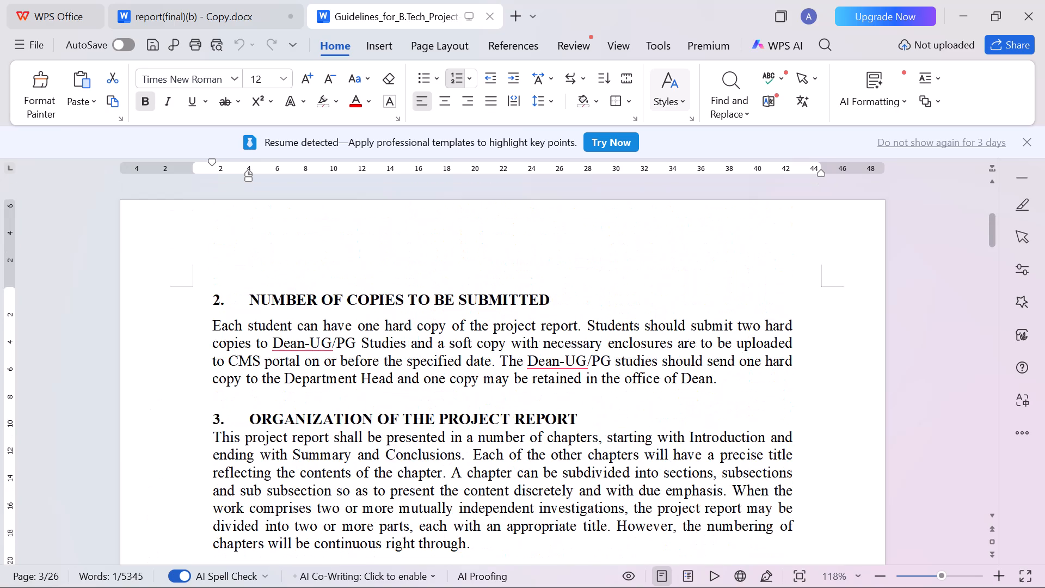
pyautogui.scroll(12, 343, 454)
pyautogui.scroll(-1, 343, 454)
pyautogui.scroll(17, 343, 454)
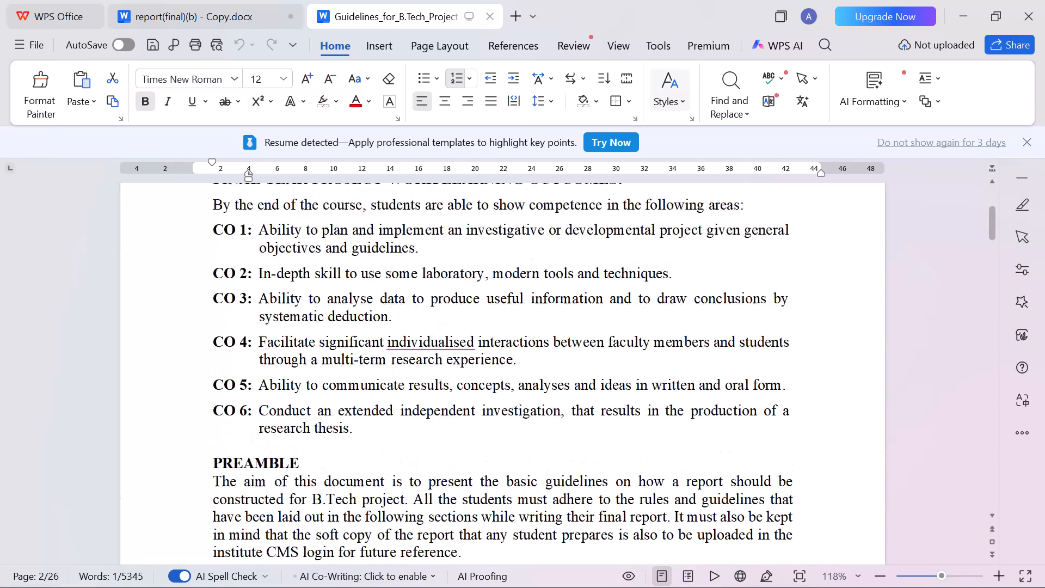
pyautogui.scroll(7, 343, 454)
pyautogui.scroll(-10, 343, 454)
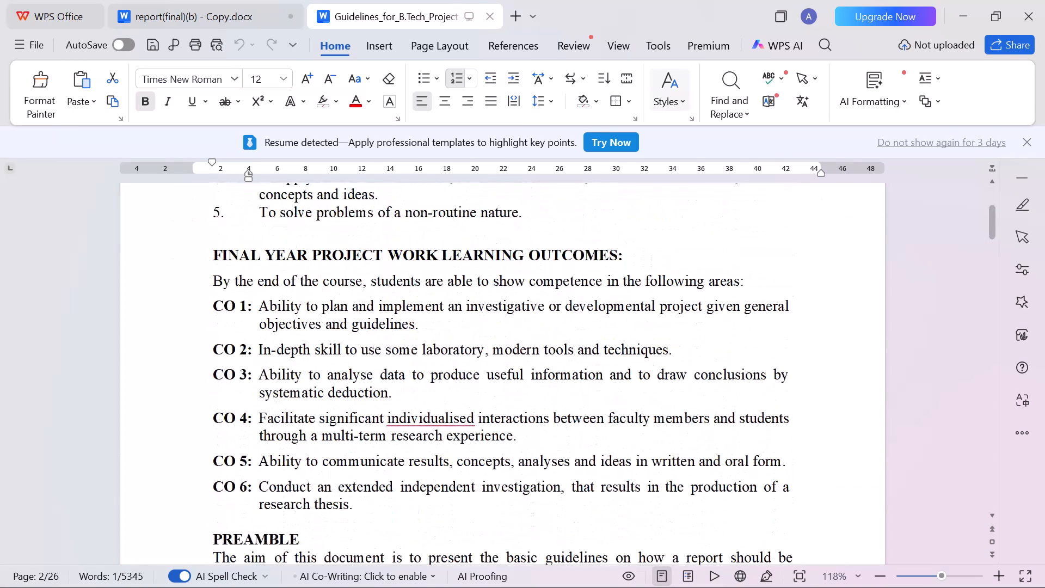
pyautogui.scroll(-14, 348, 493)
pyautogui.scroll(-11, 432, 437)
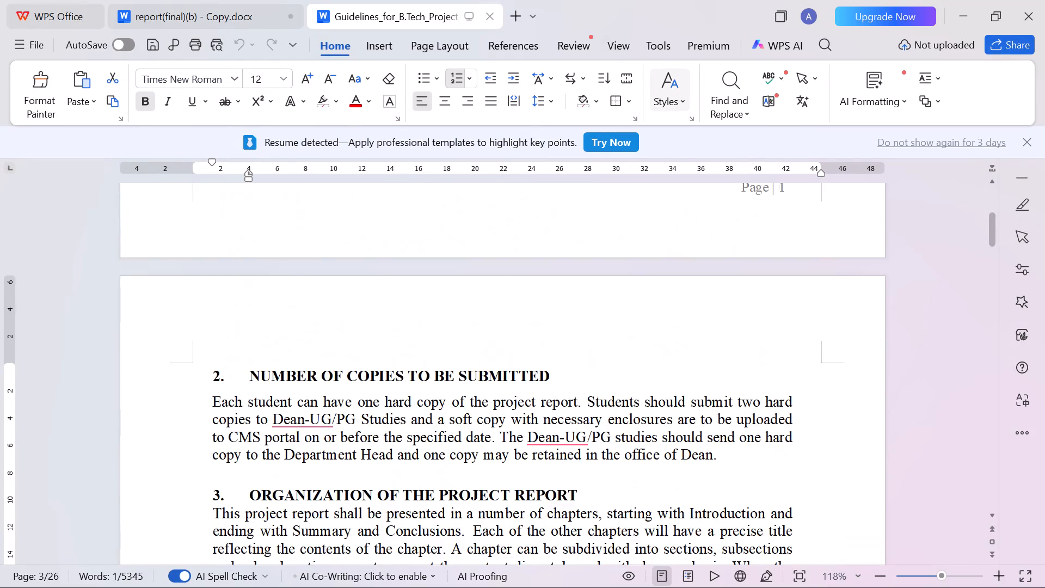
pyautogui.scroll(-6, 426, 372)
pyautogui.scroll(-16, 427, 371)
pyautogui.scroll(-11, 427, 371)
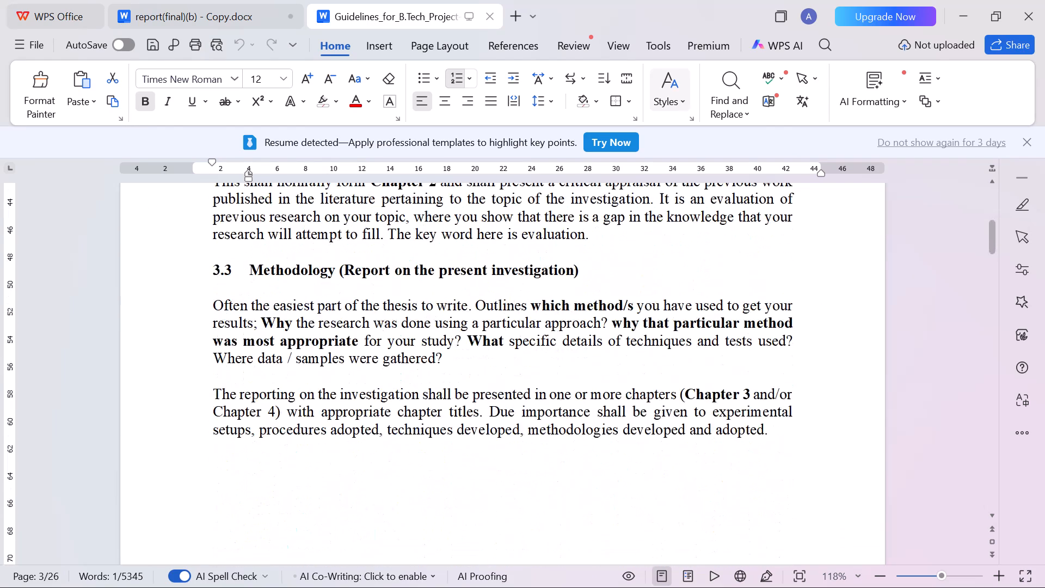
pyautogui.scroll(-12, 427, 371)
pyautogui.scroll(-9, 427, 371)
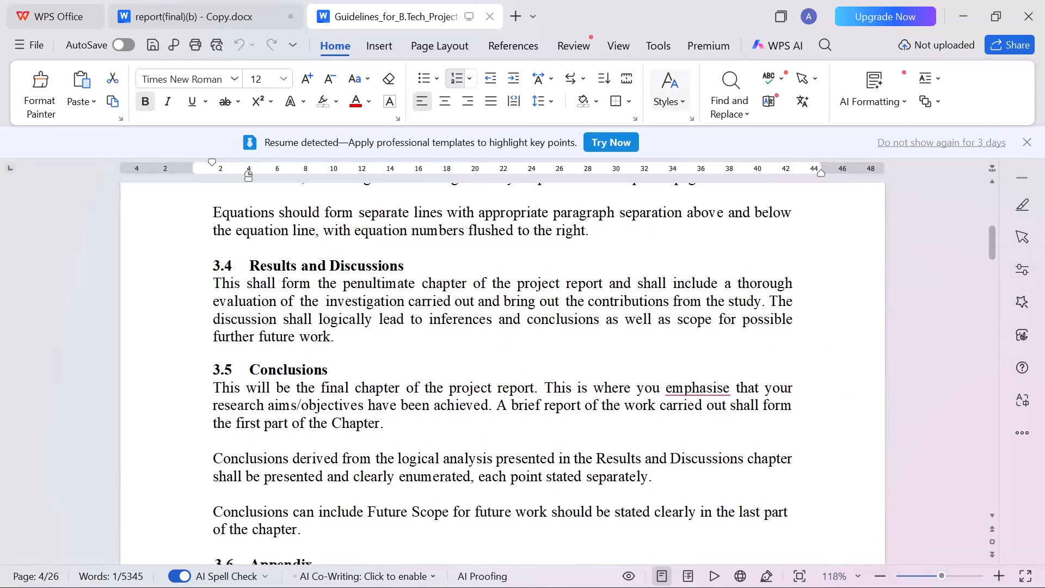
pyautogui.moveTo(254, 372); pyautogui.dragTo(311, 370)
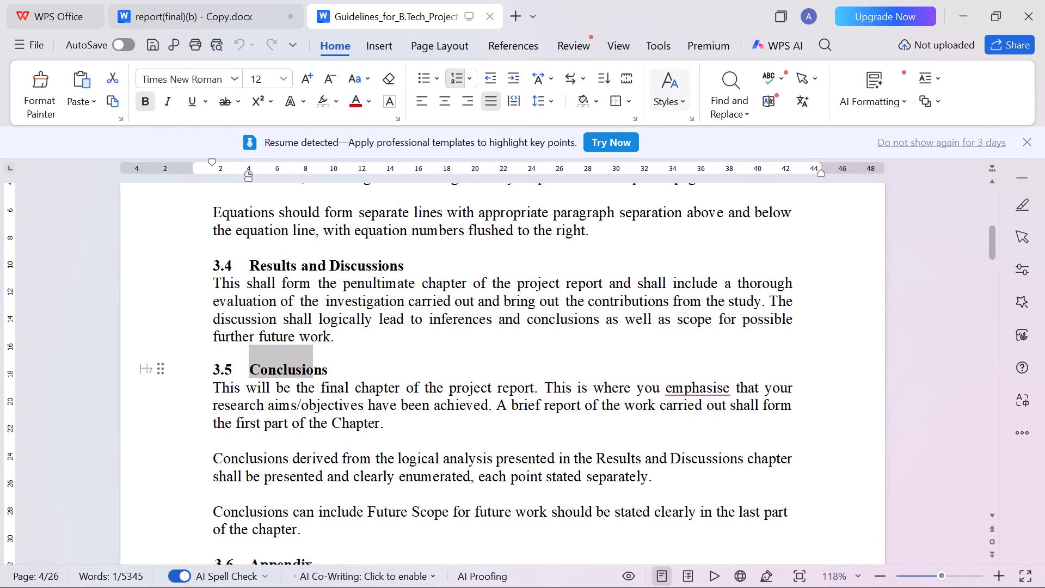
pyautogui.click(447, 355)
pyautogui.scroll(8, 412, 330)
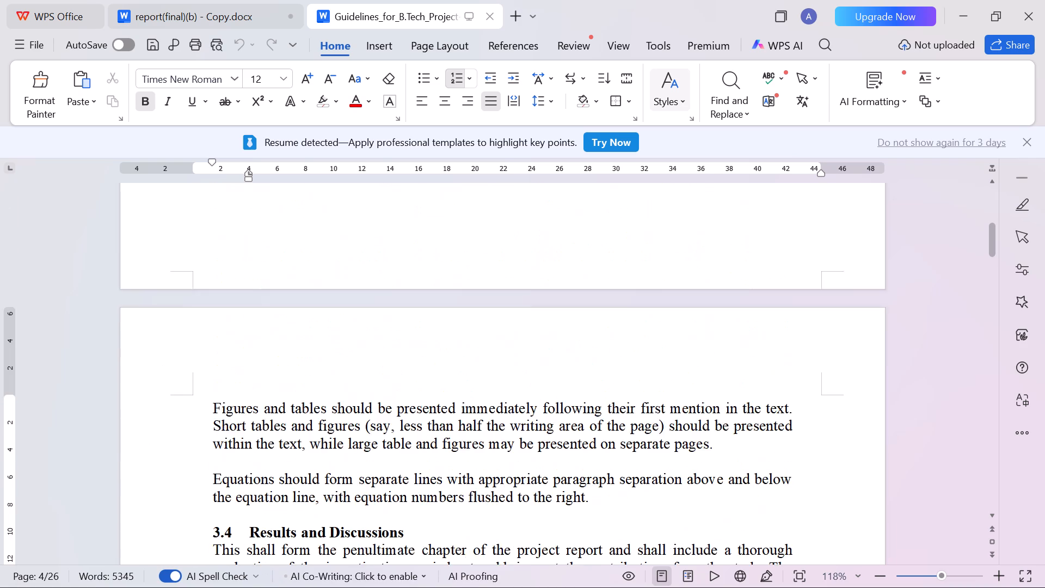
# Review guideline sections 3.1 Introduction to 3.3 Methodology, highlighting the headings and the chapter number stated for the investigation.
pyautogui.scroll(3, 412, 330)
pyautogui.scroll(-1, 412, 330)
pyautogui.scroll(12, 412, 330)
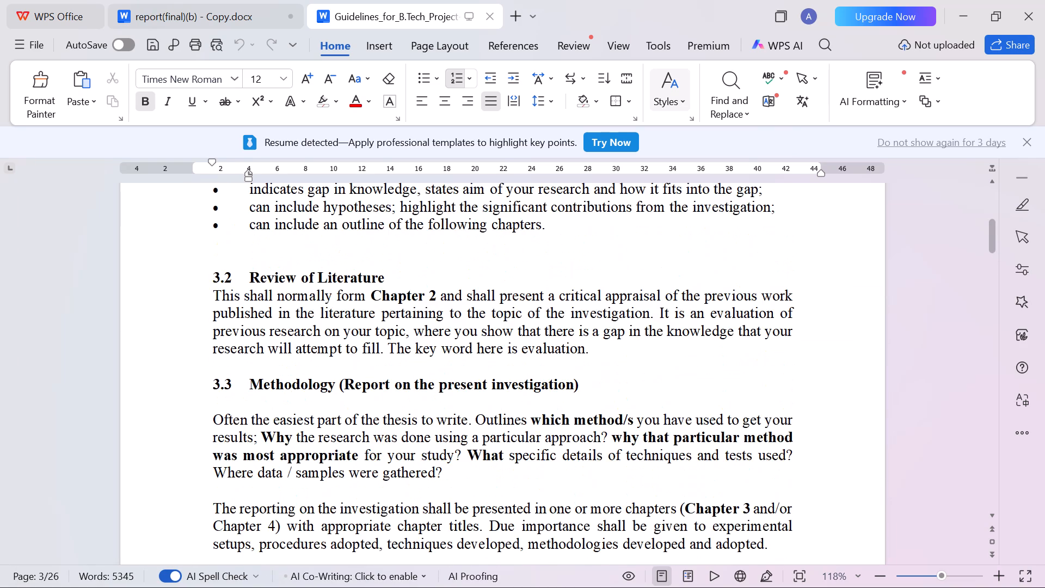
pyautogui.scroll(7, 412, 330)
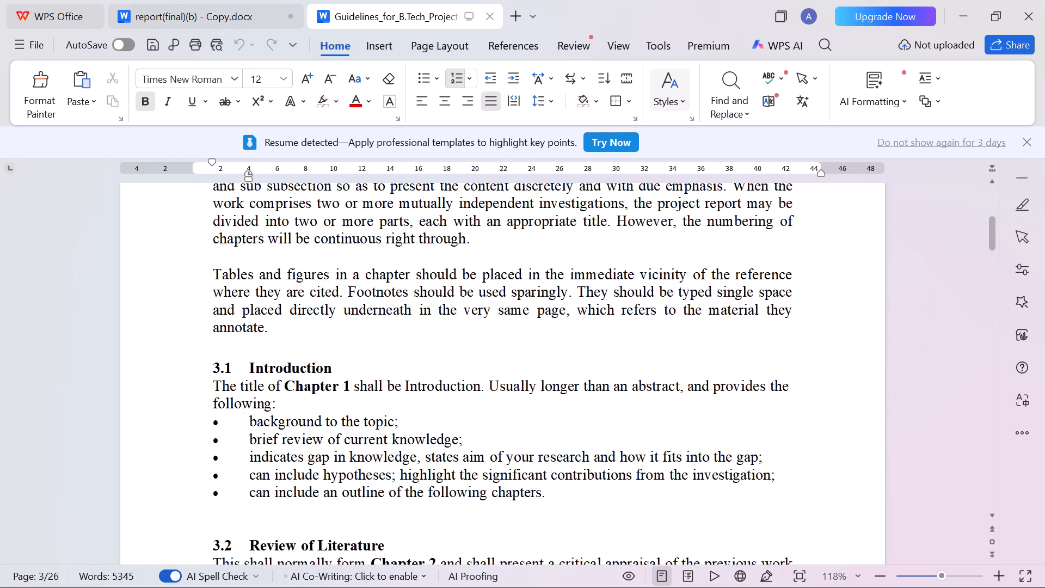
pyautogui.moveTo(260, 371); pyautogui.dragTo(341, 375)
pyautogui.scroll(-5, 356, 414)
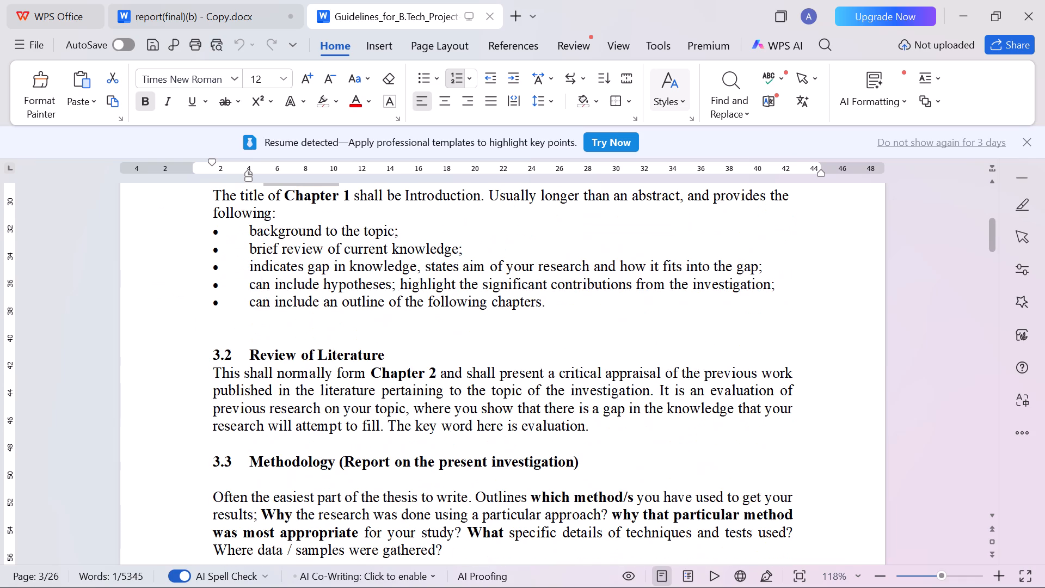
pyautogui.moveTo(268, 355); pyautogui.dragTo(359, 353)
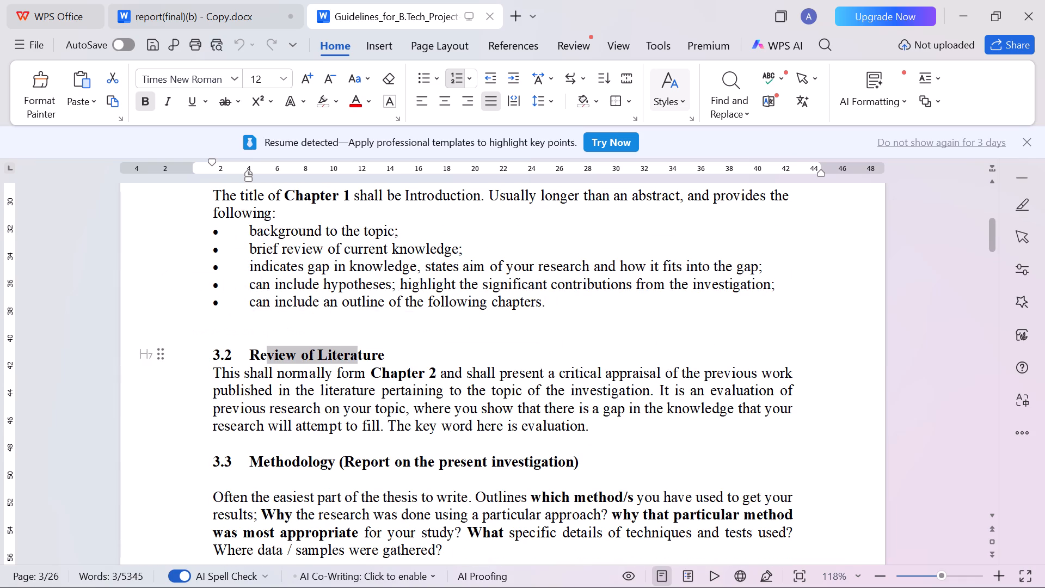
pyautogui.scroll(-3, 491, 428)
pyautogui.moveTo(260, 346); pyautogui.dragTo(328, 346)
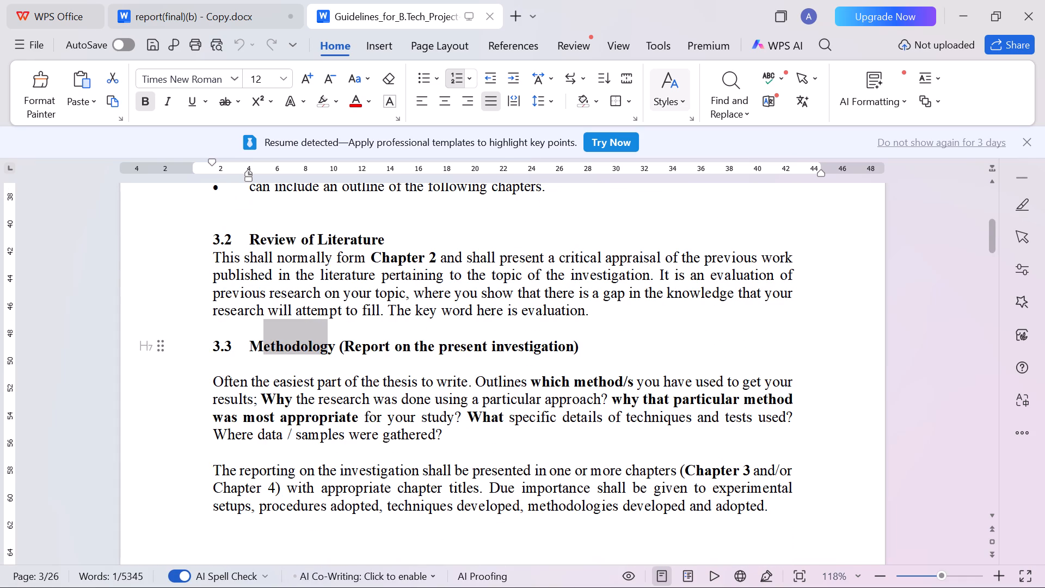
pyautogui.scroll(-7, 398, 458)
pyautogui.moveTo(679, 241); pyautogui.dragTo(777, 237)
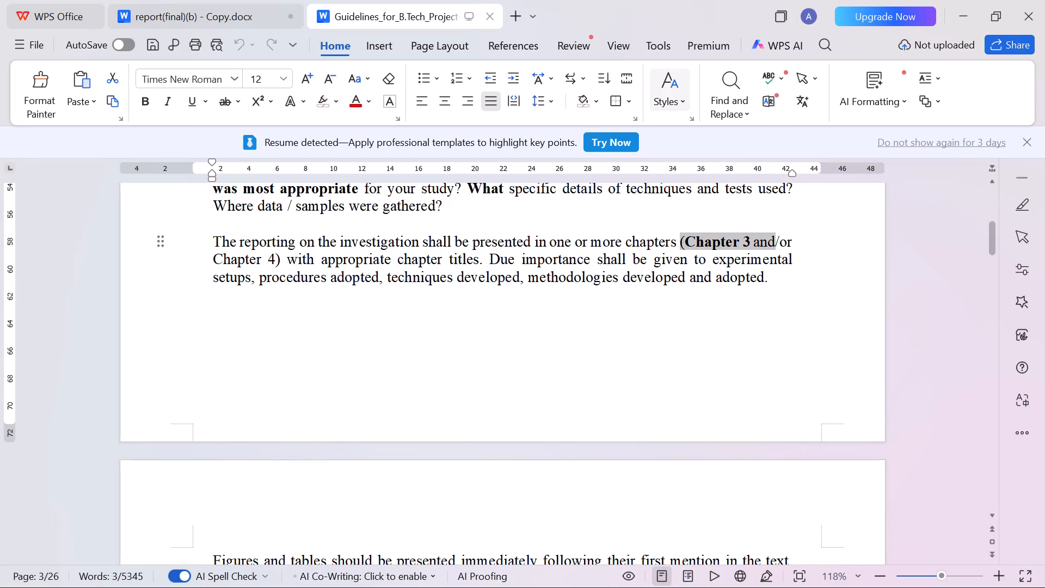
# Append "- chapter 4" to the guidelines' 3.4 Results and Discussions heading and "- chapter 5" to the 3.5 Conclusions heading.
pyautogui.scroll(-12, 587, 376)
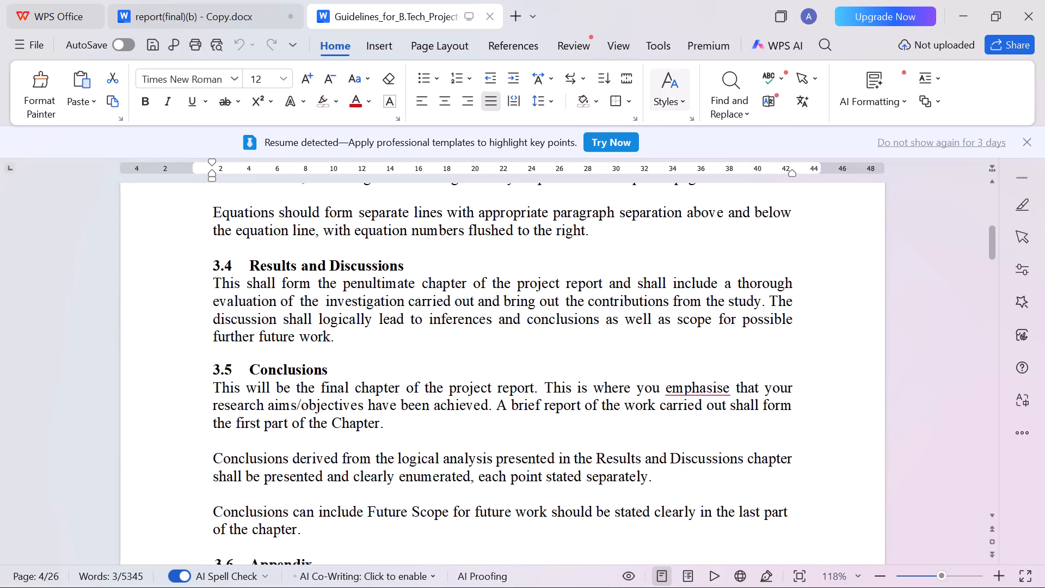
pyautogui.click(420, 266)
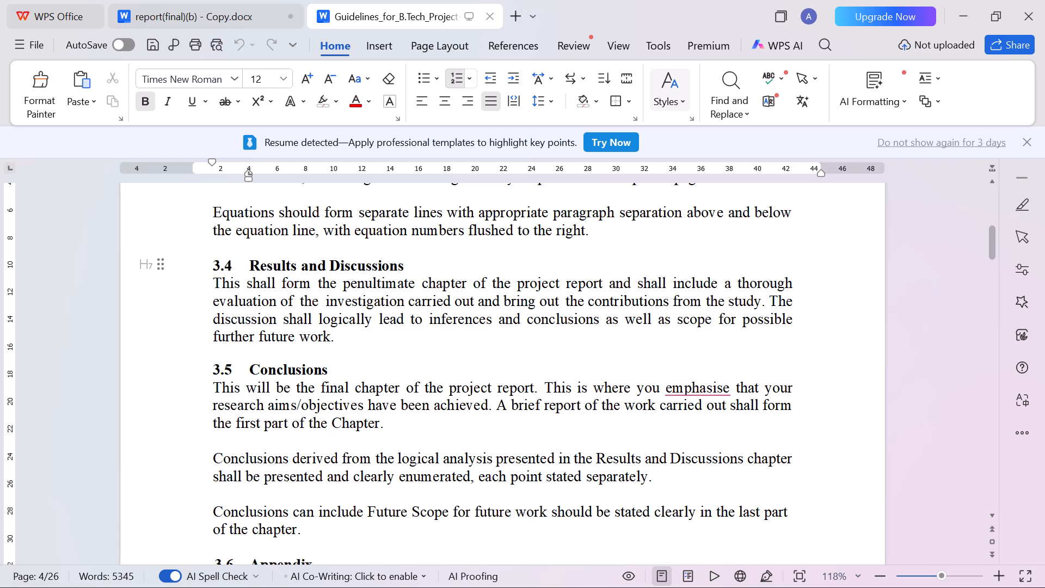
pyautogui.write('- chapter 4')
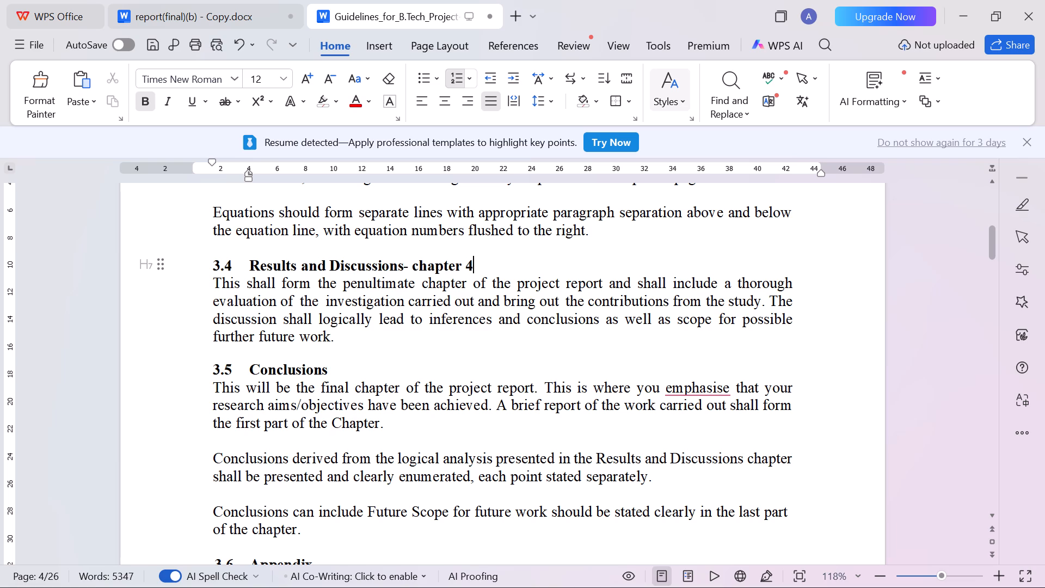
pyautogui.click(360, 370)
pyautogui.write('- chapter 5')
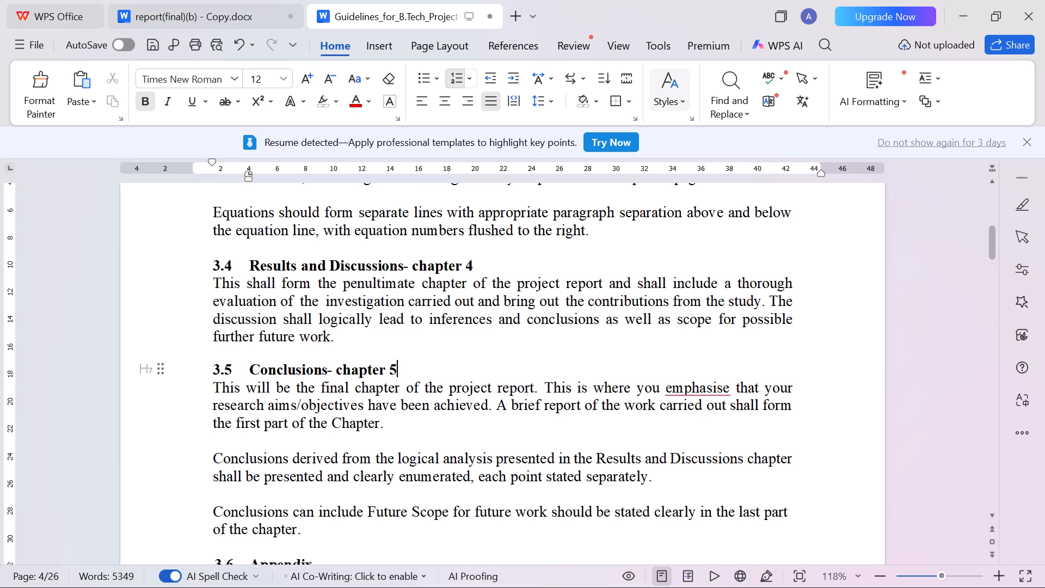
# Examine the guidelines' 3.6 Appendix, 3.7 References and 3.7.1 IEEE style sections, including the numbered book and journal reference examples.
pyautogui.scroll(-4, 628, 418)
pyautogui.scroll(-1, 309, 423)
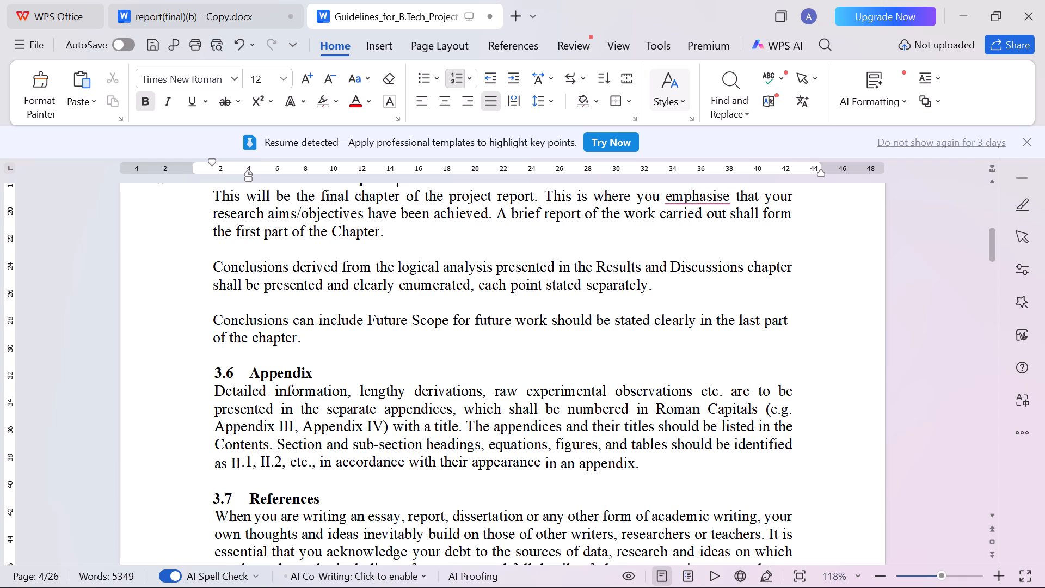
pyautogui.scroll(-1, 454, 488)
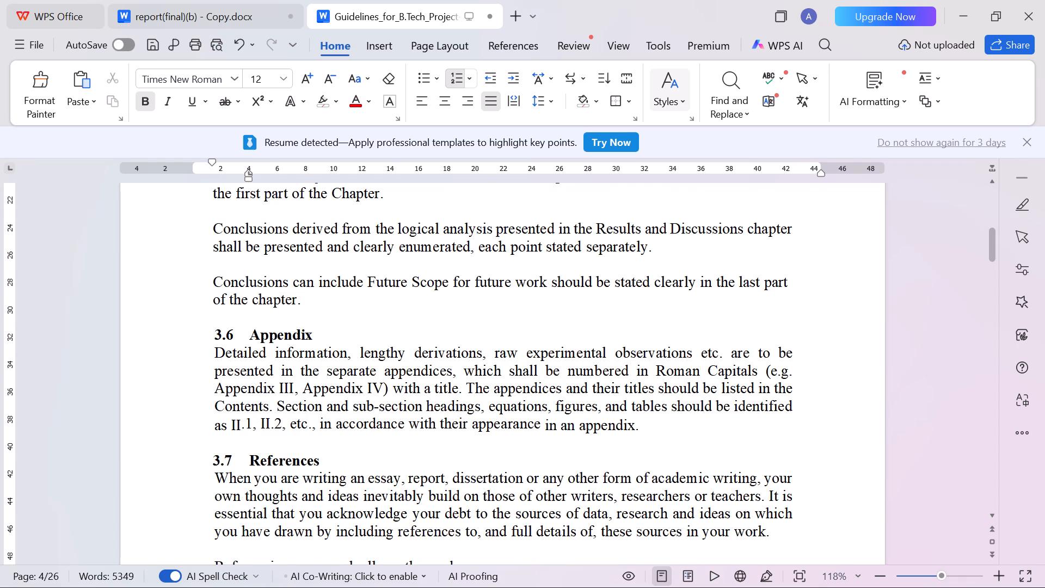
pyautogui.scroll(-2, 359, 456)
pyautogui.click(287, 387)
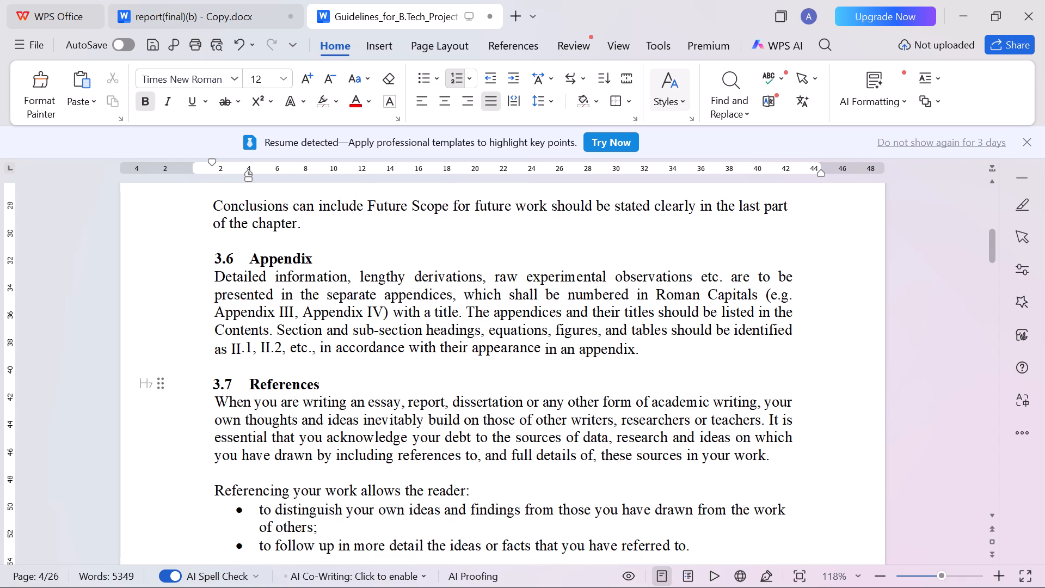
pyautogui.scroll(-14, 507, 454)
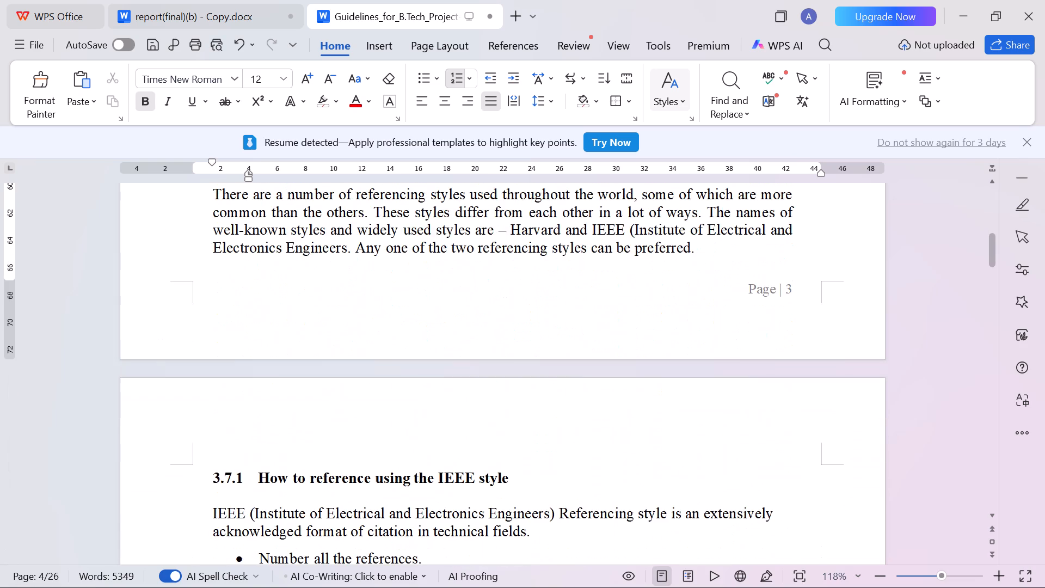
pyautogui.scroll(-7, 507, 454)
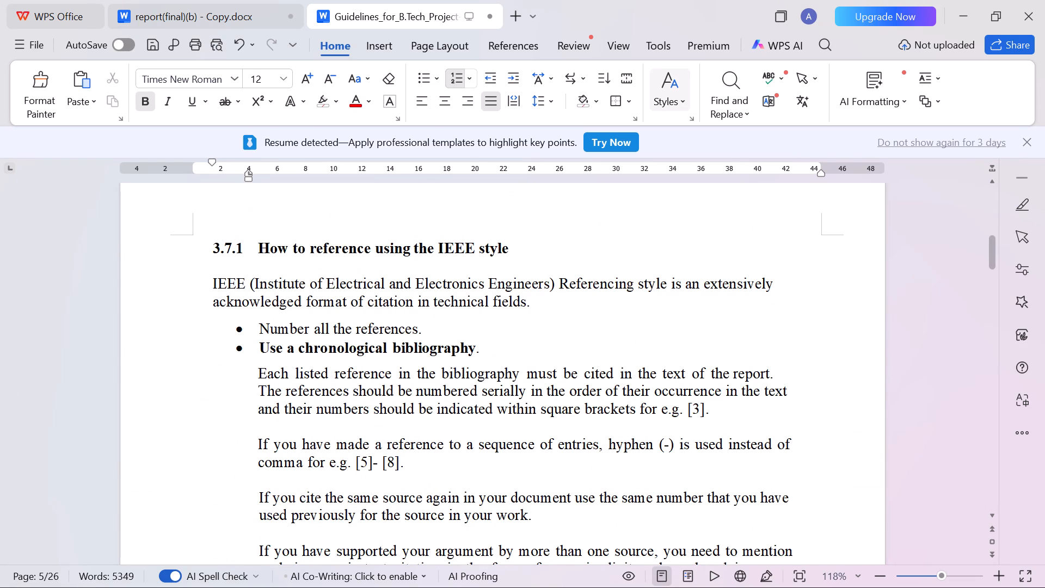
pyautogui.scroll(-2, 607, 399)
pyautogui.scroll(1, 606, 399)
pyautogui.scroll(-12, 606, 399)
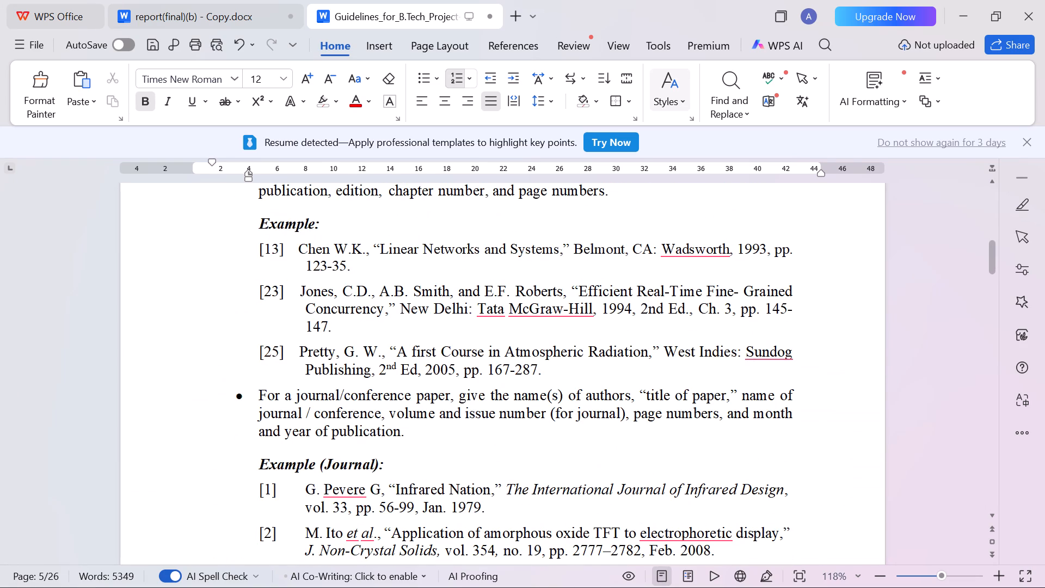
pyautogui.moveTo(260, 246); pyautogui.dragTo(302, 248)
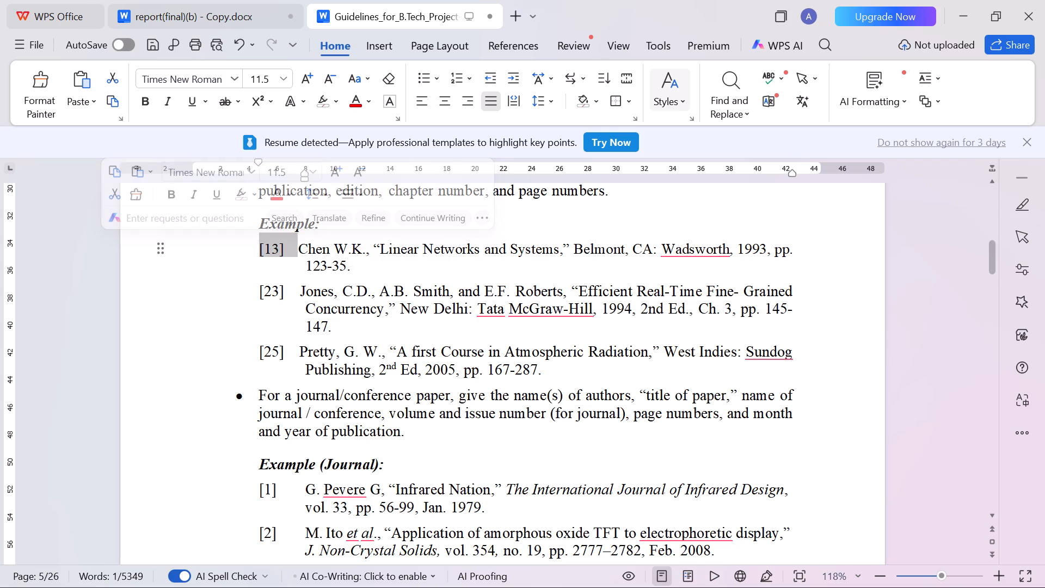
pyautogui.scroll(-3, 494, 326)
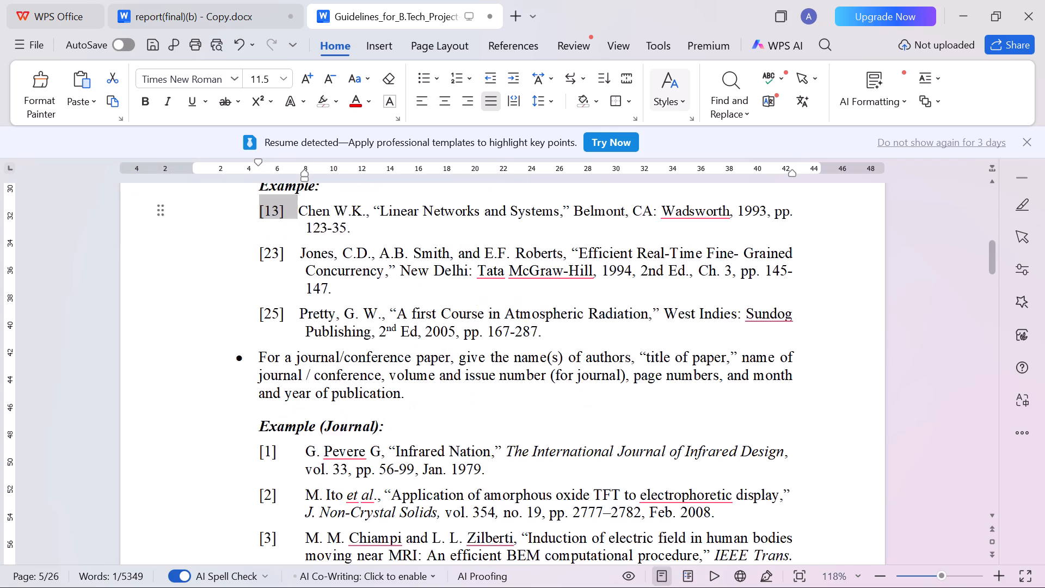
pyautogui.scroll(-2, 494, 327)
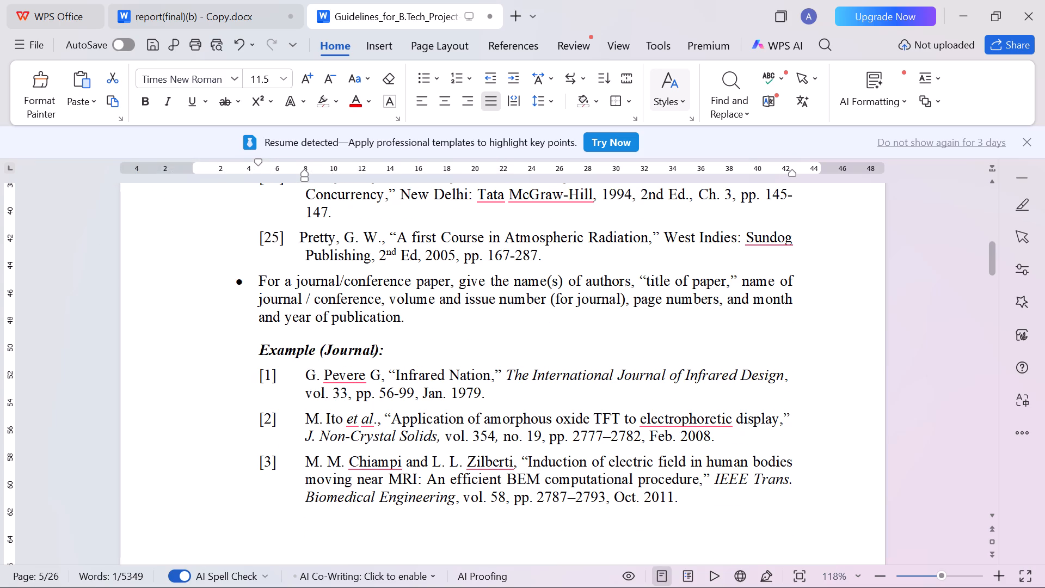
pyautogui.scroll(4, 519, 342)
pyautogui.scroll(-1, 569, 425)
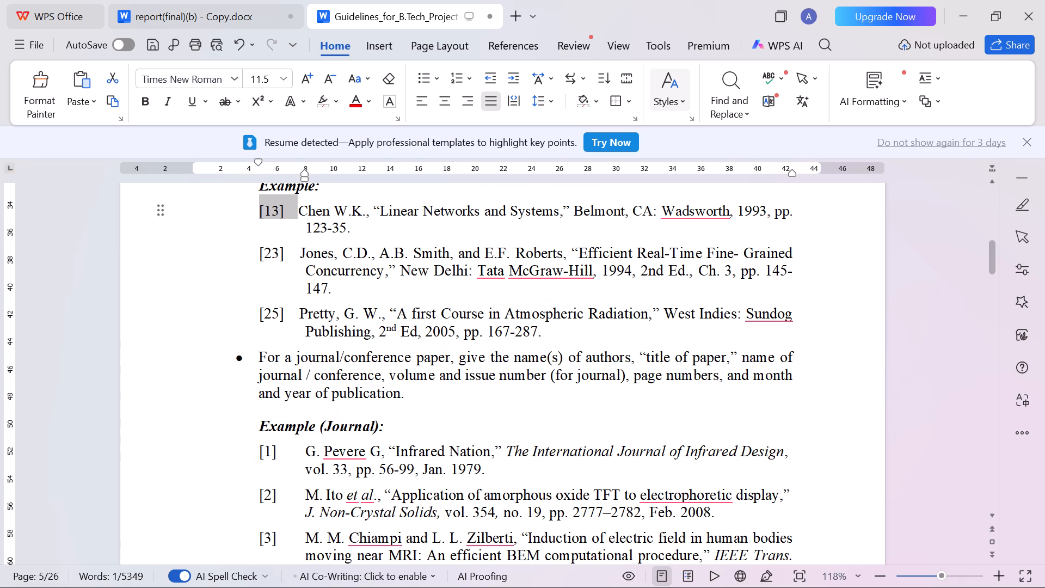
pyautogui.scroll(1, 388, 434)
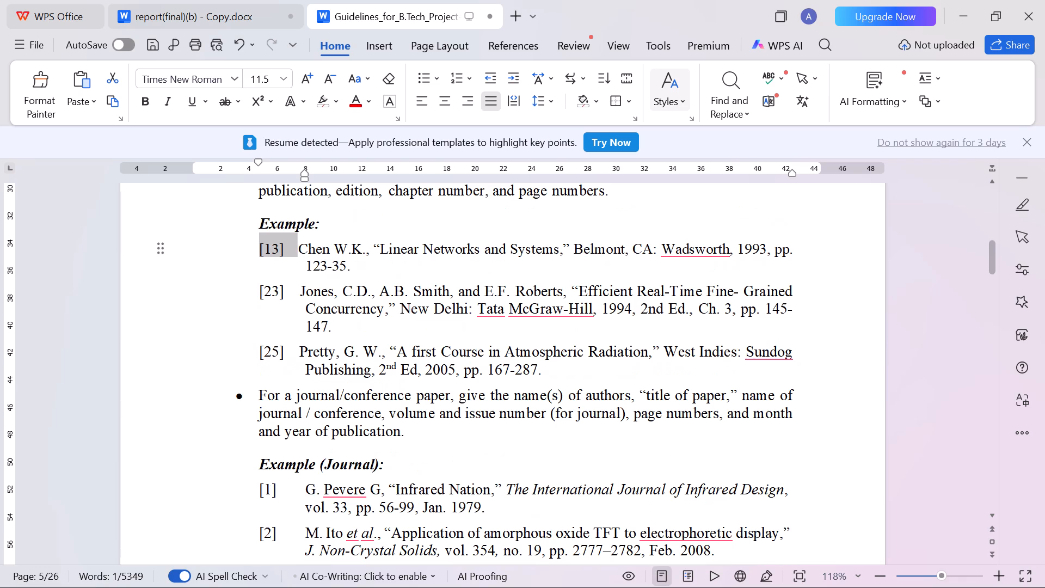
pyautogui.scroll(-10, 467, 526)
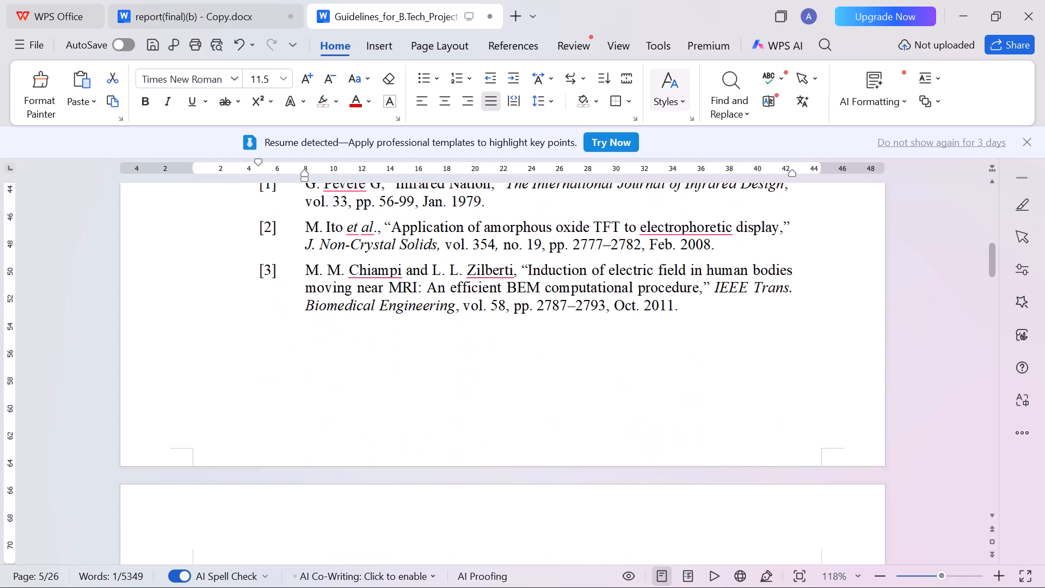
# Examine the guidelines' 3.7.2 'author, date' referencing section, including in-text citations, reference lists and the examples table.
pyautogui.scroll(-14, 465, 524)
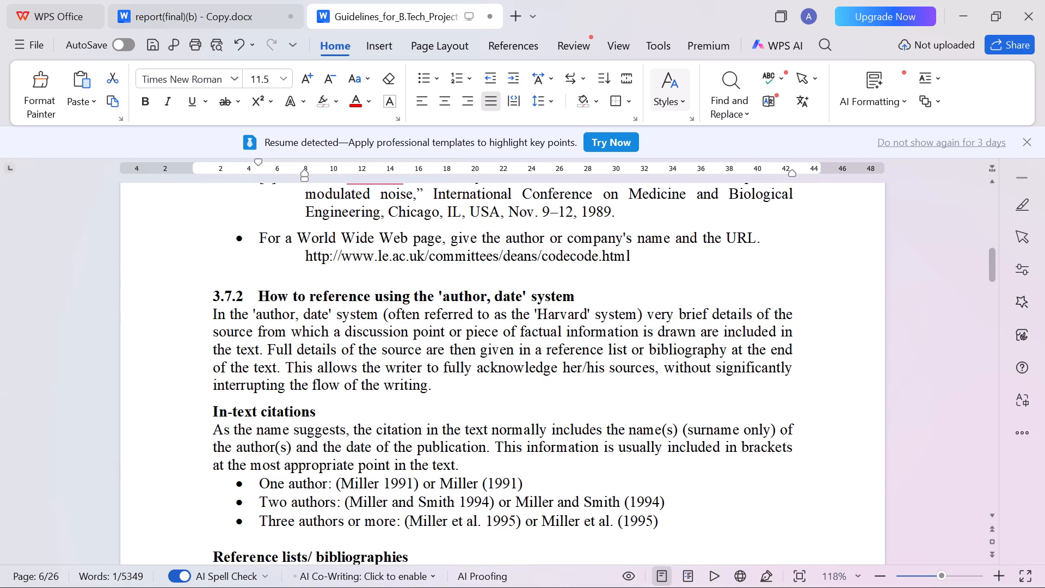
pyautogui.scroll(-7, 465, 524)
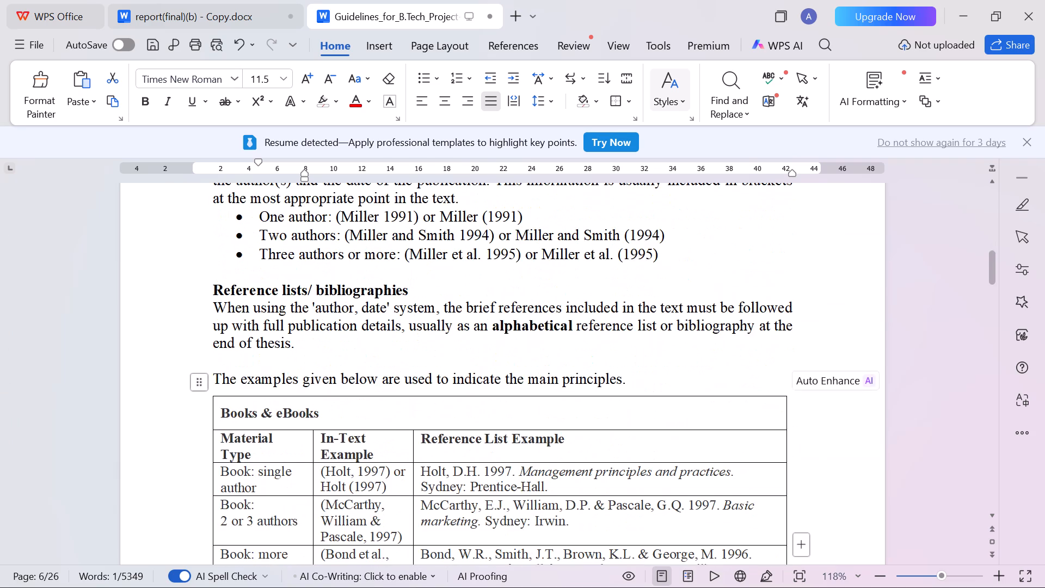
pyautogui.scroll(3, 412, 461)
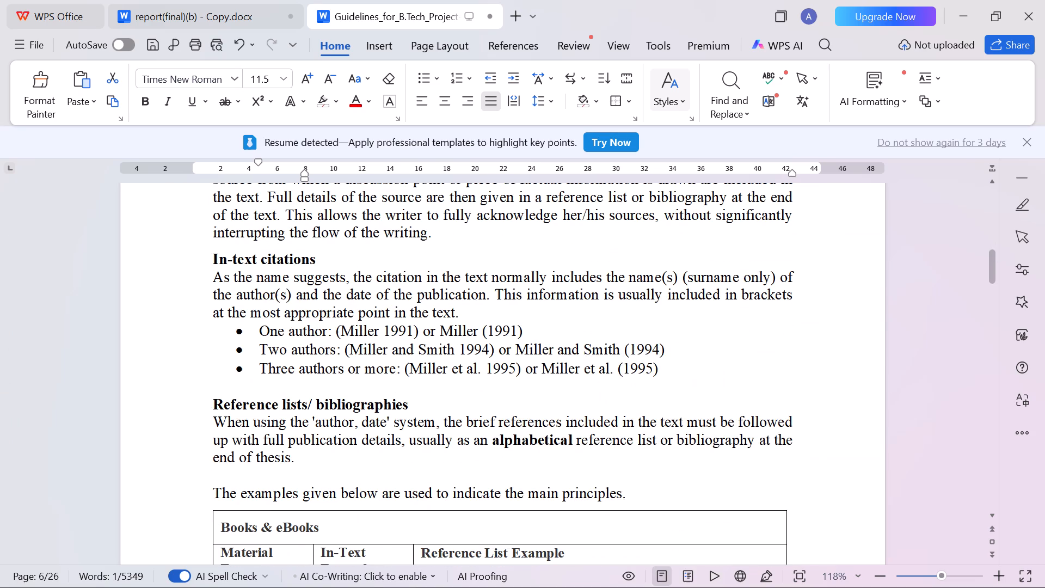
pyautogui.scroll(-6, 502, 364)
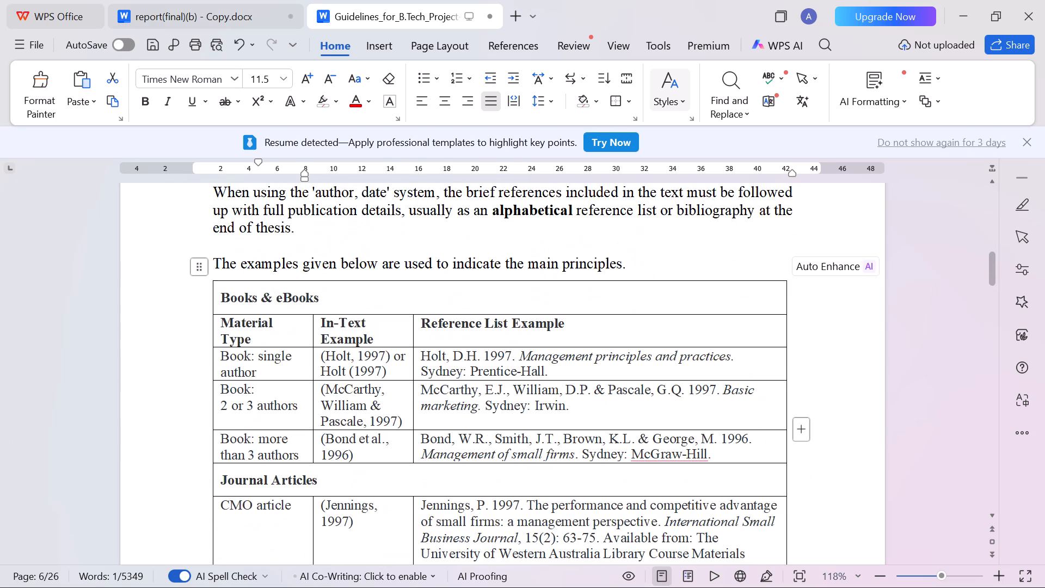
# Switch to the report and review Chapter 1 from its title to the specific objectives, checking the 1.1 Objective heading's formatting.
pyautogui.click(239, 13)
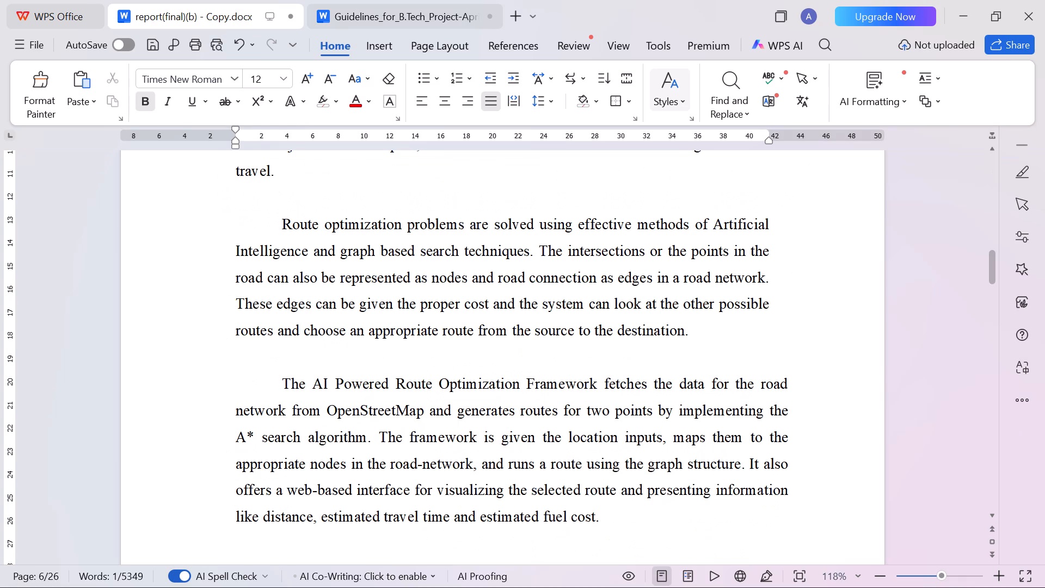
pyautogui.scroll(11, 500, 263)
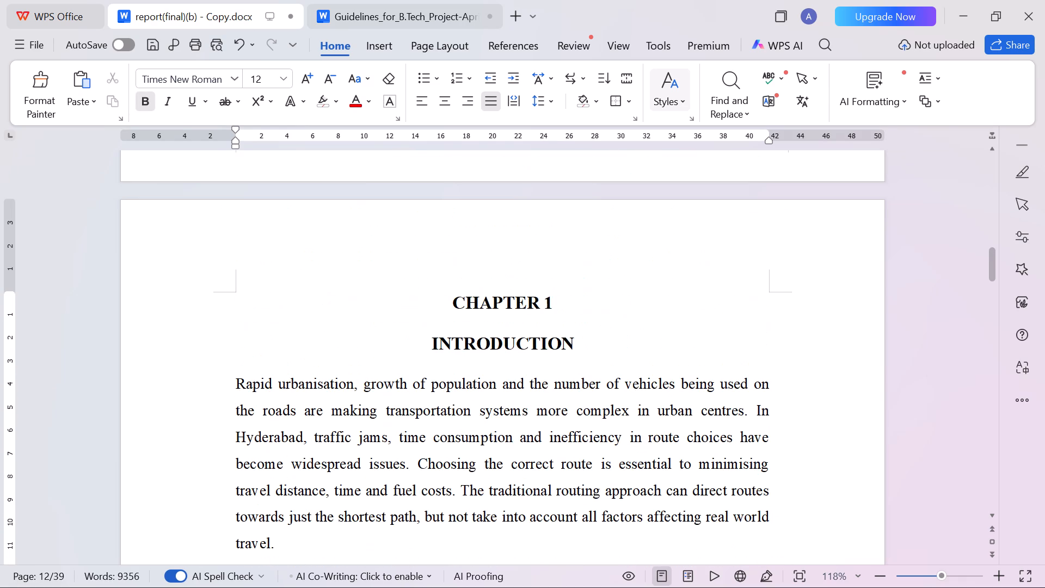
pyautogui.scroll(-8, 489, 273)
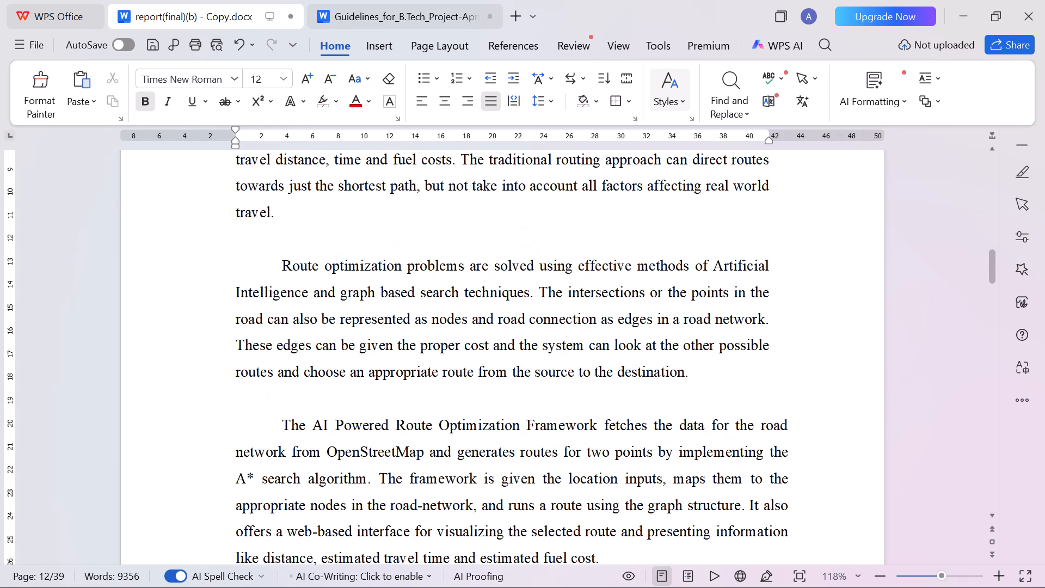
pyautogui.scroll(-8, 410, 331)
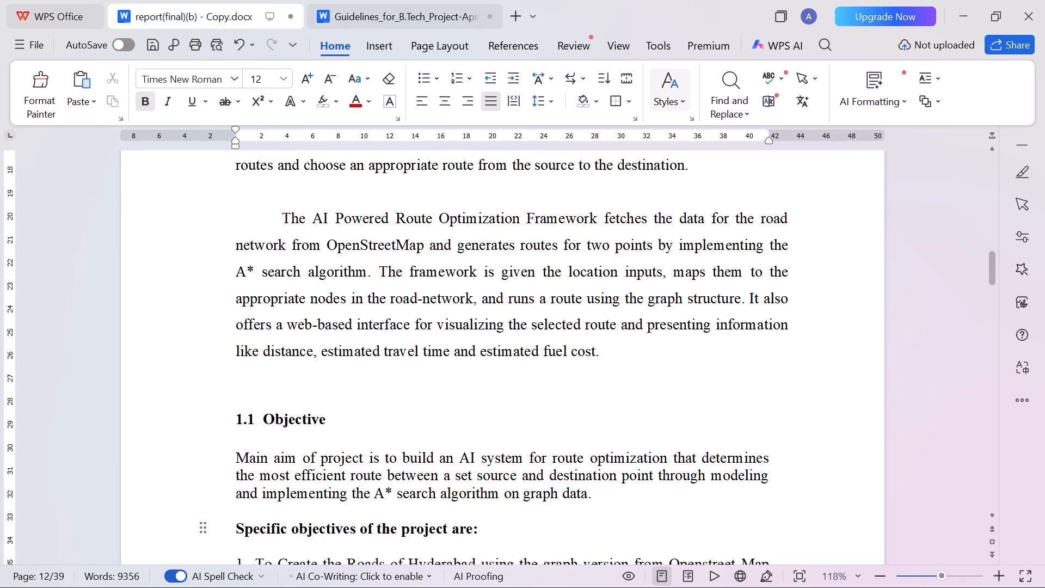
pyautogui.scroll(-3, 410, 339)
pyautogui.moveTo(266, 212); pyautogui.dragTo(325, 215)
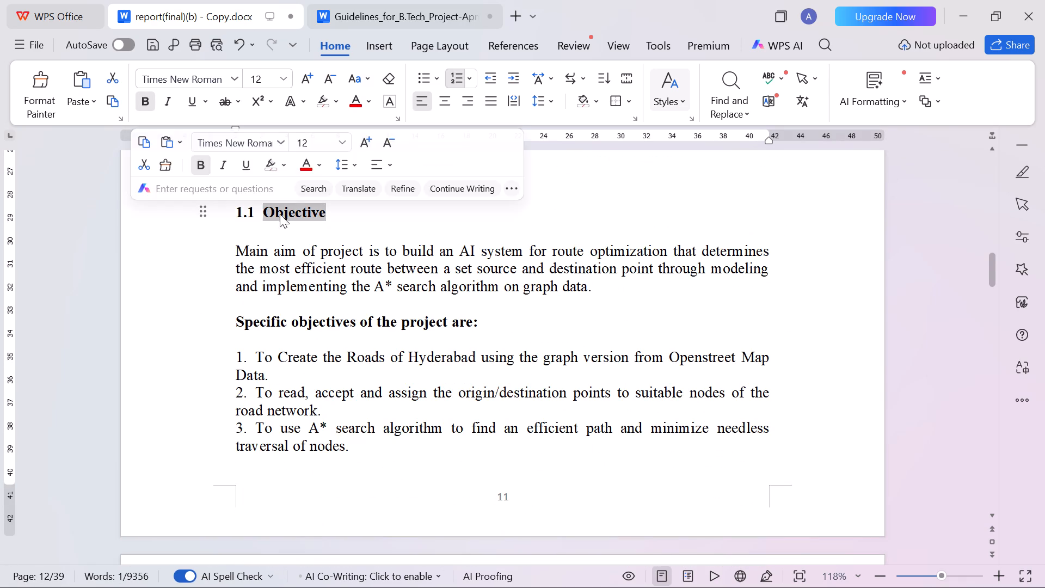
pyautogui.scroll(-1, 402, 332)
pyautogui.scroll(14, 402, 332)
pyautogui.scroll(-1, 402, 332)
pyautogui.scroll(14, 402, 332)
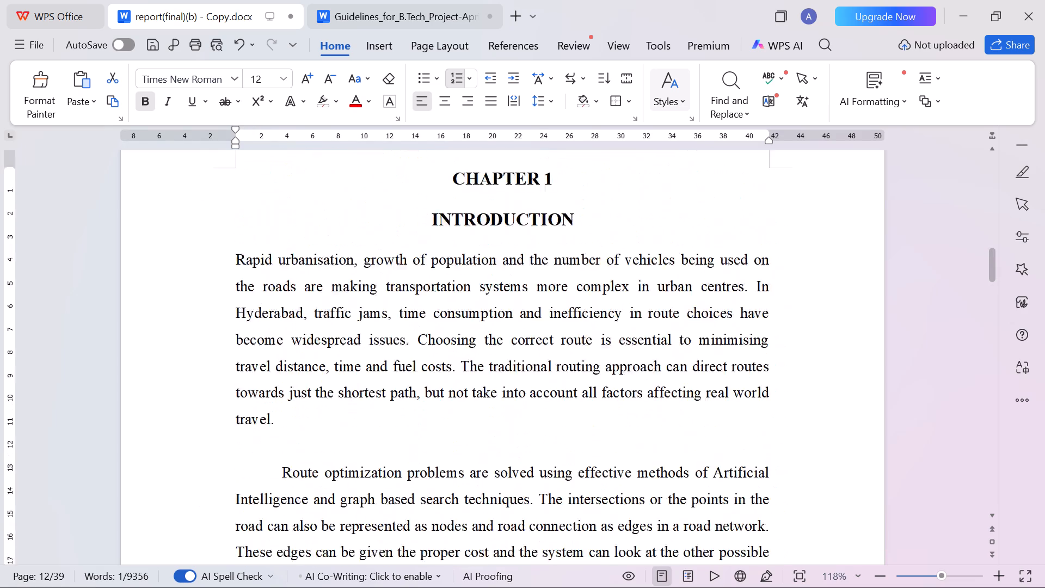
# Check the font formatting of Chapter 1's INTRODUCTION title in the report.
pyautogui.scroll(1, 402, 332)
pyautogui.click(475, 344)
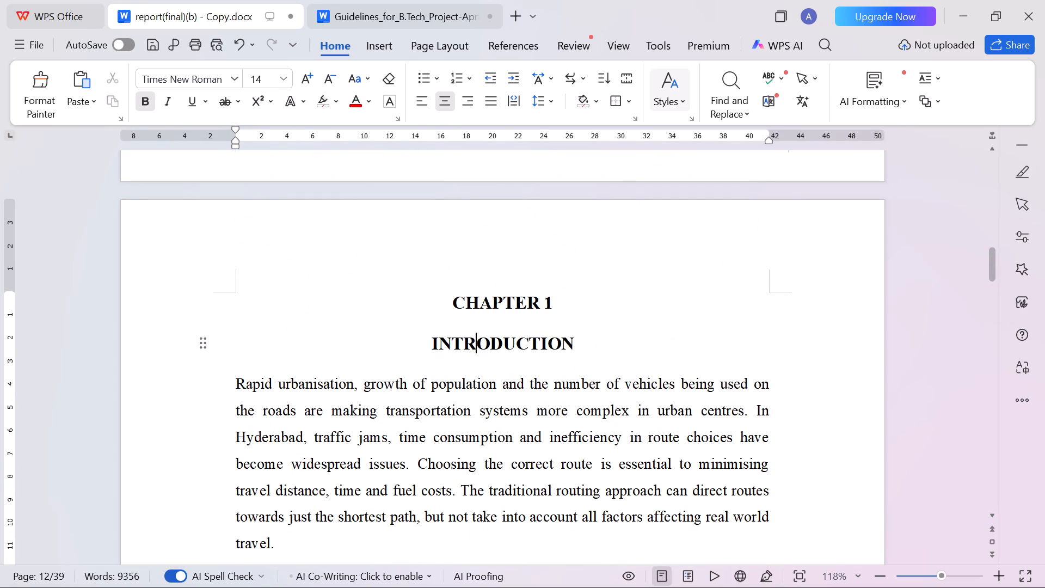
pyautogui.scroll(-1, 582, 450)
pyautogui.moveTo(425, 302); pyautogui.dragTo(442, 304)
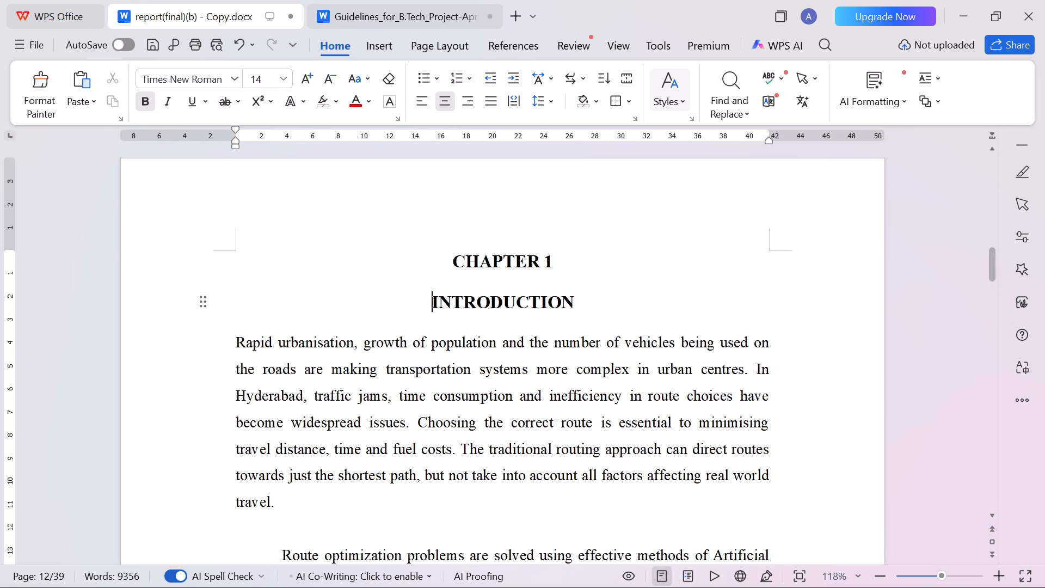
pyautogui.moveTo(442, 304); pyautogui.dragTo(582, 305)
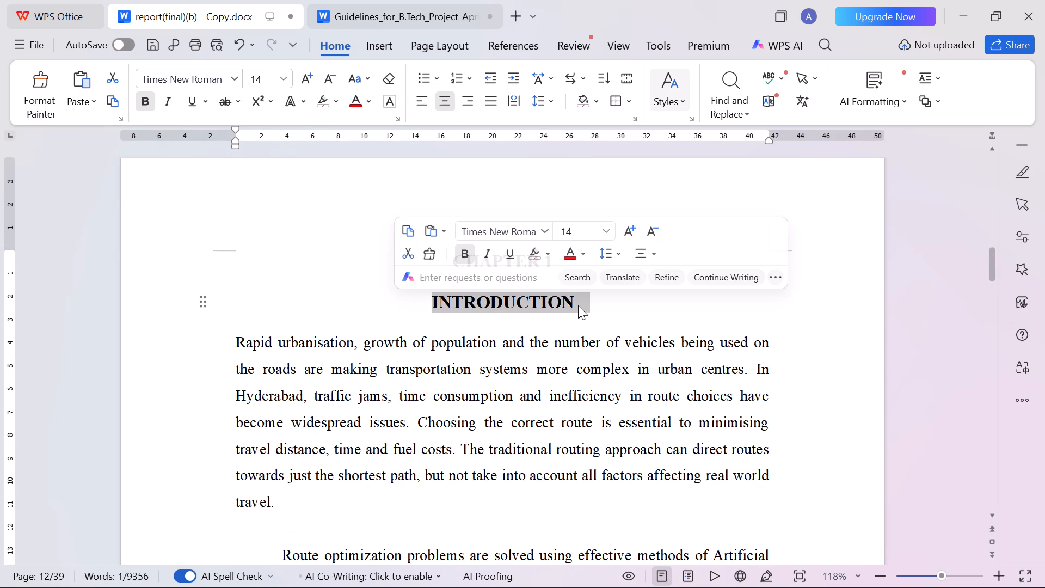
# Review Chapter 1 from the introduction paragraphs through the objectives, scope of study and 1.3.1 Limitations of the Existing System.
pyautogui.scroll(-11, 505, 381)
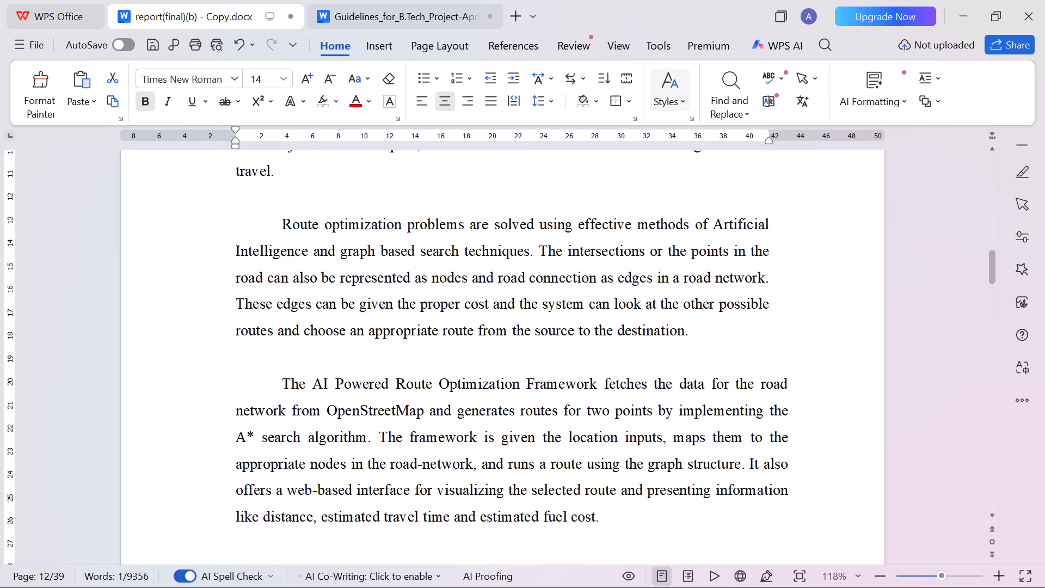
pyautogui.scroll(-5, 403, 362)
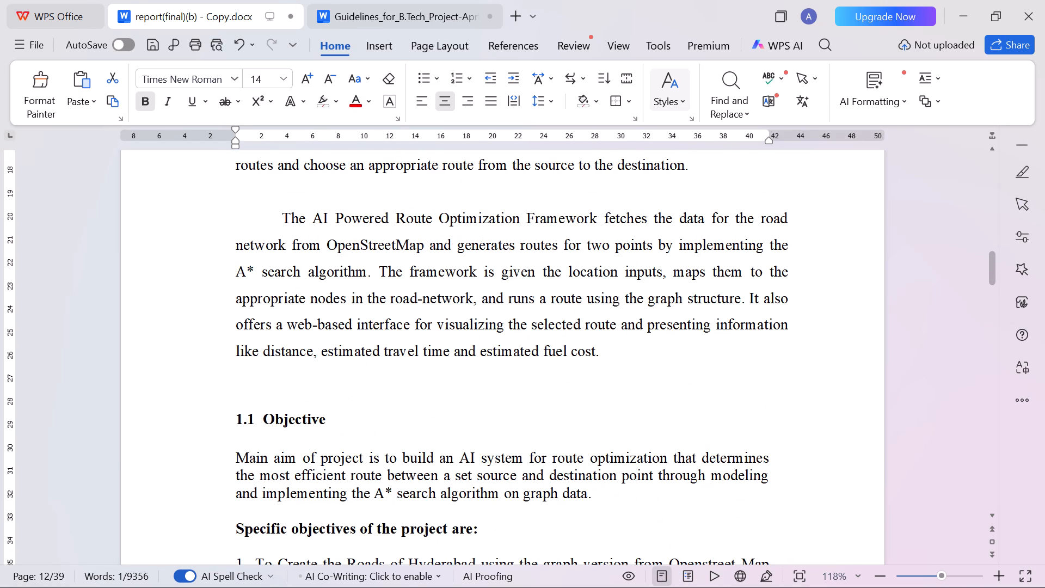
pyautogui.scroll(-6, 438, 497)
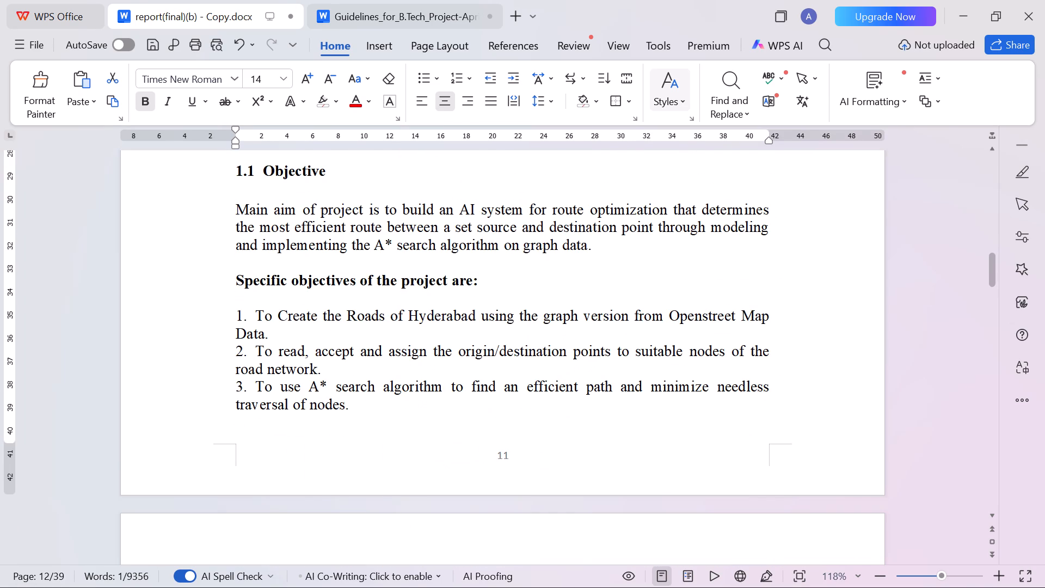
pyautogui.scroll(-4, 442, 360)
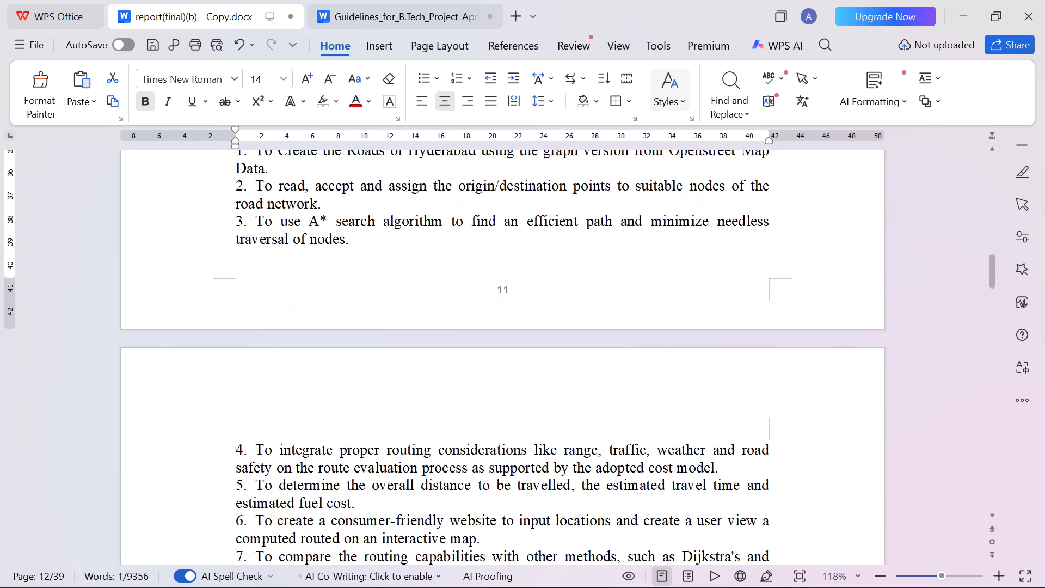
pyautogui.scroll(-9, 399, 359)
pyautogui.scroll(-6, 355, 384)
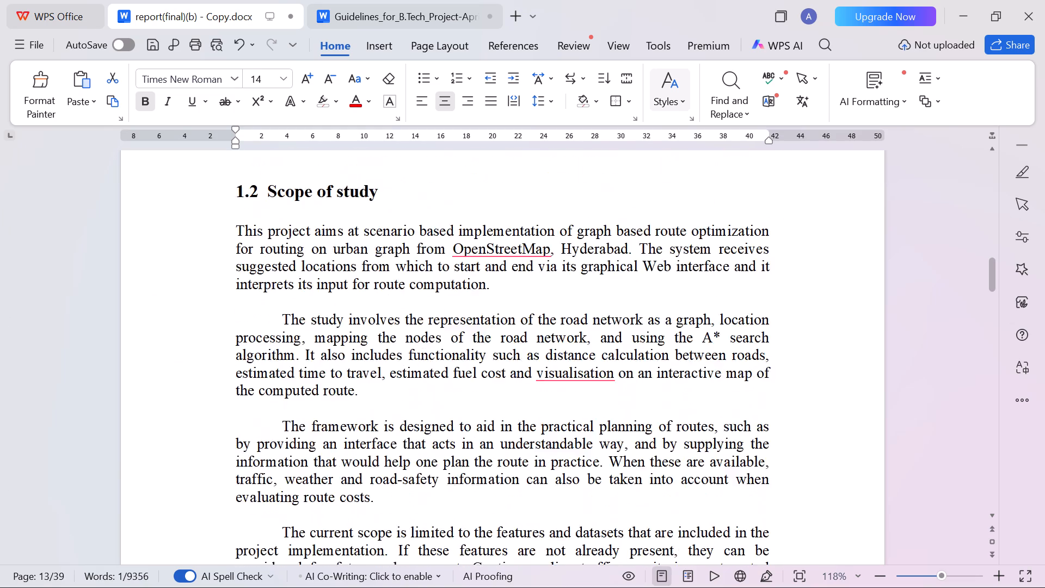
pyautogui.scroll(-16, 360, 390)
pyautogui.scroll(-7, 363, 390)
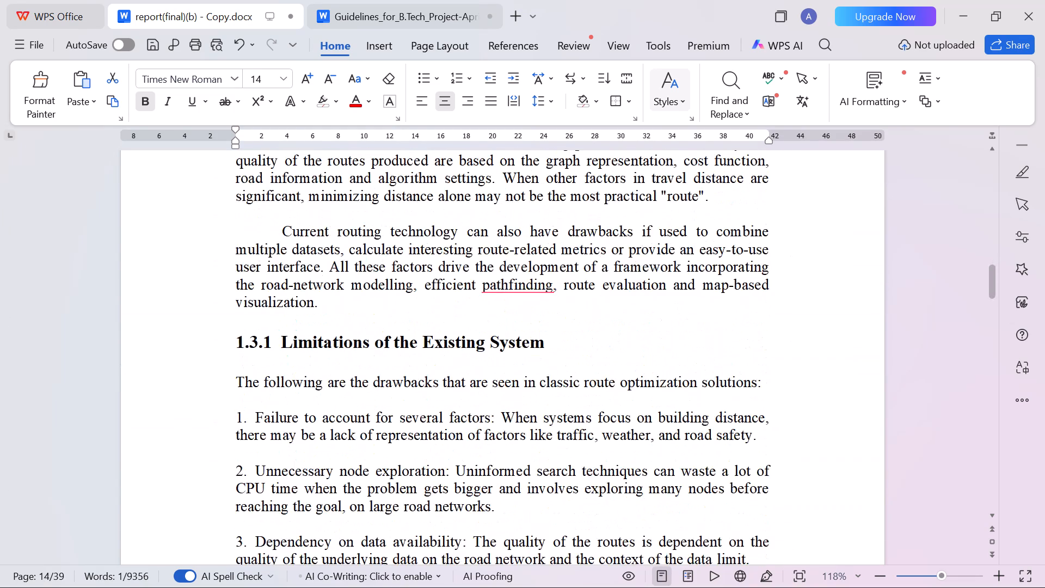
# Recheck sections 1.2 and 1.3, and review 1.3.2 Proposed System and 1.3.3 Advantages through to the start of Chapter 2.
pyautogui.scroll(9, 364, 390)
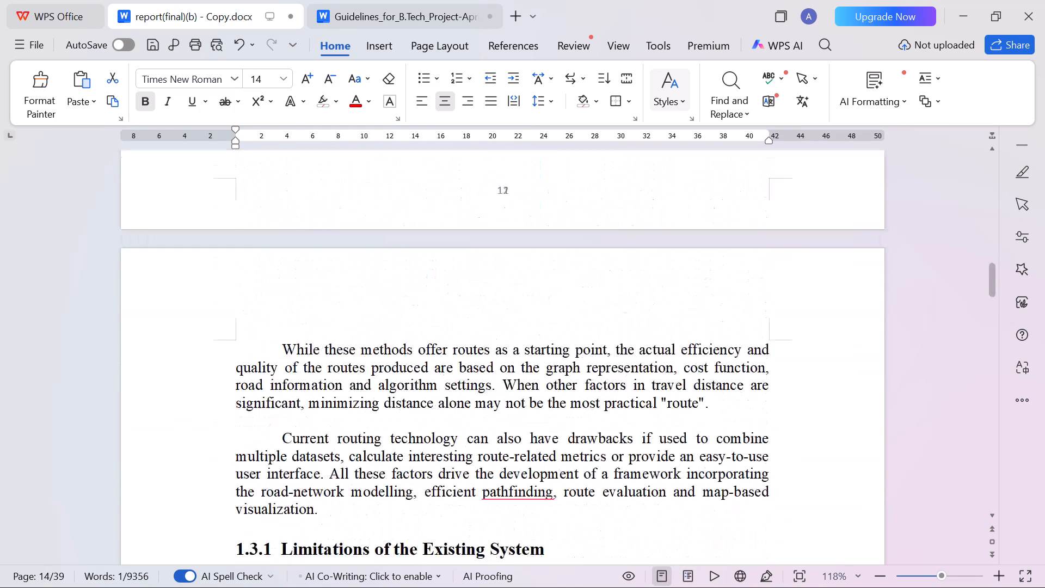
pyautogui.scroll(8, 364, 390)
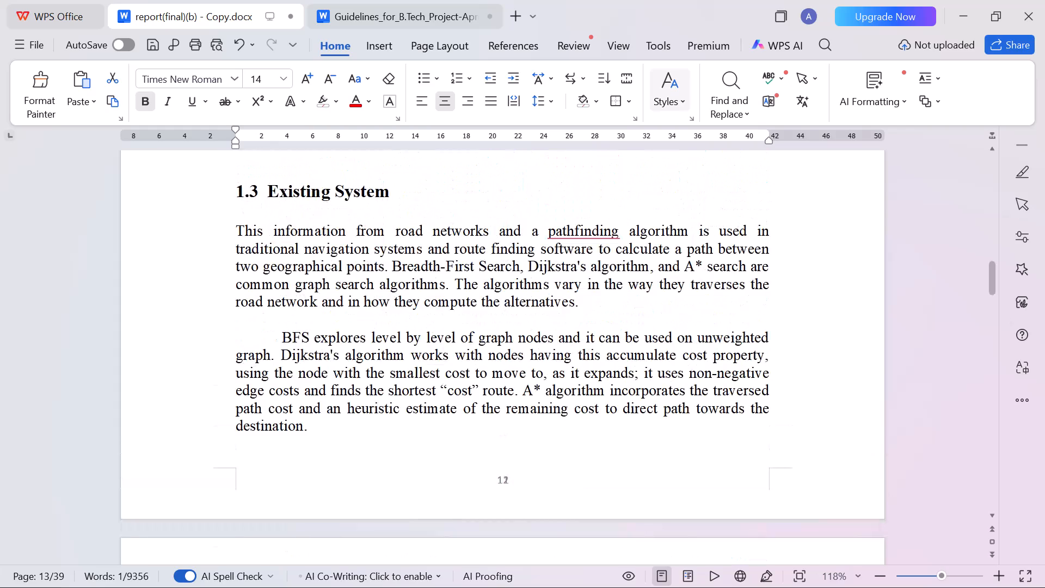
pyautogui.scroll(13, 362, 393)
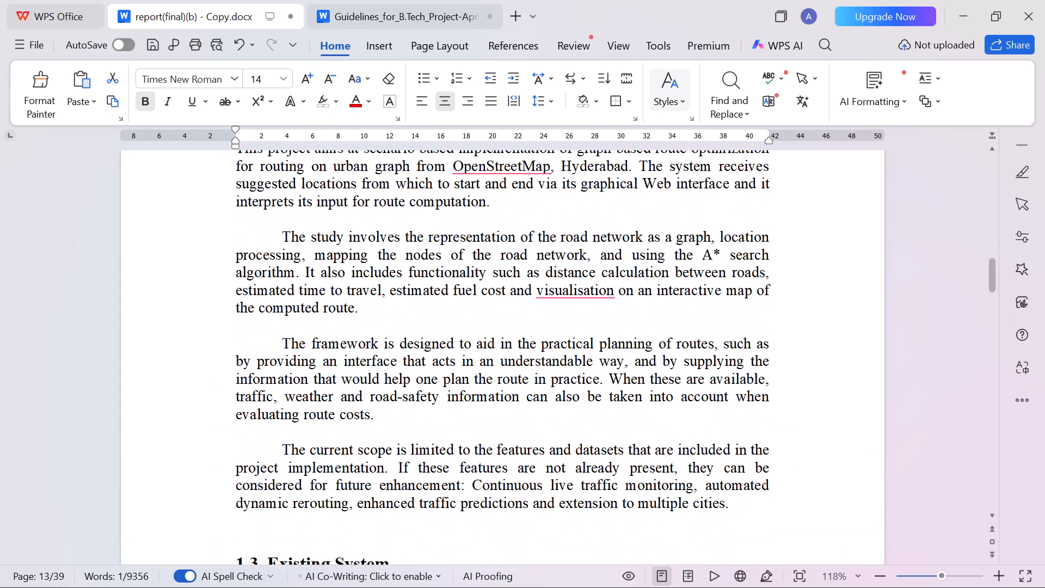
pyautogui.scroll(5, 362, 393)
pyautogui.scroll(-1, 363, 393)
pyautogui.scroll(1, 364, 397)
pyautogui.scroll(-20, 364, 397)
pyautogui.scroll(-2, 364, 397)
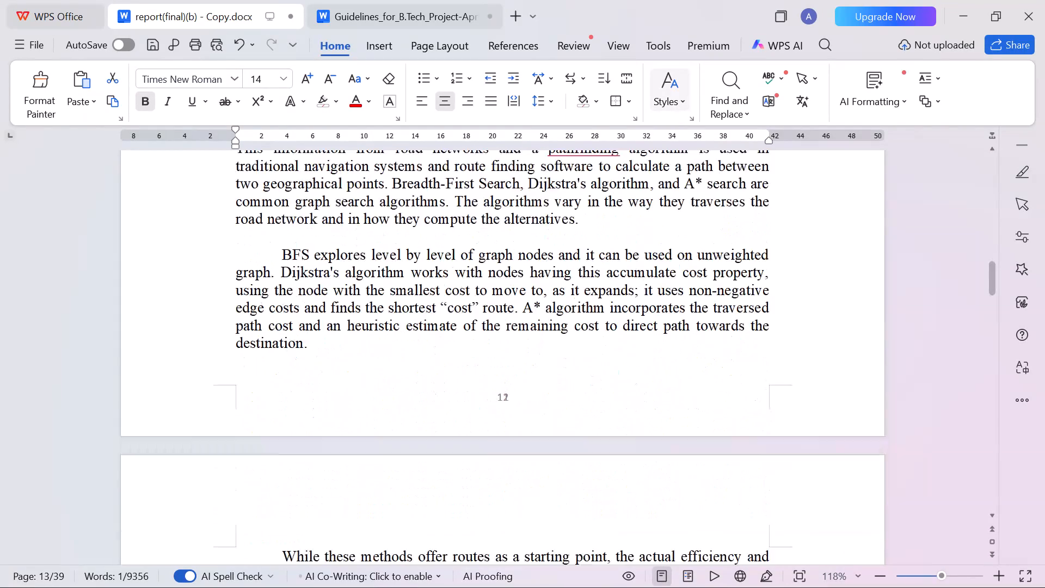
pyautogui.scroll(-20, 346, 369)
pyautogui.scroll(-7, 346, 369)
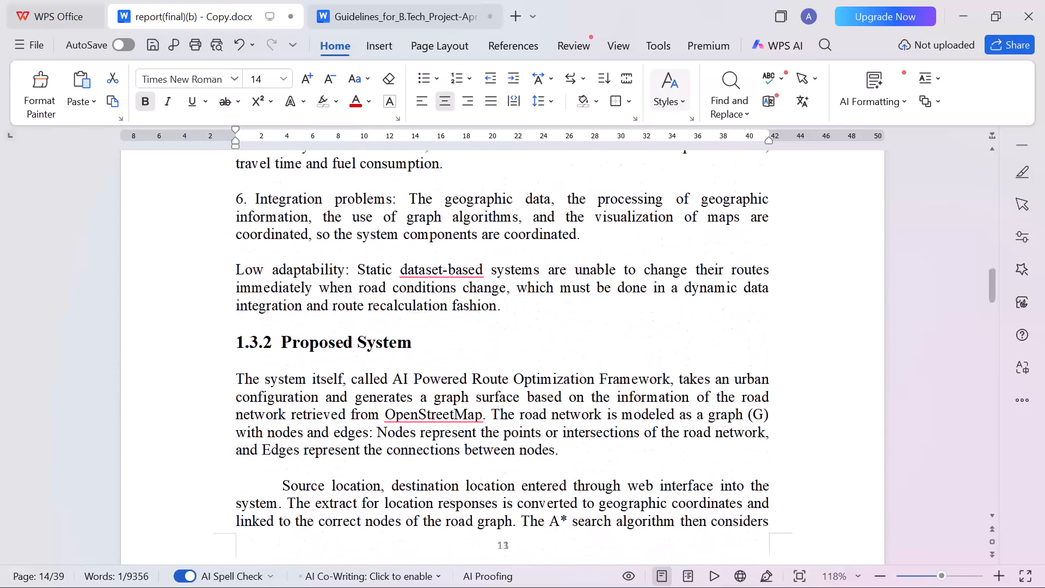
pyautogui.scroll(-15, 342, 360)
pyautogui.scroll(-14, 339, 359)
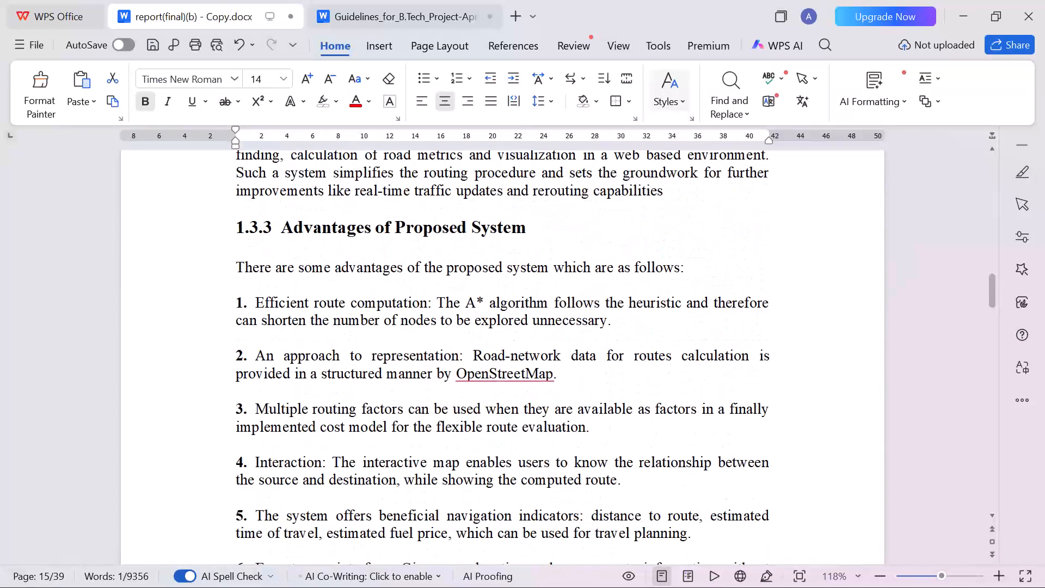
pyautogui.scroll(-16, 335, 352)
pyautogui.scroll(-11, 335, 352)
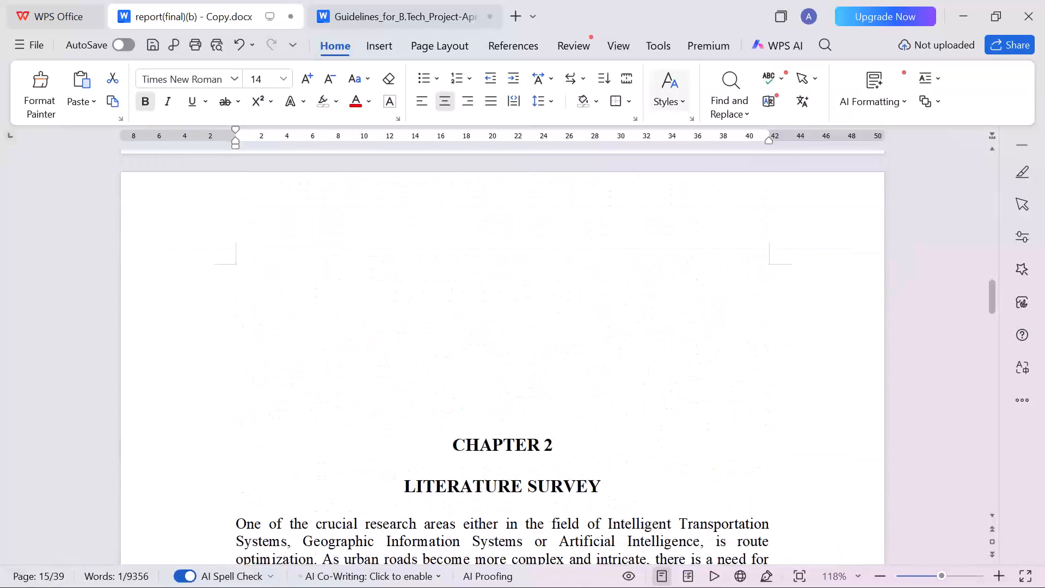
# Delete the empty lines above the CHAPTER 2 heading to move it up to the start of its page.
pyautogui.scroll(-2, 334, 352)
pyautogui.click(513, 324)
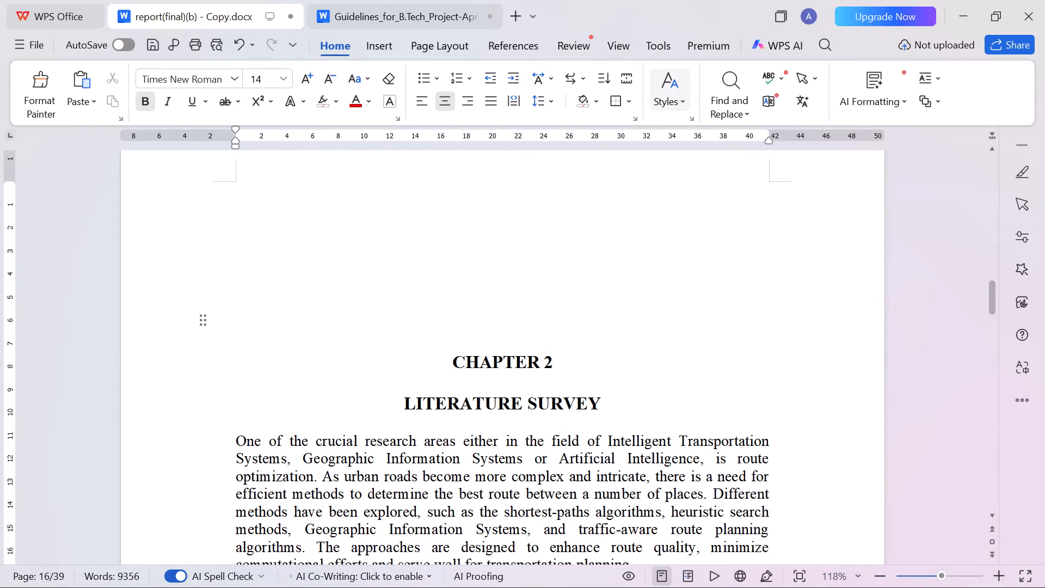
pyautogui.press('BackSpace')
pyautogui.press('BackSpace')
pyautogui.press('BackSpace')
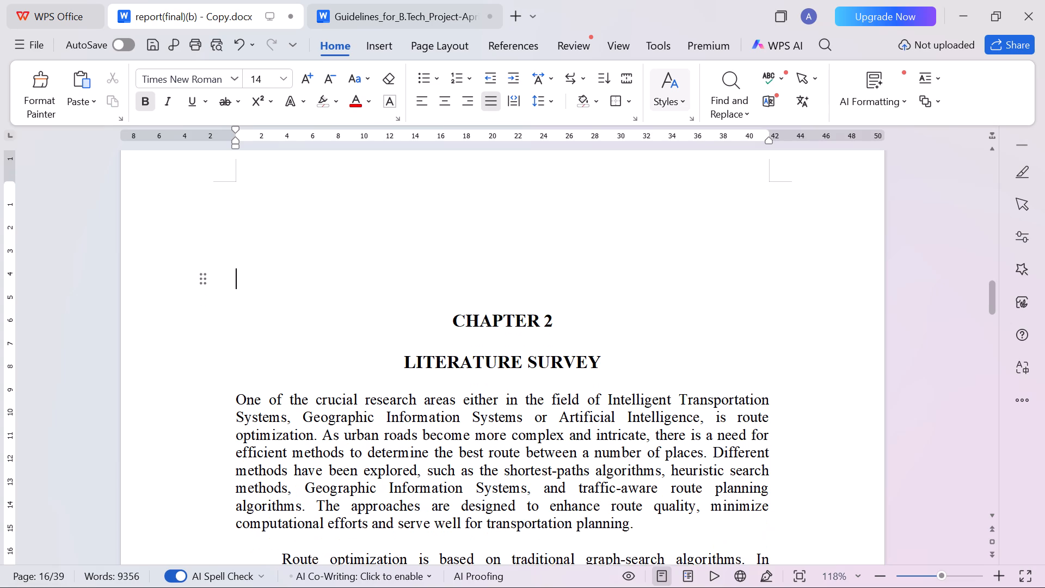
pyautogui.press('BackSpace')
pyautogui.press('BackSpace')
pyautogui.scroll(3, 586, 364)
pyautogui.press('BackSpace')
pyautogui.press('BackSpace')
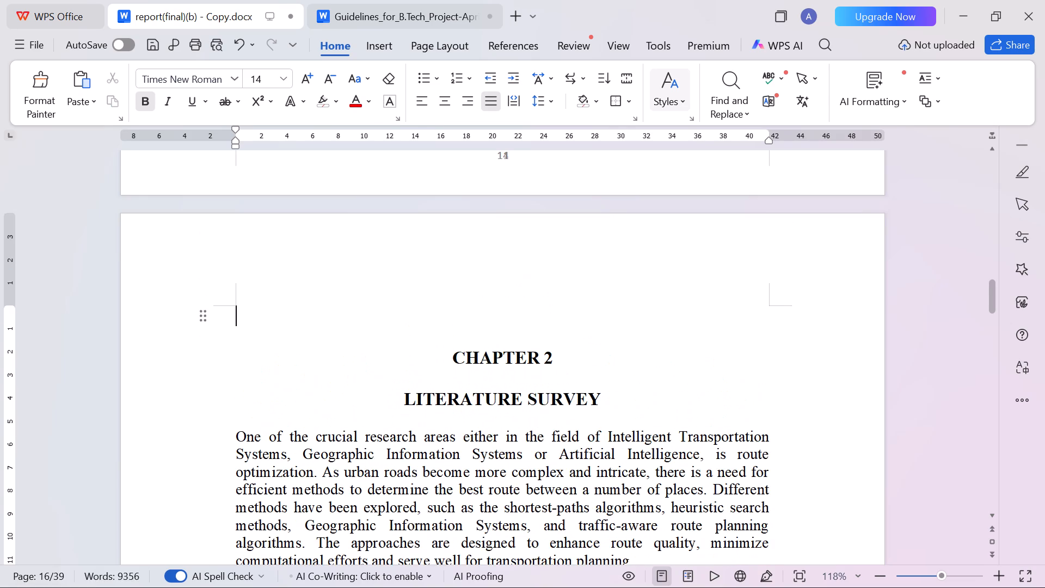
pyautogui.press('BackSpace')
pyautogui.click(444, 344)
pyautogui.press('BackSpace')
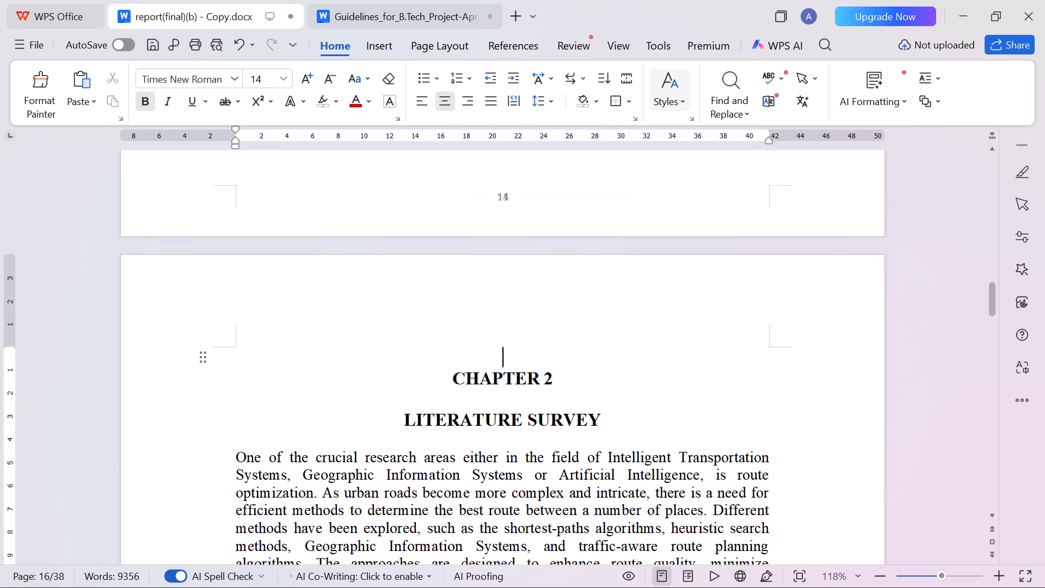
pyautogui.press('BackSpace')
# Examine Chapter 2's literature survey paragraphs, including the in-text citations [1], [2] and [3].
pyautogui.scroll(-5, 613, 357)
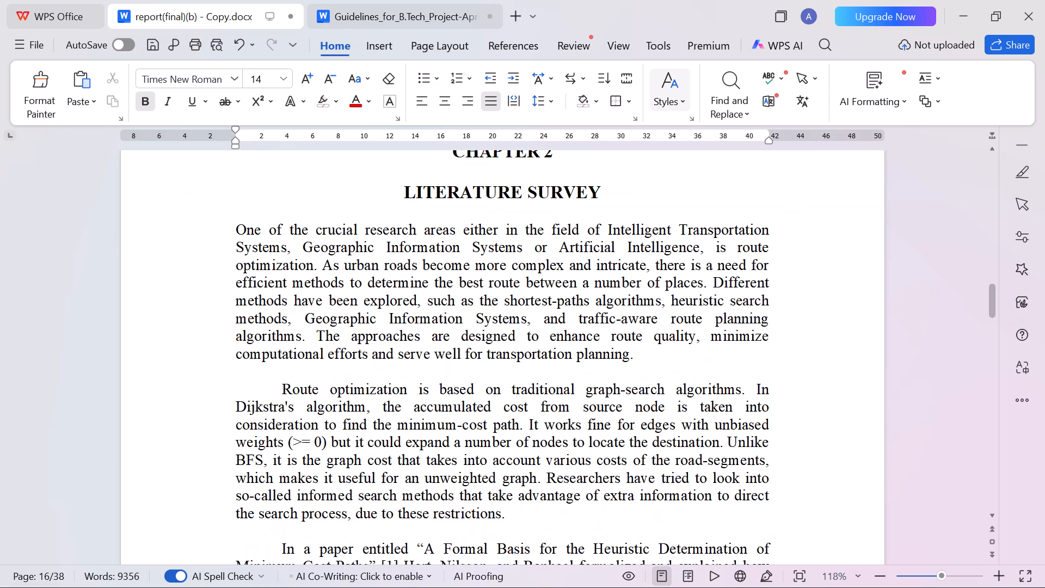
pyautogui.scroll(-2, 599, 405)
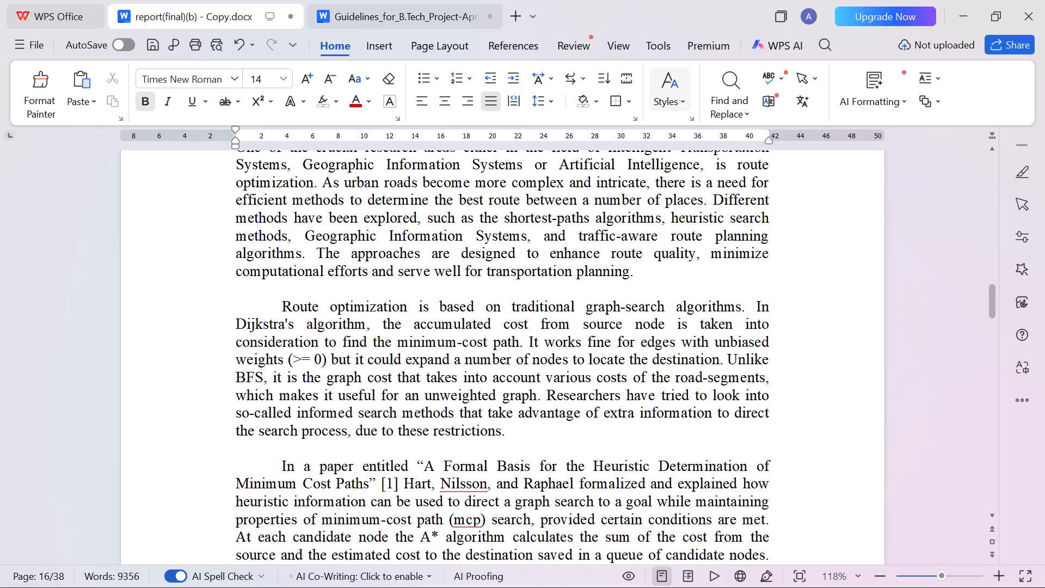
pyautogui.moveTo(341, 486); pyautogui.dragTo(385, 485)
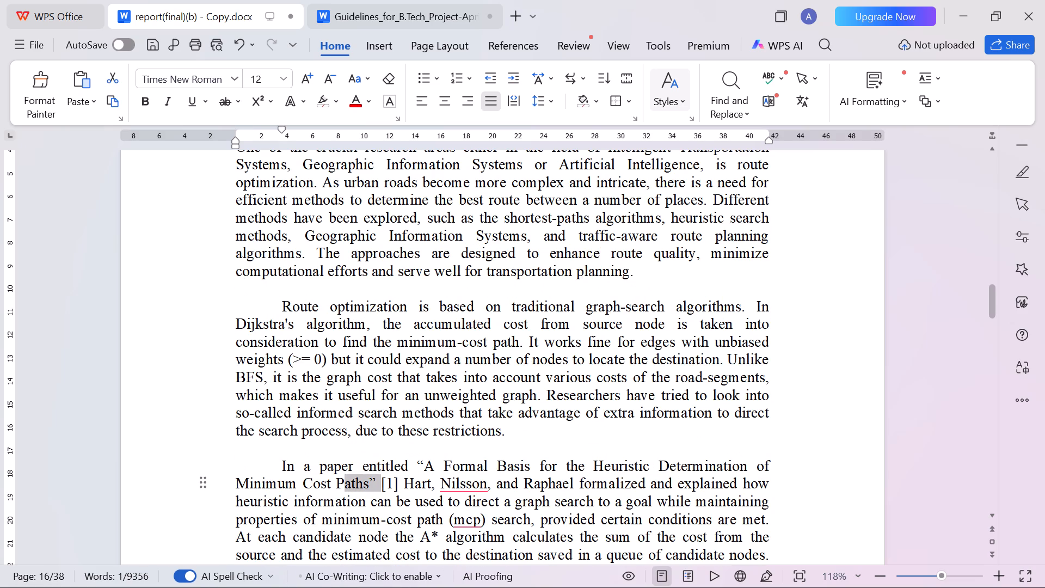
pyautogui.moveTo(385, 485); pyautogui.dragTo(409, 485)
pyautogui.scroll(-2, 554, 500)
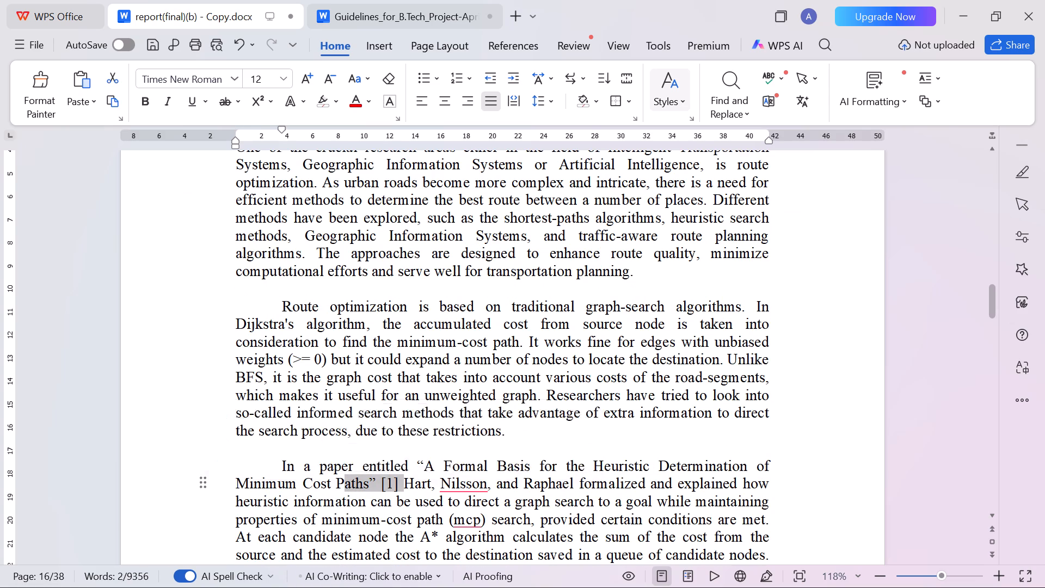
pyautogui.click(384, 454)
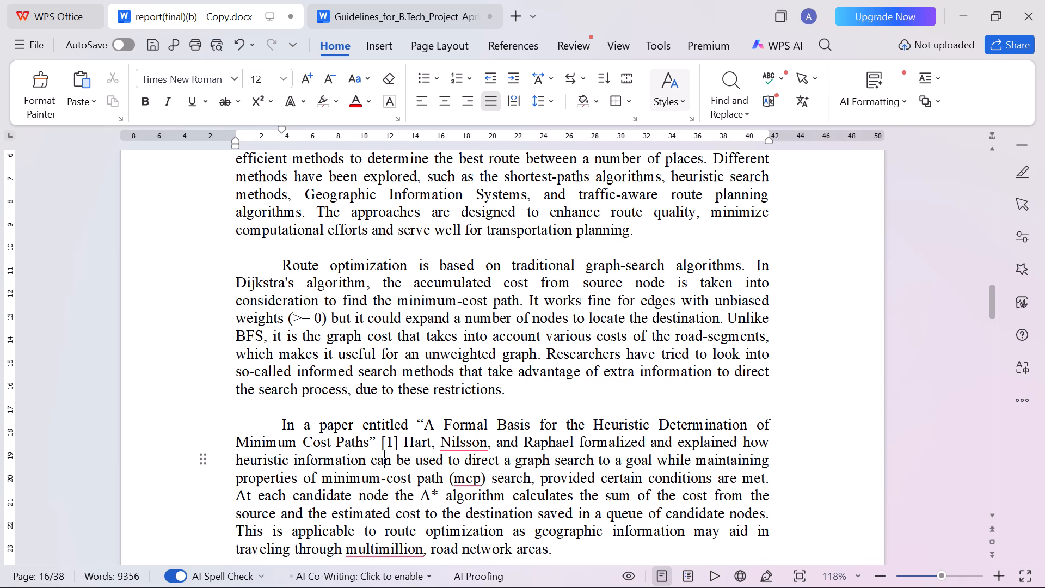
pyautogui.scroll(-10, 476, 487)
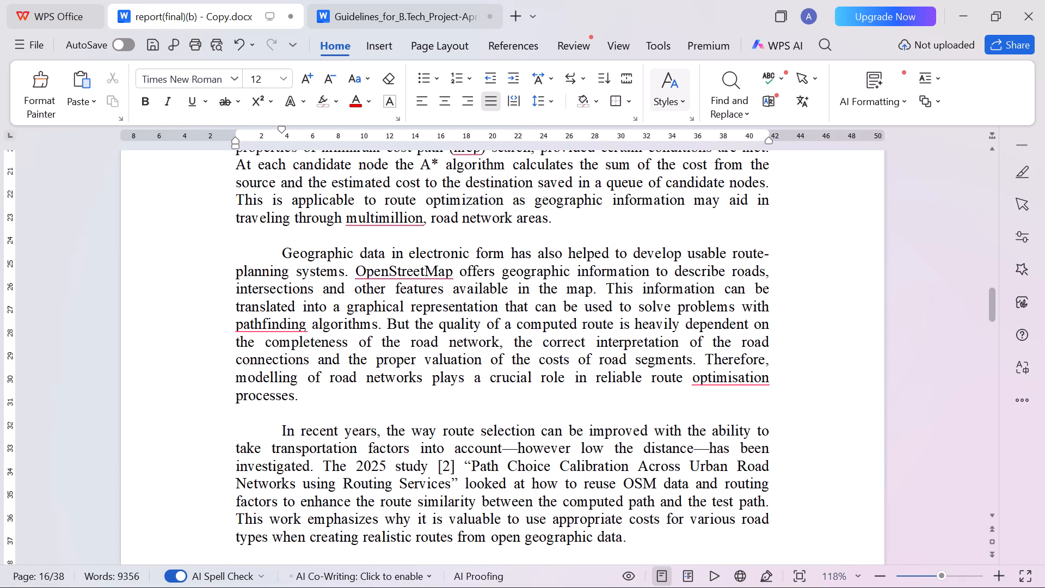
pyautogui.scroll(-17, 478, 491)
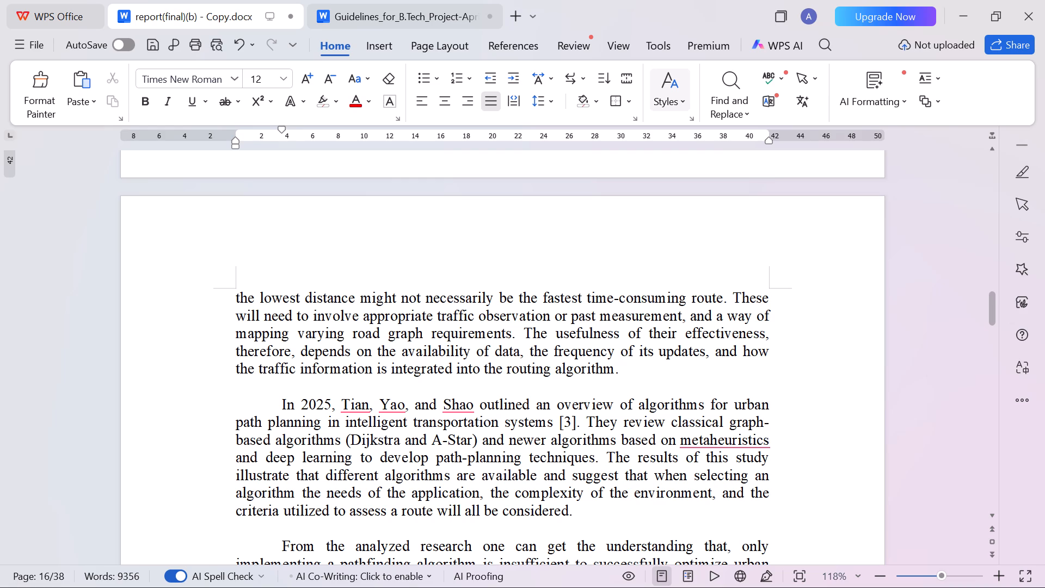
pyautogui.scroll(4, 642, 436)
pyautogui.scroll(-1, 642, 436)
pyautogui.scroll(2, 642, 436)
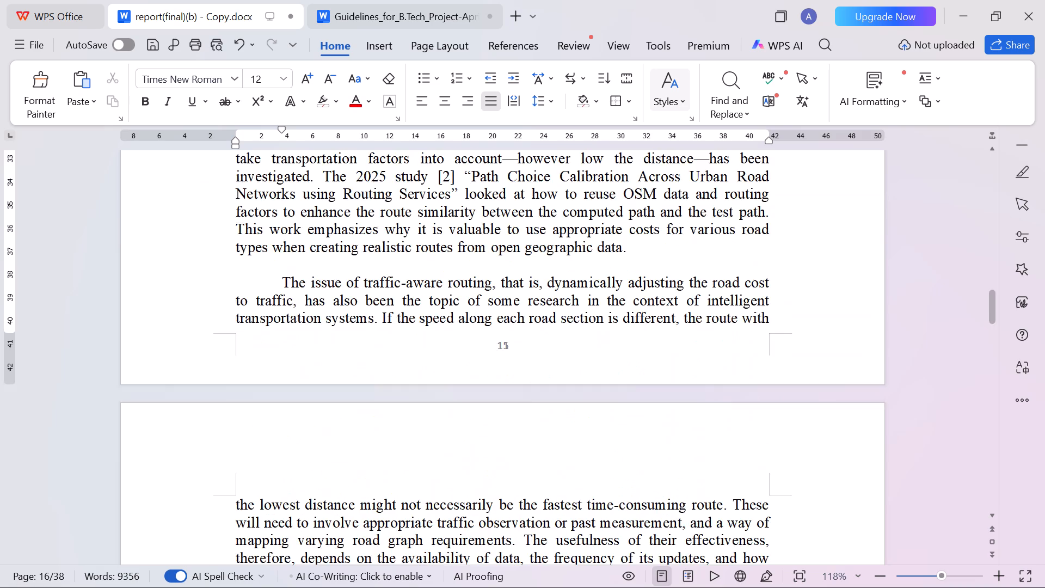
pyautogui.scroll(17, 642, 436)
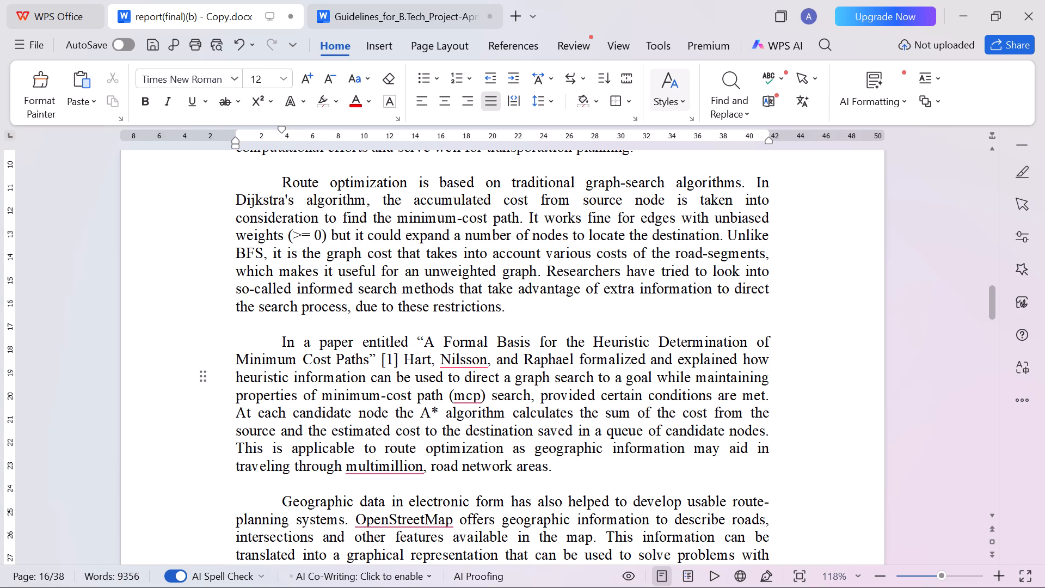
# Examine the numbered references list at the end of the report, including the journal and conference entries.
pyautogui.moveTo(992, 310); pyautogui.dragTo(987, 430)
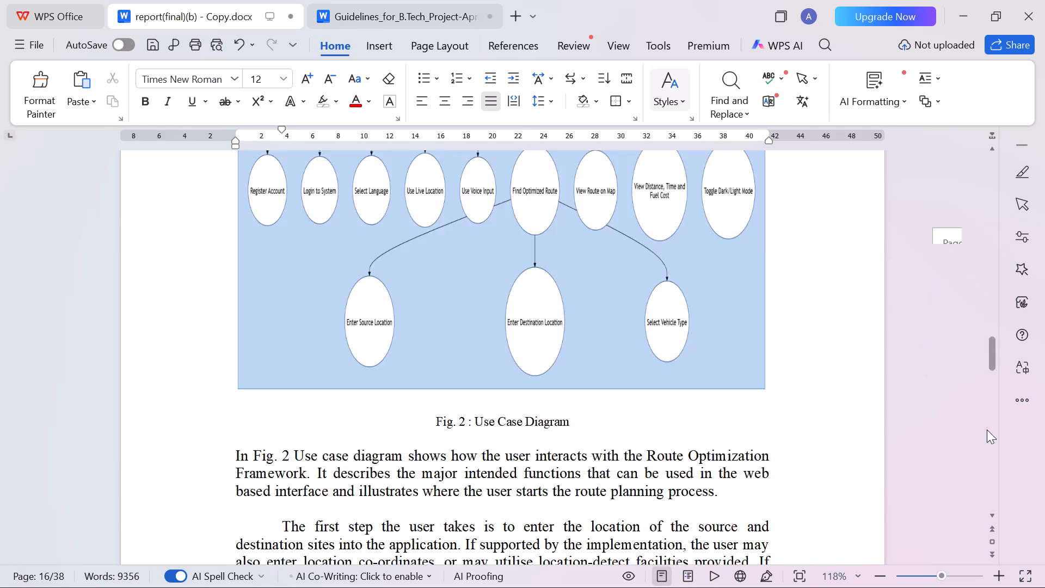
pyautogui.moveTo(987, 430); pyautogui.dragTo(960, 587)
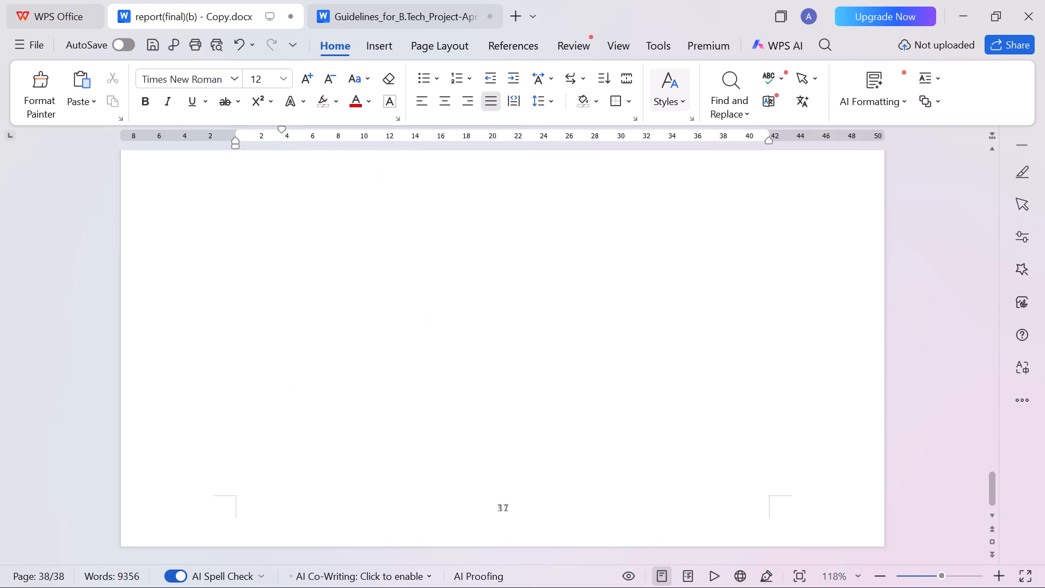
pyautogui.scroll(13, 542, 374)
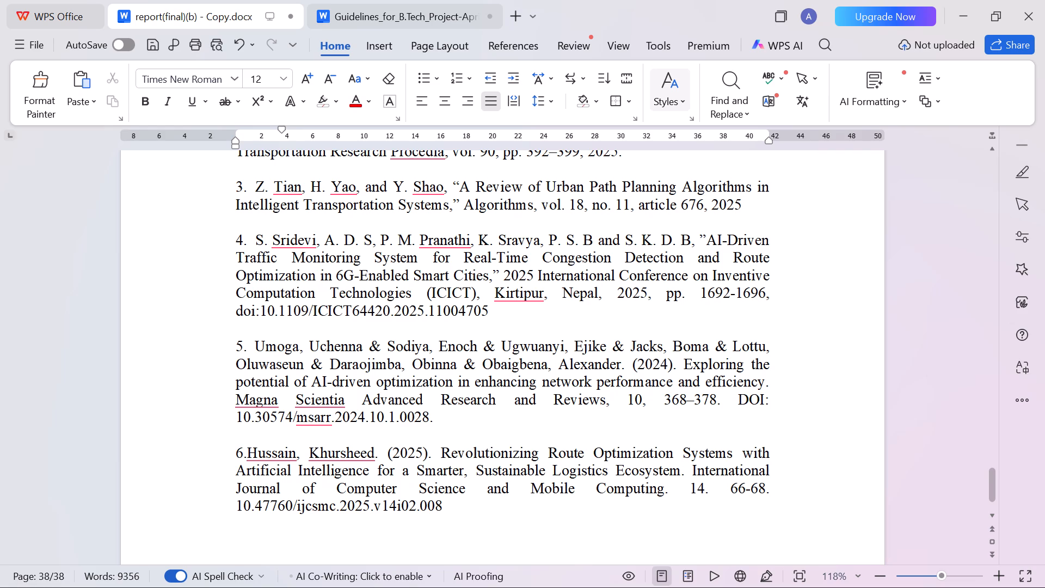
pyautogui.scroll(13, 657, 419)
pyautogui.scroll(14, 657, 419)
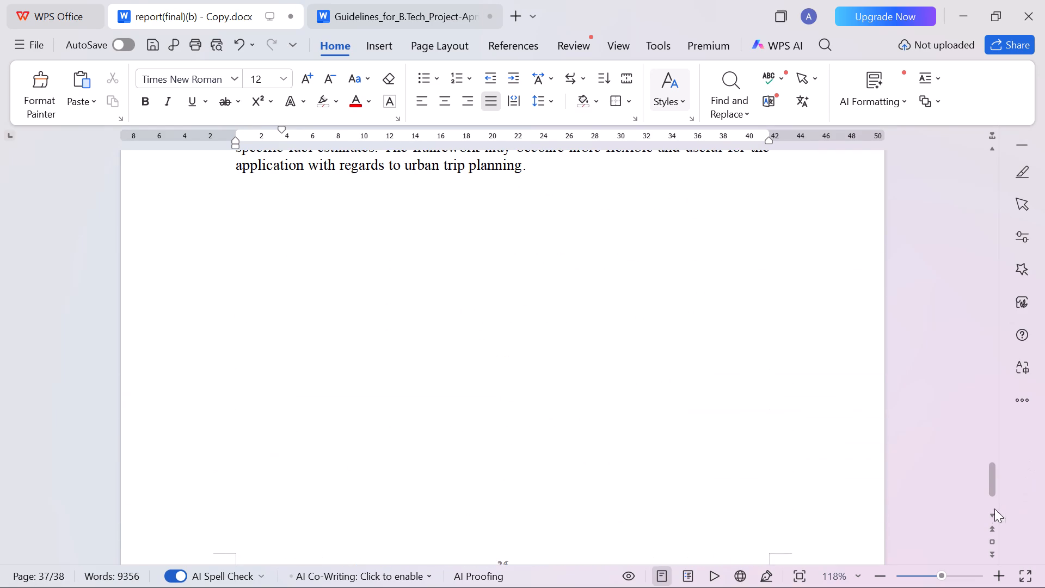
# Insert an empty line above the ABSTRACT heading to push it onto the page with the abstract text.
pyautogui.moveTo(989, 483); pyautogui.dragTo(982, 242)
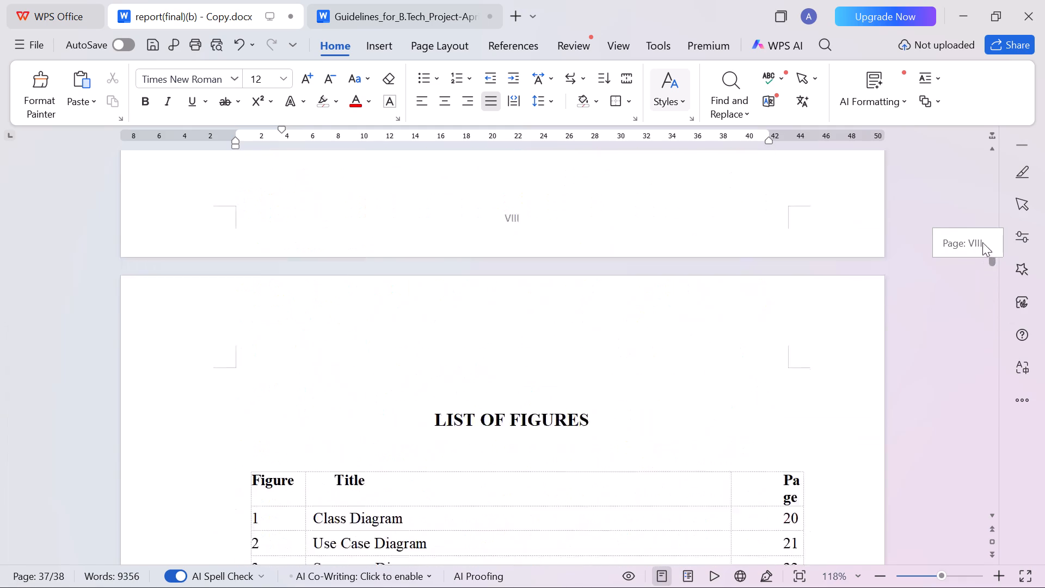
pyautogui.moveTo(982, 242); pyautogui.dragTo(981, 231)
pyautogui.scroll(15, 385, 399)
pyautogui.scroll(-4, 385, 399)
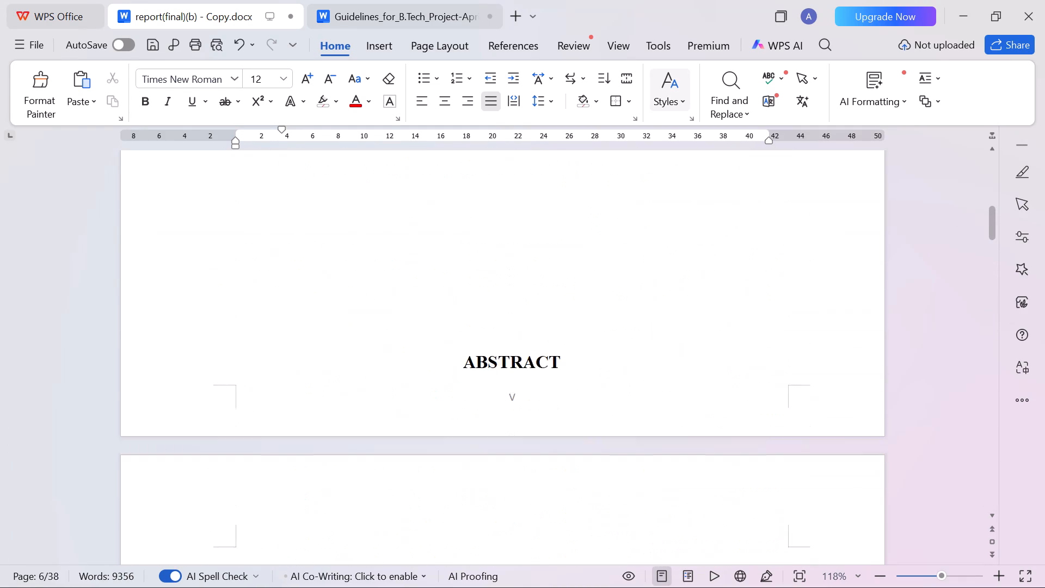
pyautogui.scroll(-9, 386, 399)
pyautogui.scroll(10, 385, 399)
pyautogui.click(536, 239)
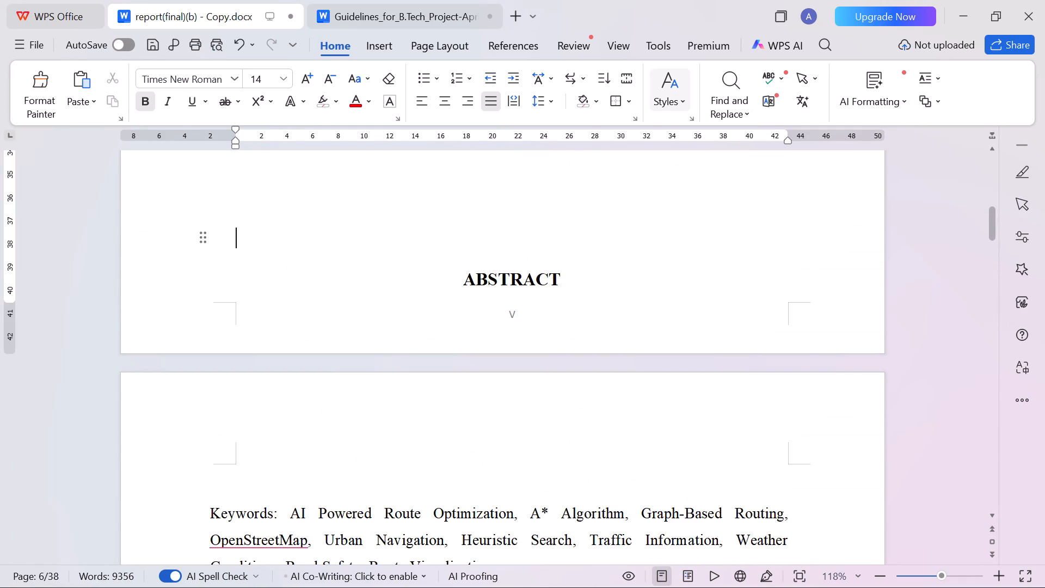
pyautogui.press('Return')
# Examine the abstract page, from its keywords to the last paragraph, and the first entries of the contents table.
pyautogui.scroll(-5, 619, 343)
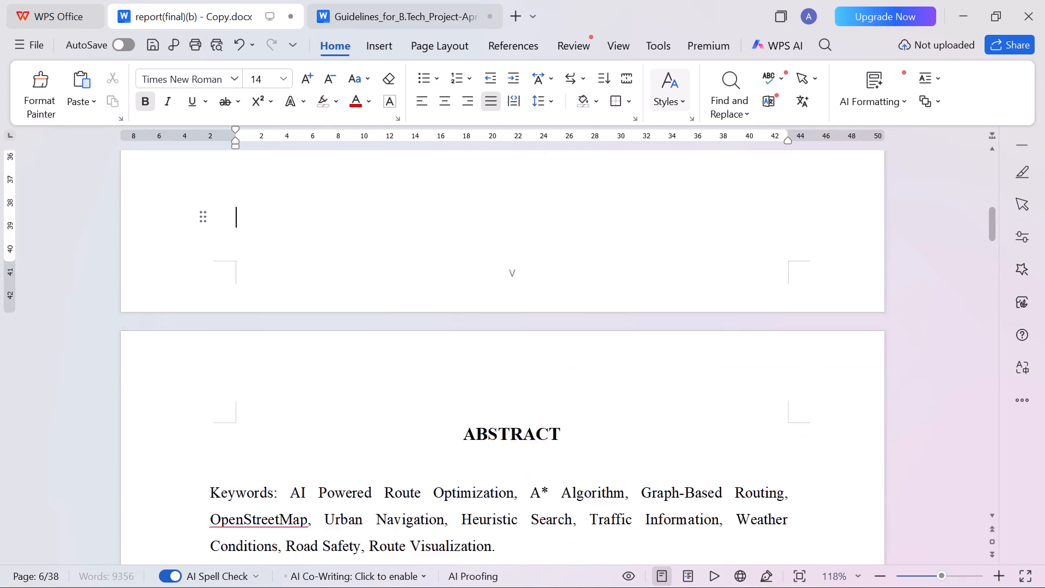
pyautogui.scroll(-2, 620, 344)
pyautogui.scroll(-8, 584, 399)
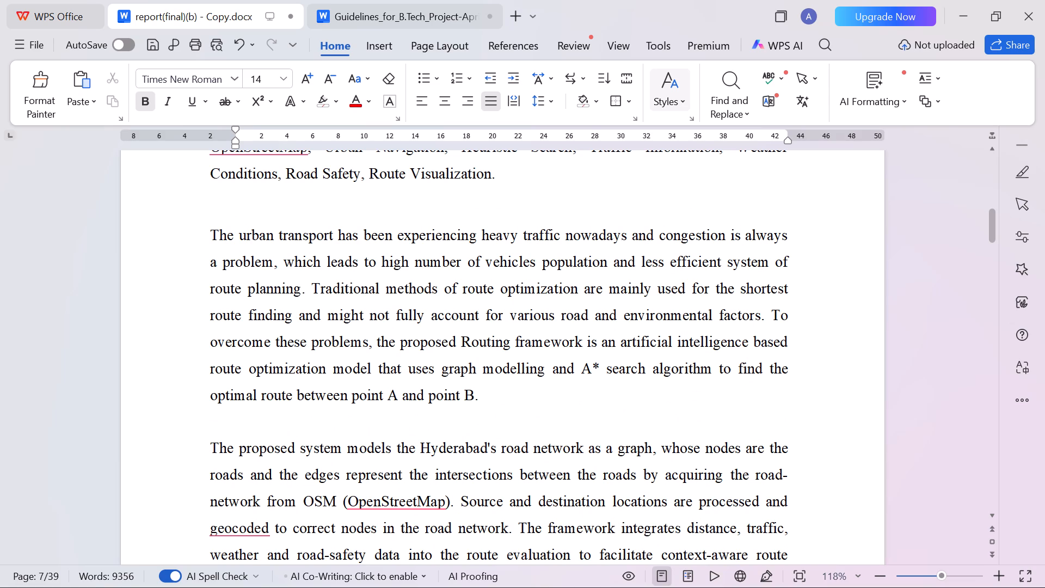
pyautogui.scroll(-6, 558, 375)
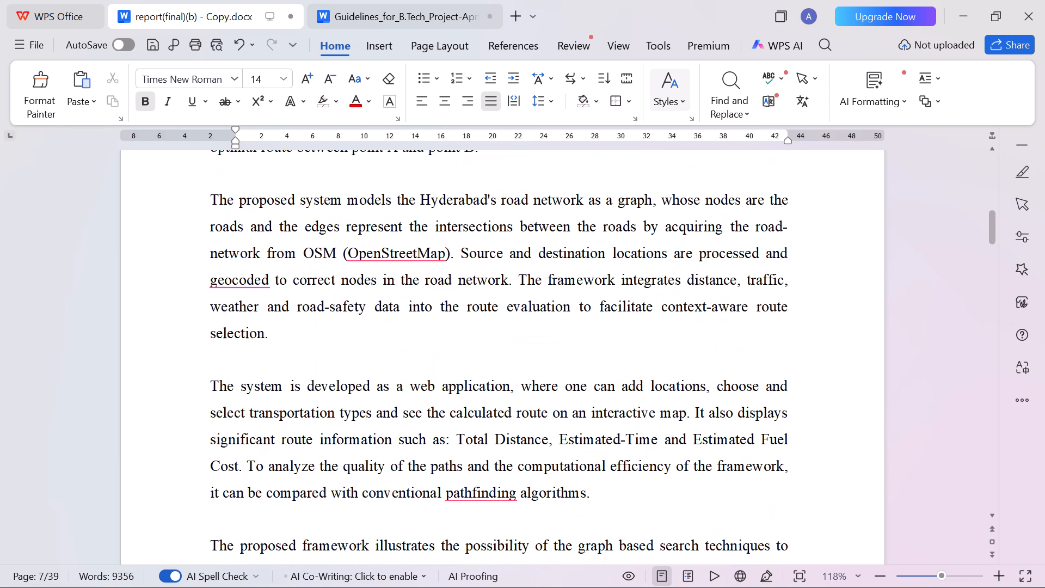
pyautogui.scroll(12, 569, 405)
pyautogui.scroll(-3, 569, 405)
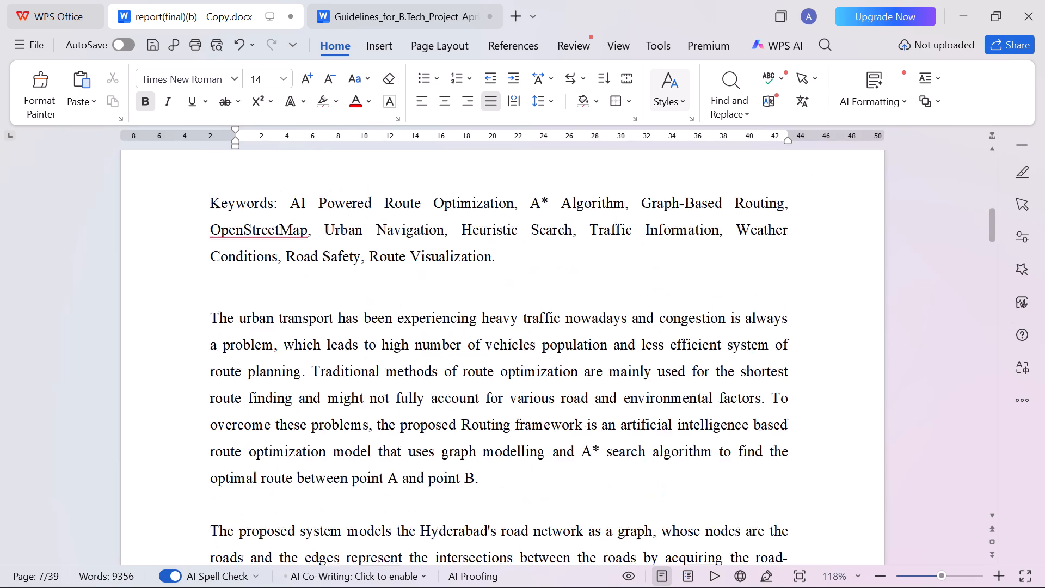
pyautogui.scroll(-11, 569, 405)
pyautogui.scroll(1, 570, 406)
pyautogui.scroll(-19, 570, 406)
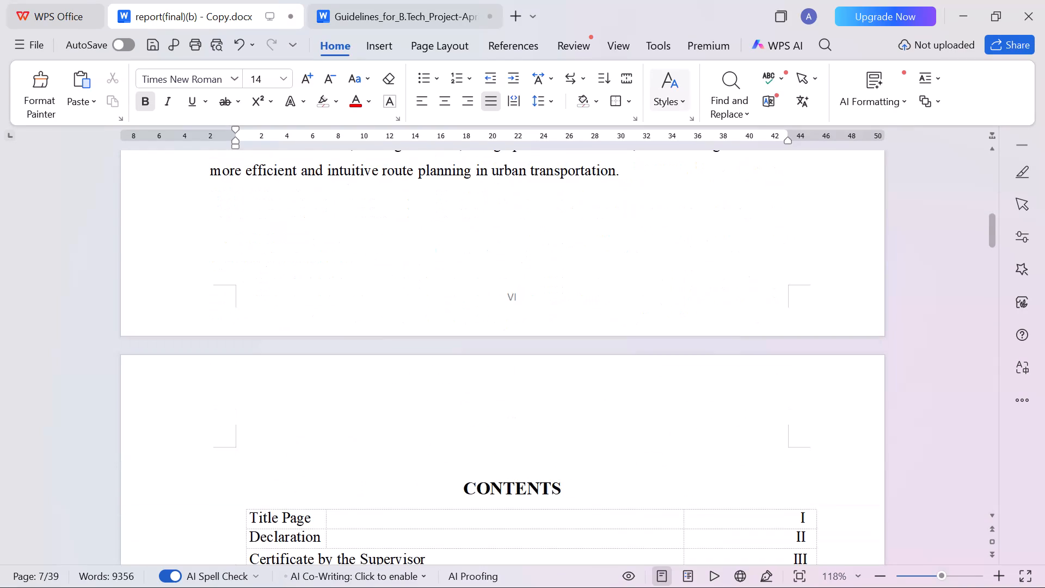
pyautogui.scroll(-5, 569, 419)
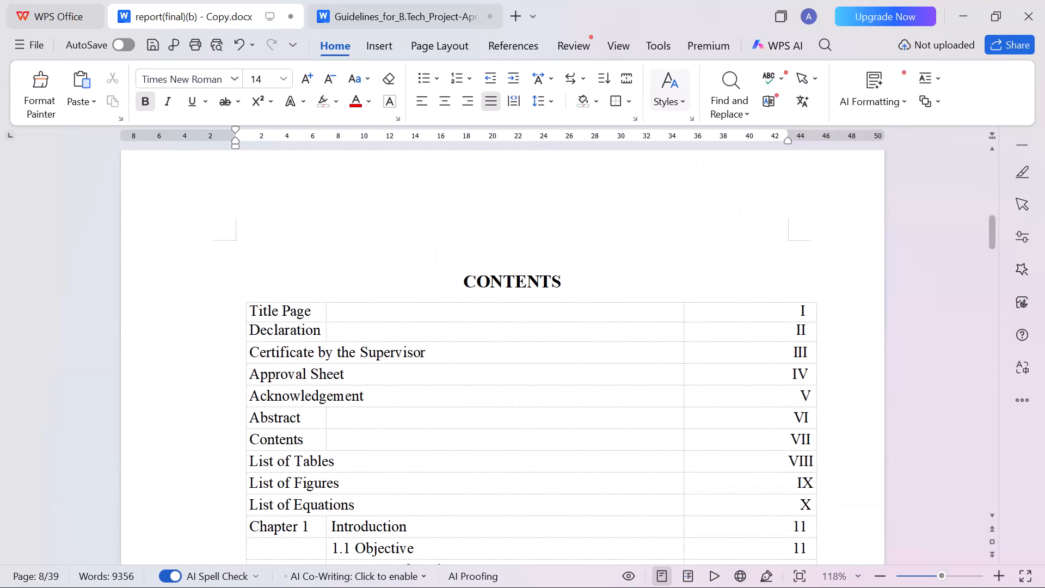
pyautogui.scroll(-7, 598, 502)
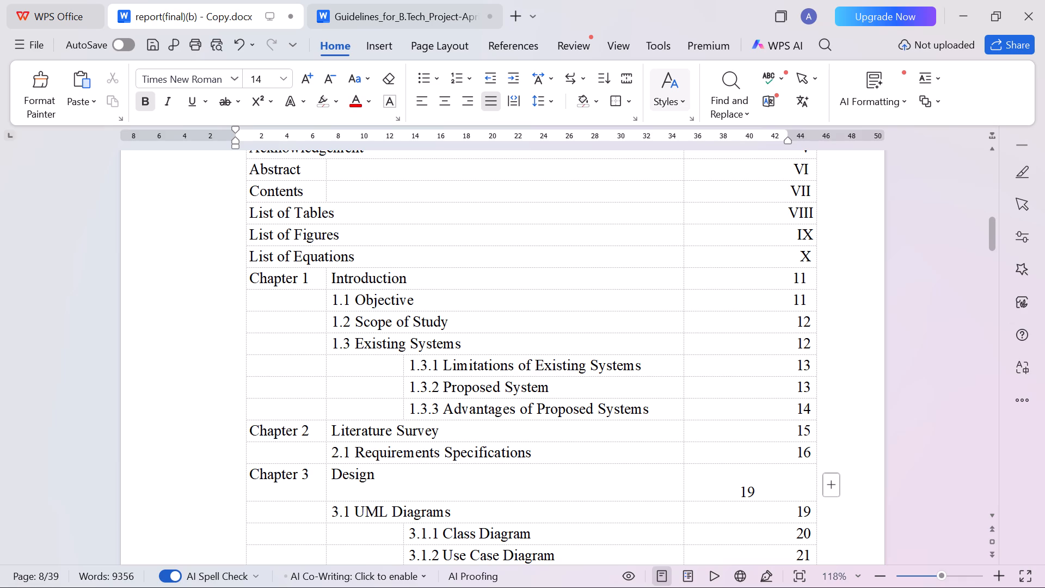
# Switch to the guidelines document and examine its sample front-matter pages from the title page through the abstract.
pyautogui.click(427, 8)
pyautogui.scroll(1, 895, 321)
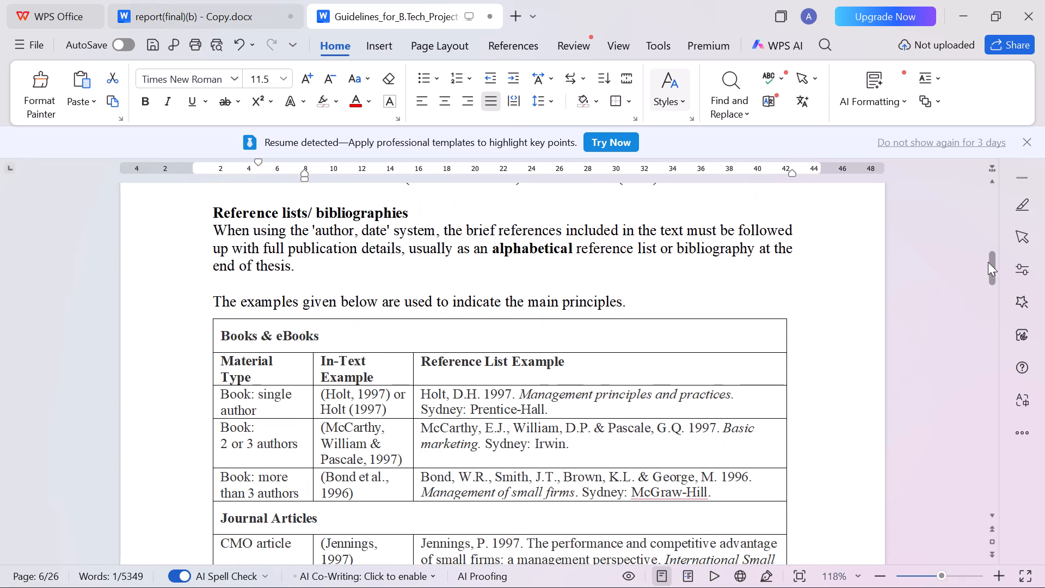
pyautogui.moveTo(991, 261); pyautogui.dragTo(989, 223)
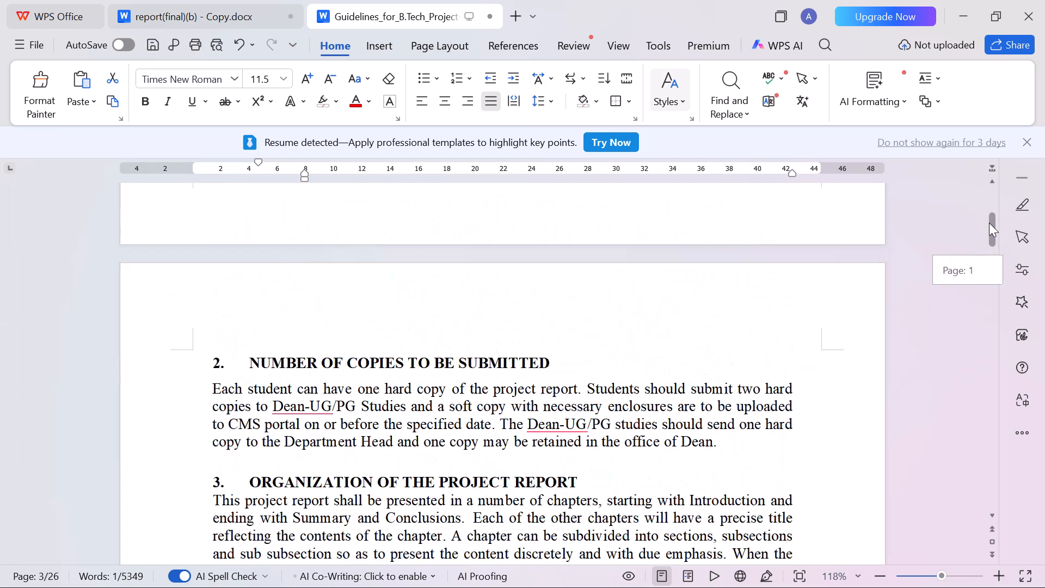
pyautogui.moveTo(989, 223); pyautogui.dragTo(982, 205)
pyautogui.scroll(-3, 570, 413)
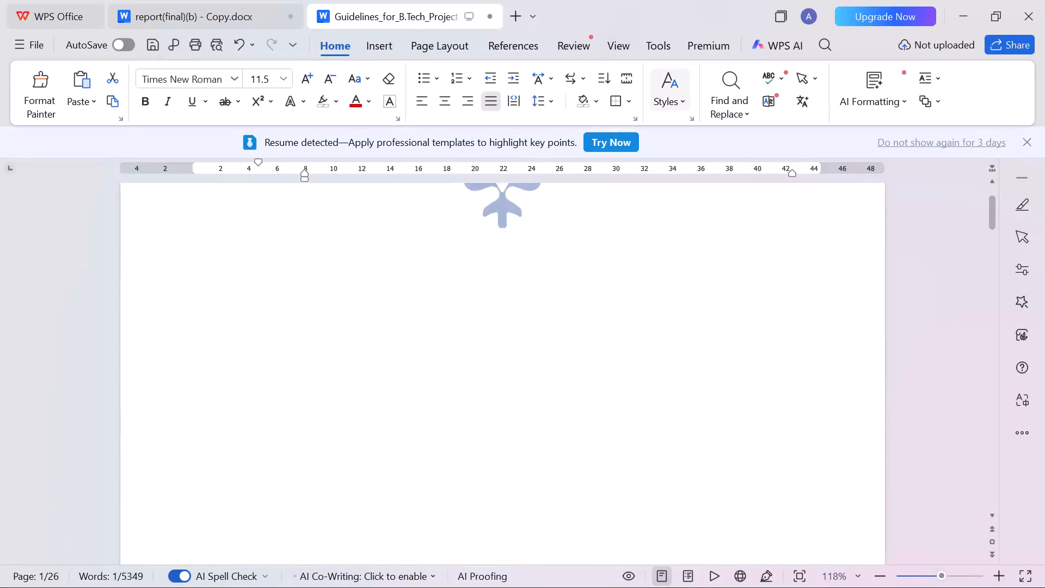
pyautogui.scroll(-7, 570, 414)
pyautogui.moveTo(990, 217); pyautogui.dragTo(991, 236)
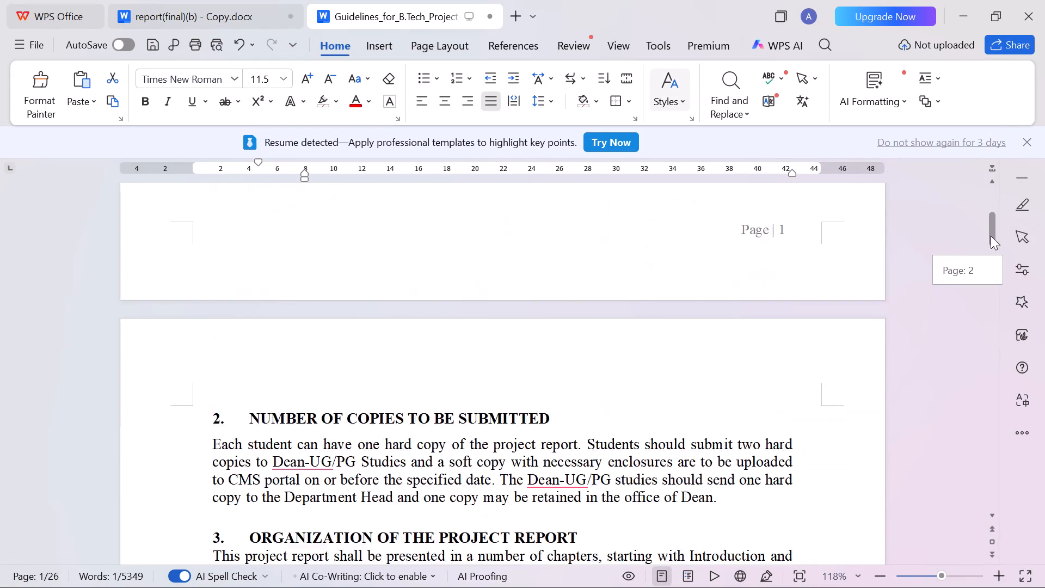
pyautogui.moveTo(991, 236); pyautogui.dragTo(987, 274)
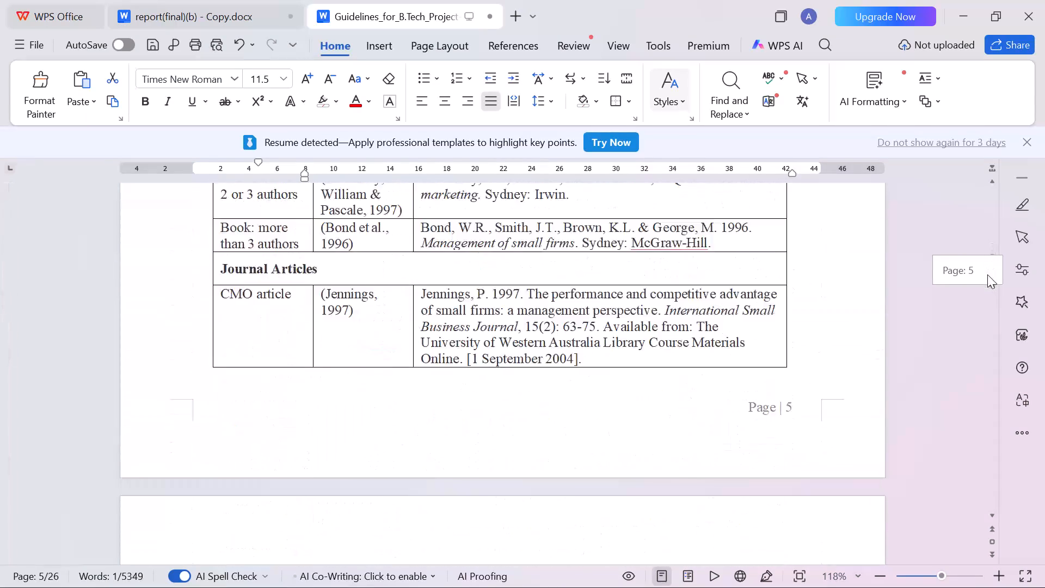
pyautogui.moveTo(987, 274); pyautogui.dragTo(983, 305)
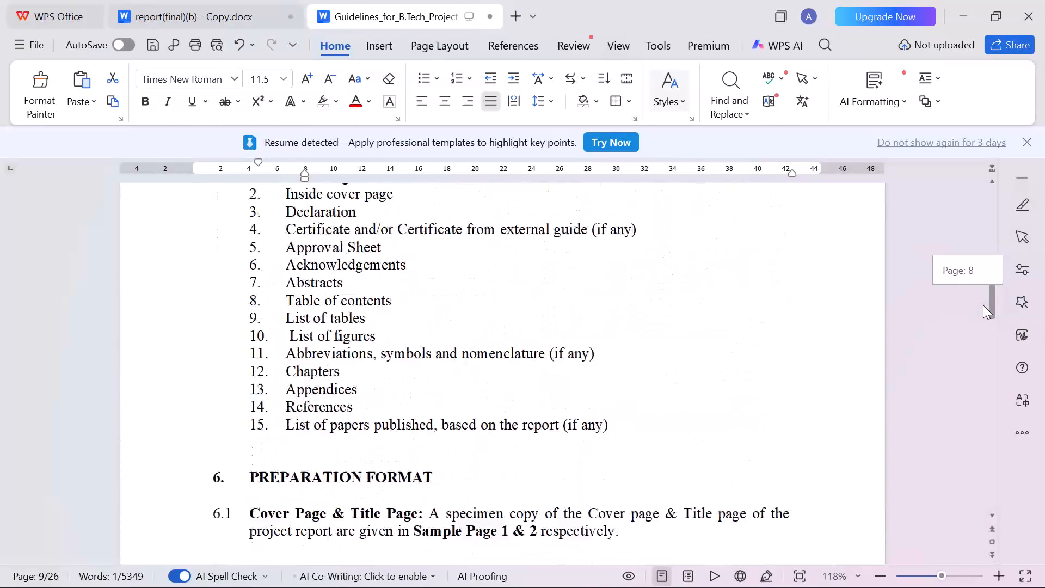
pyautogui.moveTo(983, 305); pyautogui.dragTo(978, 334)
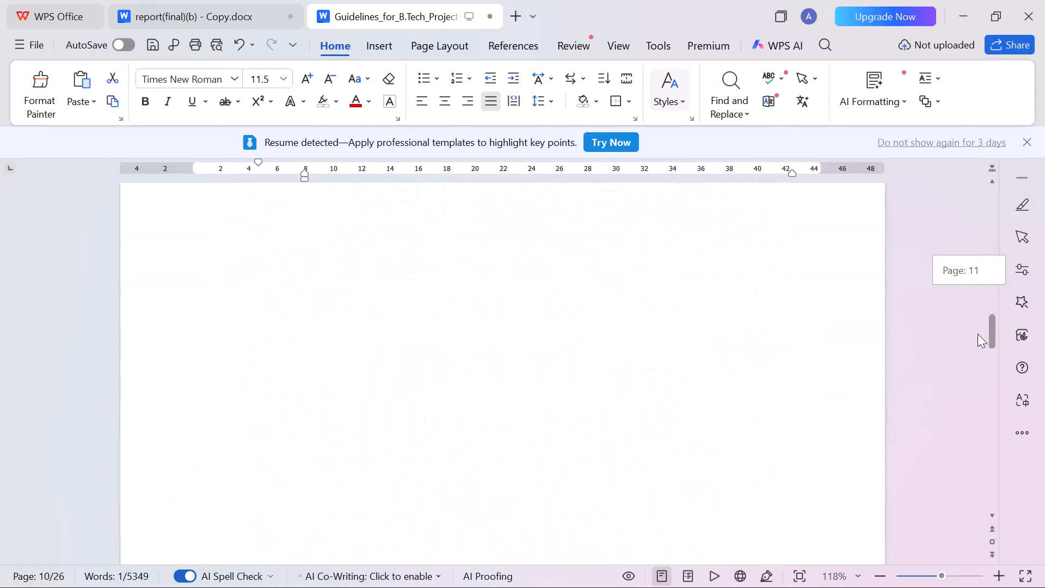
pyautogui.moveTo(978, 334); pyautogui.dragTo(976, 335)
pyautogui.scroll(-20, 619, 433)
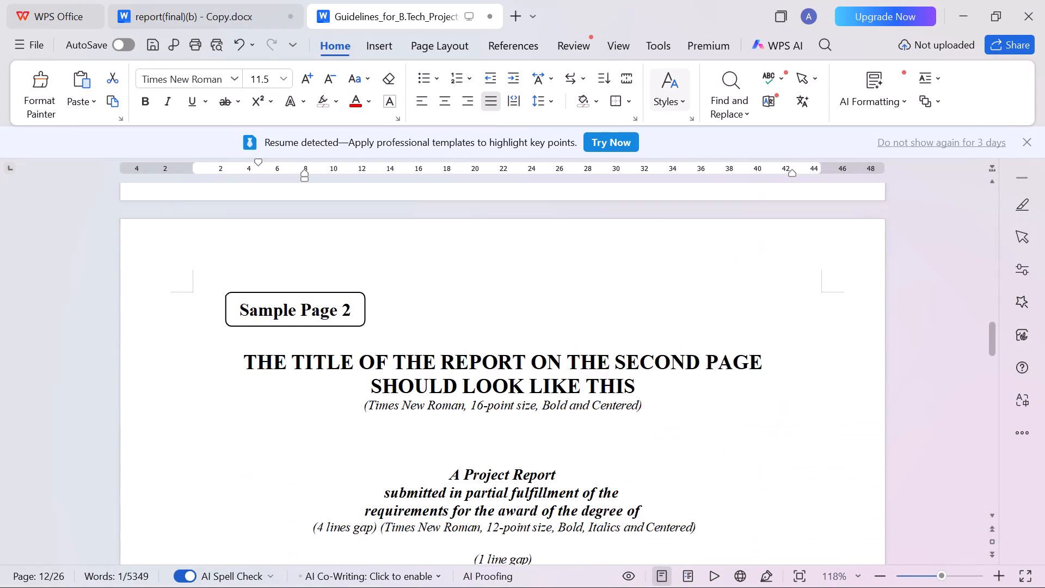
pyautogui.scroll(-20, 616, 432)
pyautogui.scroll(-10, 616, 432)
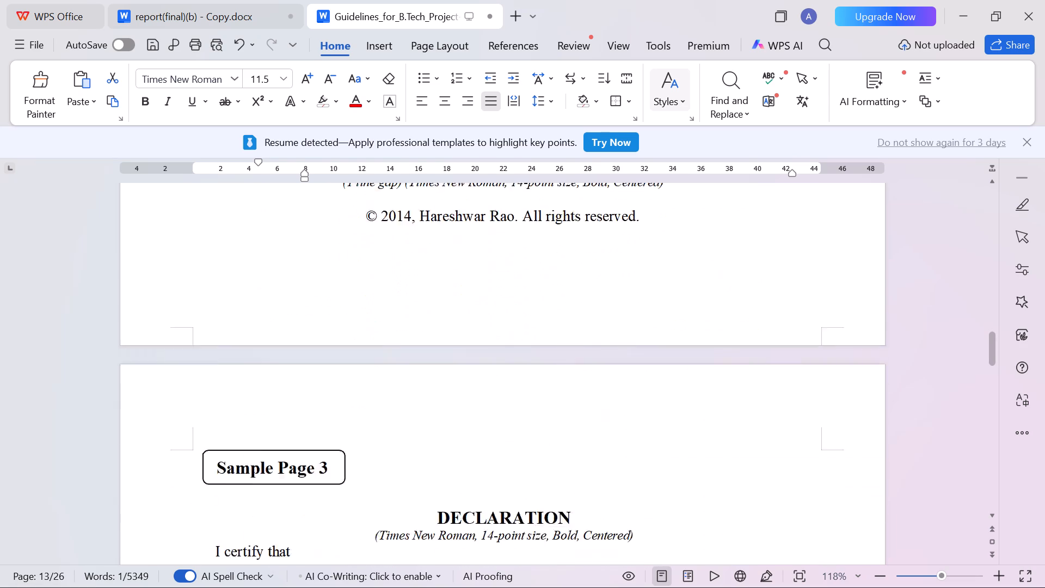
pyautogui.scroll(-20, 603, 444)
pyautogui.scroll(-9, 603, 444)
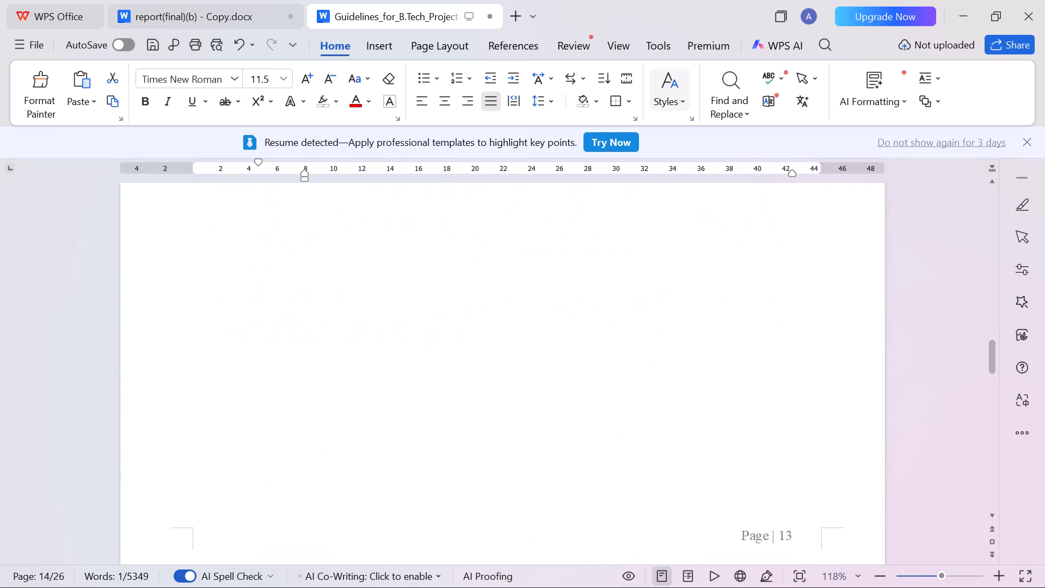
pyautogui.scroll(-5, 598, 449)
pyautogui.scroll(-20, 598, 449)
pyautogui.scroll(-4, 598, 449)
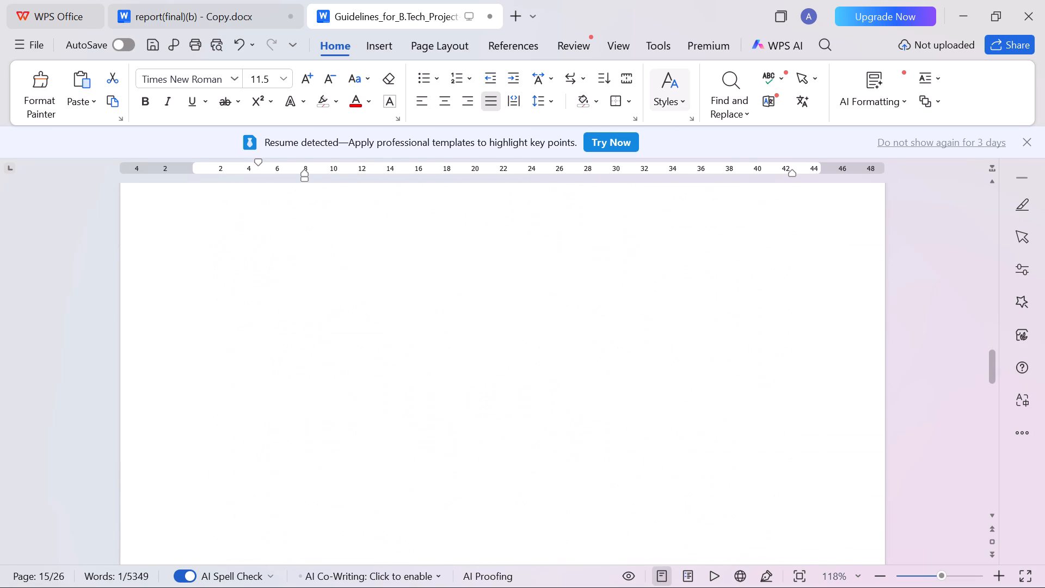
pyautogui.scroll(-20, 598, 449)
pyautogui.scroll(-8, 598, 449)
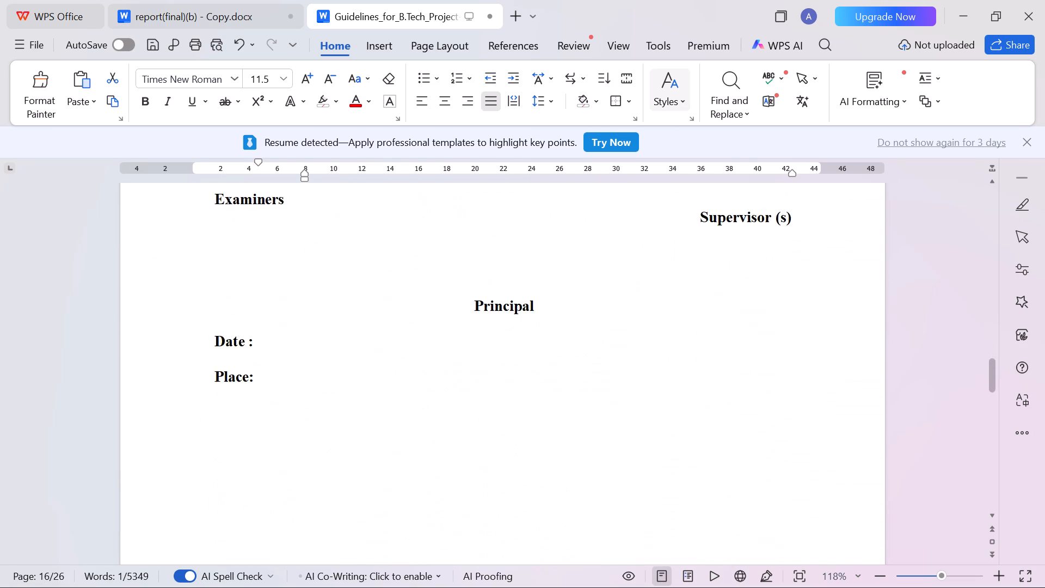
pyautogui.scroll(-13, 598, 450)
pyautogui.scroll(-8, 597, 446)
pyautogui.scroll(-16, 596, 446)
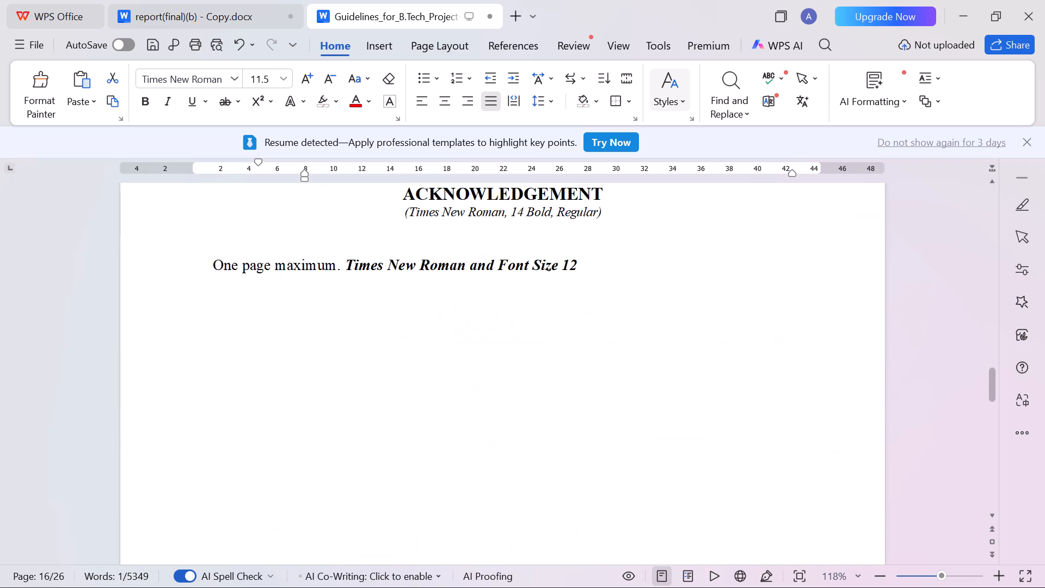
pyautogui.scroll(-15, 595, 448)
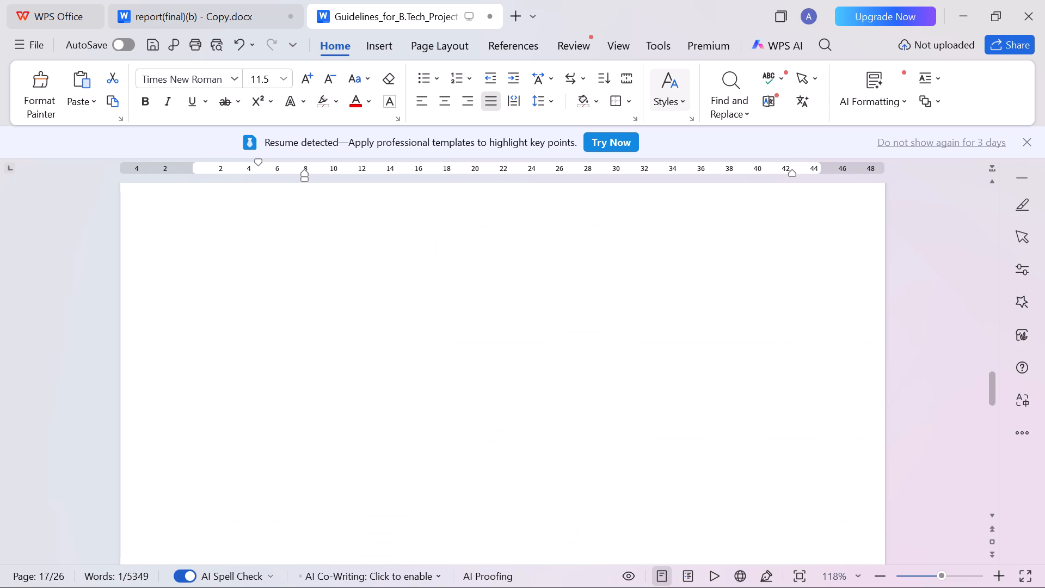
pyautogui.scroll(-18, 573, 446)
pyautogui.scroll(-16, 556, 435)
pyautogui.scroll(-5, 542, 435)
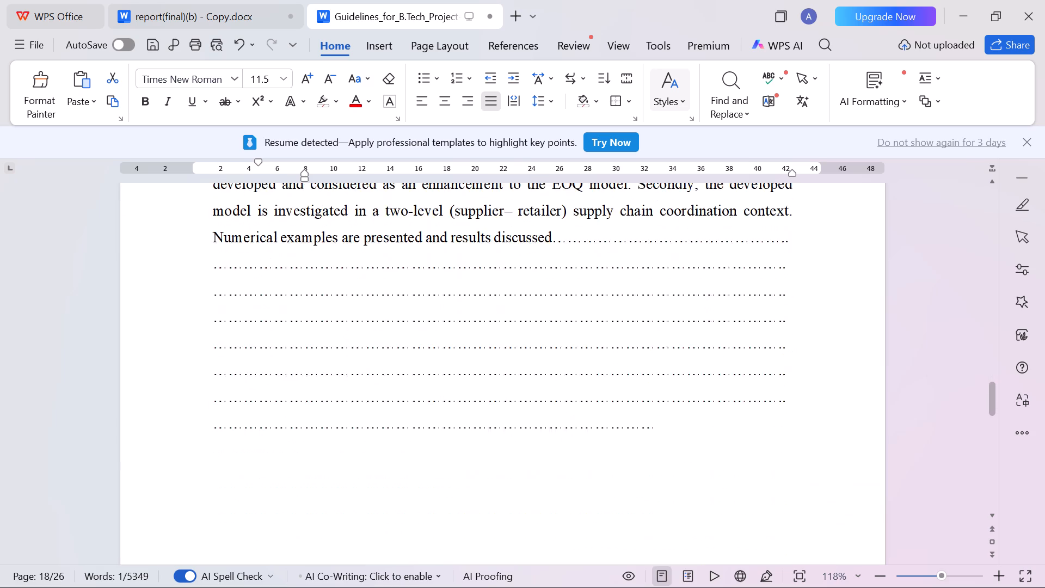
# Examine the sample table of contents in the guidelines, including its front-matter order, chapter entries and page numbering.
pyautogui.scroll(-2, 531, 435)
pyautogui.scroll(1, 526, 438)
pyautogui.scroll(-19, 526, 438)
pyautogui.scroll(-9, 514, 439)
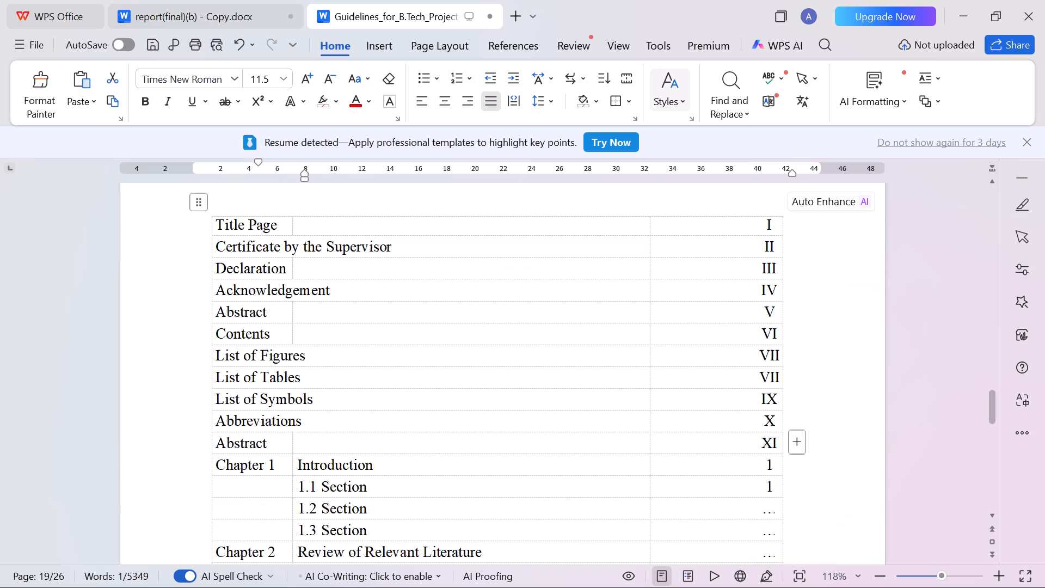
pyautogui.scroll(-3, 626, 467)
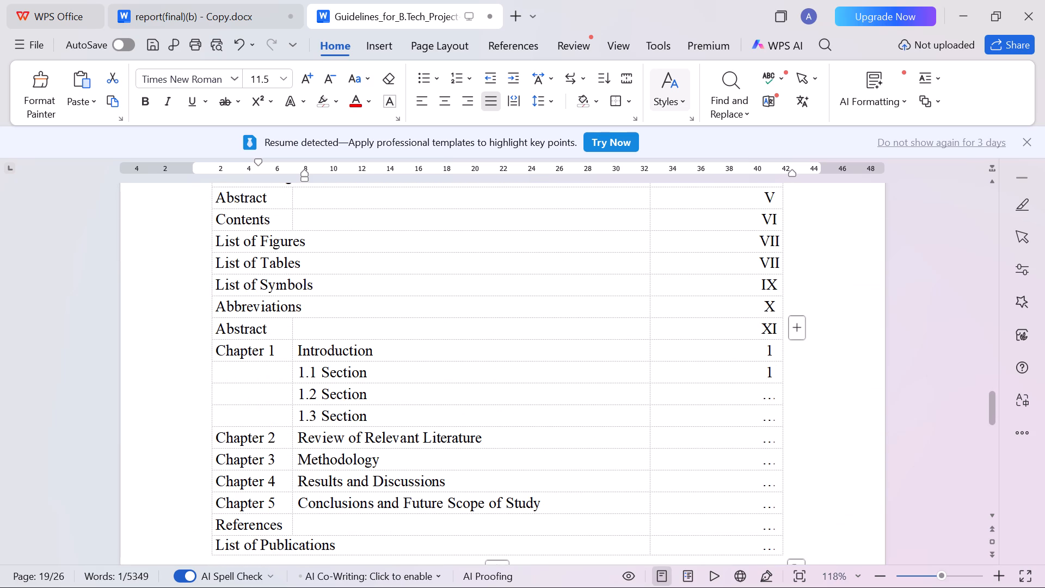
# Switch back to the report and examine the rest of its contents table and its list of figures.
pyautogui.click(224, 16)
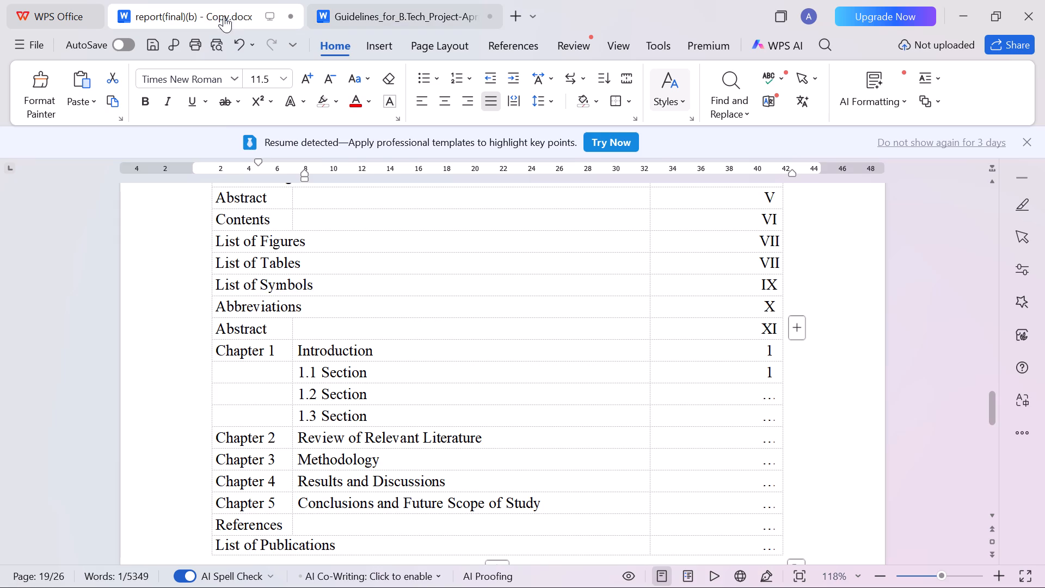
pyautogui.scroll(-11, 622, 394)
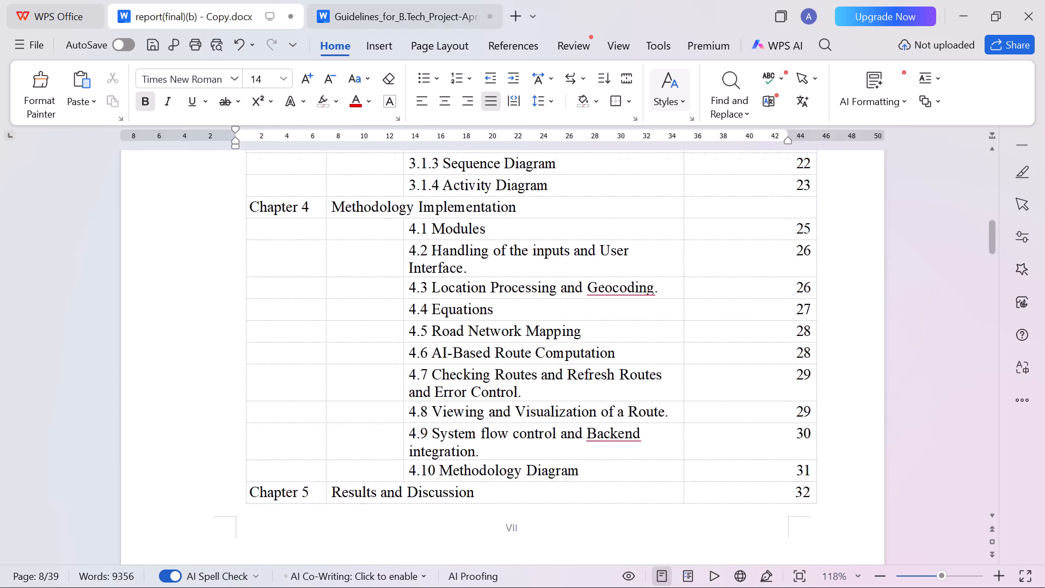
pyautogui.scroll(-20, 619, 394)
pyautogui.scroll(-7, 619, 394)
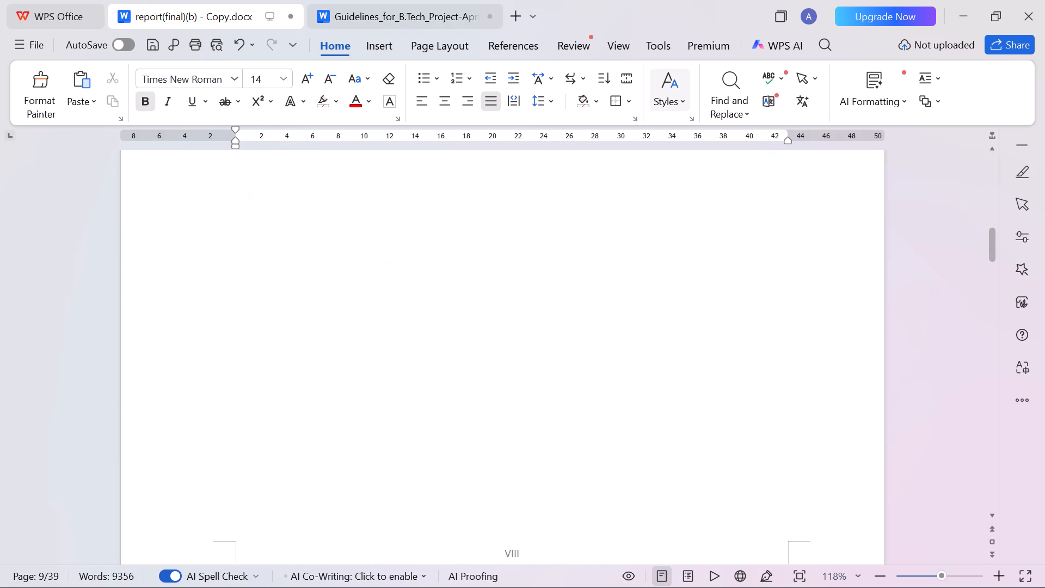
pyautogui.scroll(-16, 601, 388)
pyautogui.scroll(-5, 581, 390)
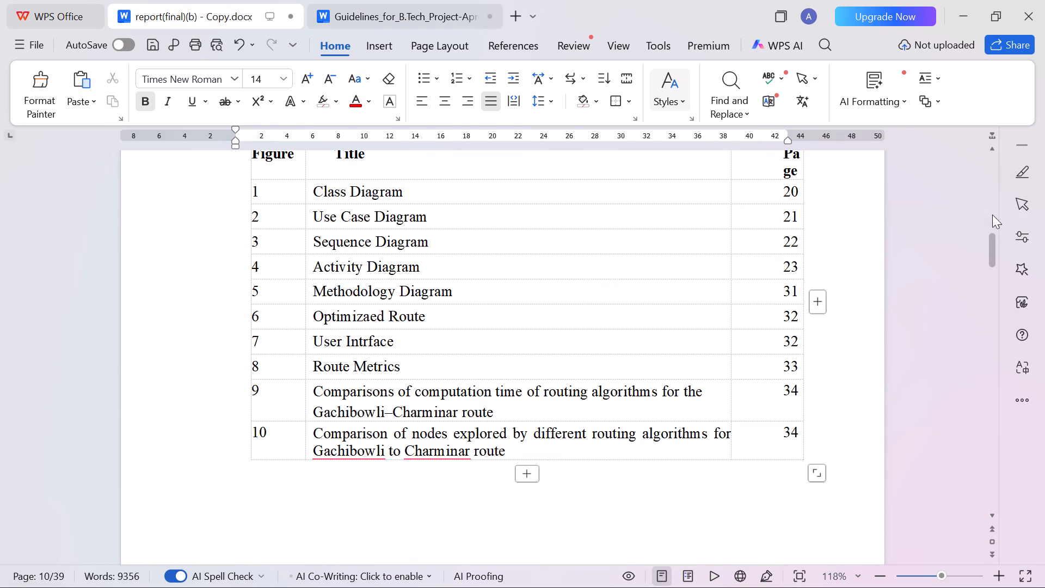
# Open the footer page number below the specific objectives on the first page of Chapter 1 for editing.
pyautogui.moveTo(992, 241); pyautogui.dragTo(987, 260)
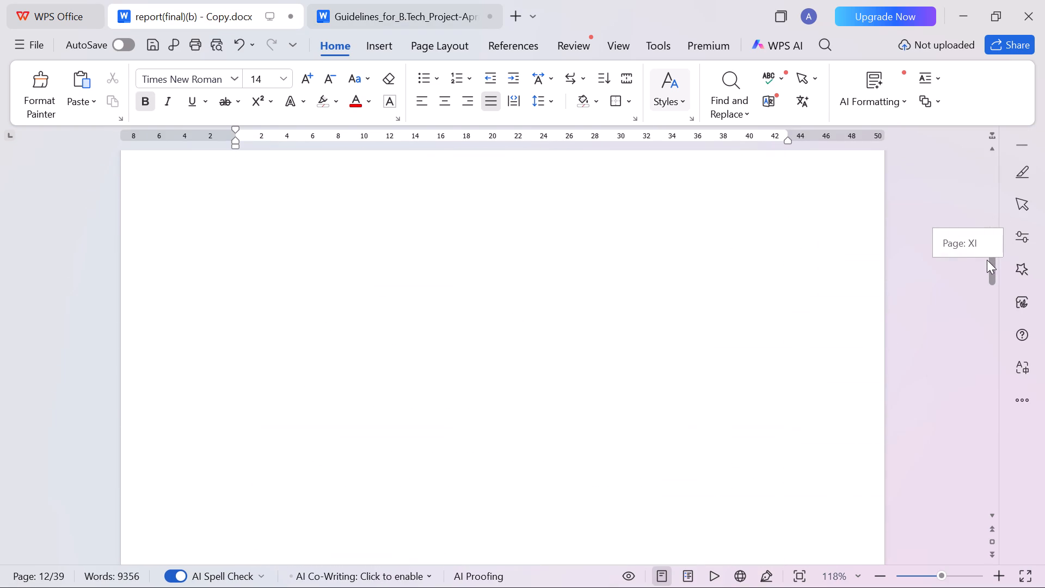
pyautogui.moveTo(987, 260); pyautogui.dragTo(986, 264)
pyautogui.scroll(-12, 598, 393)
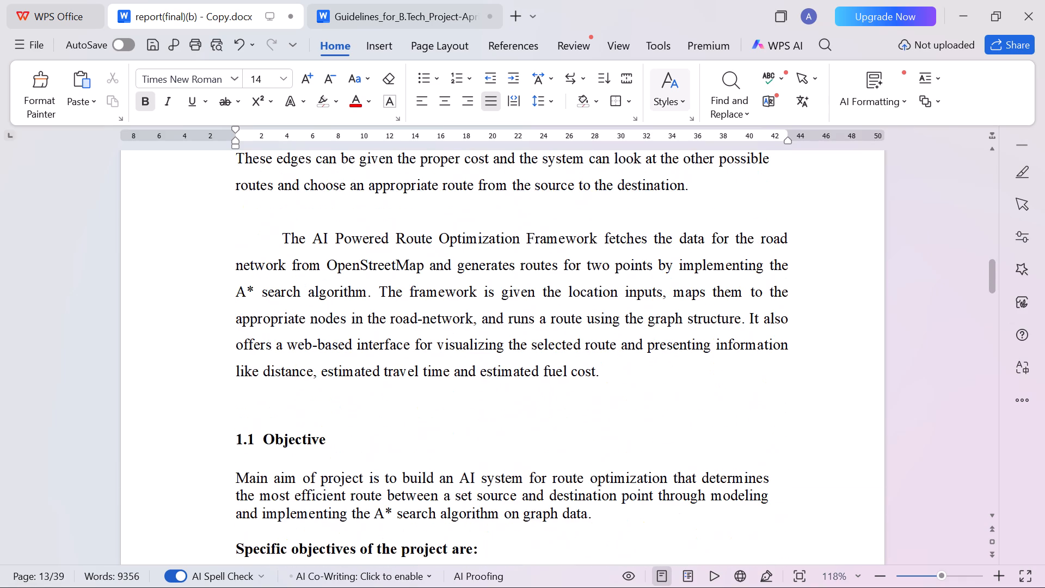
pyautogui.scroll(-5, 492, 464)
pyautogui.scroll(-4, 539, 490)
pyautogui.doubleClick(514, 350)
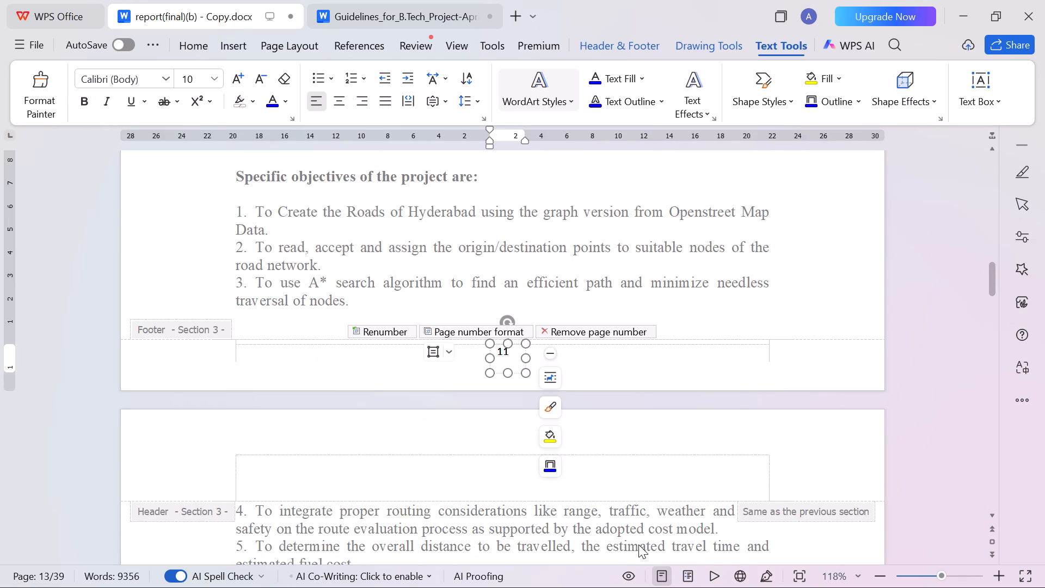
pyautogui.click(631, 527)
pyautogui.doubleClick(591, 520)
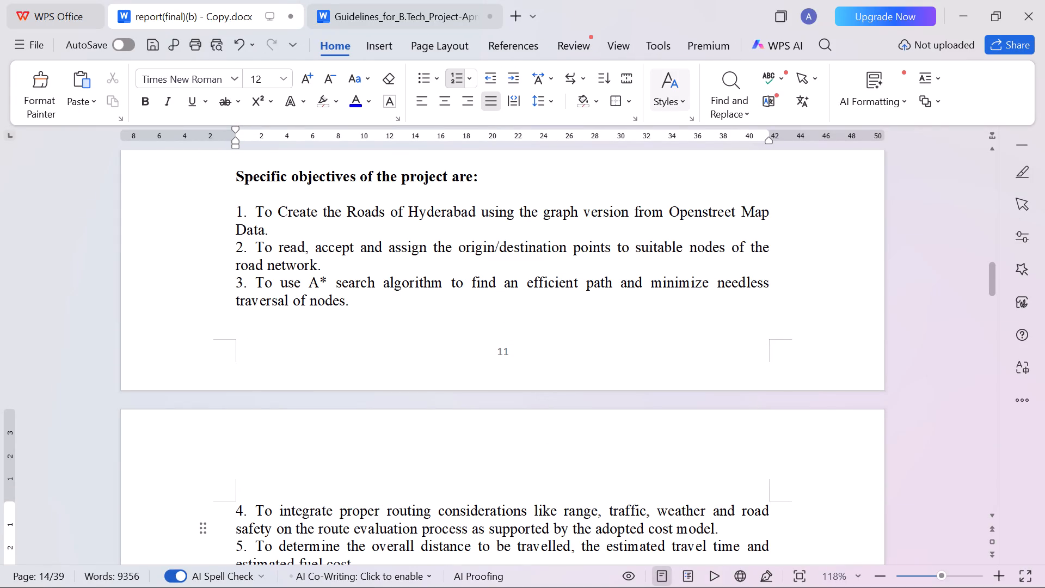
pyautogui.click(499, 338)
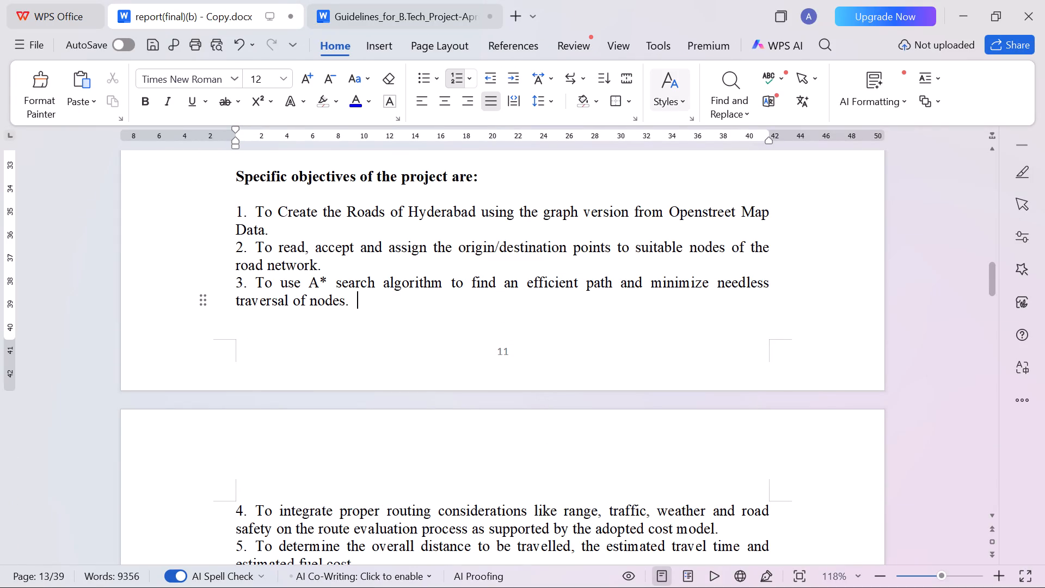
pyautogui.click(500, 351)
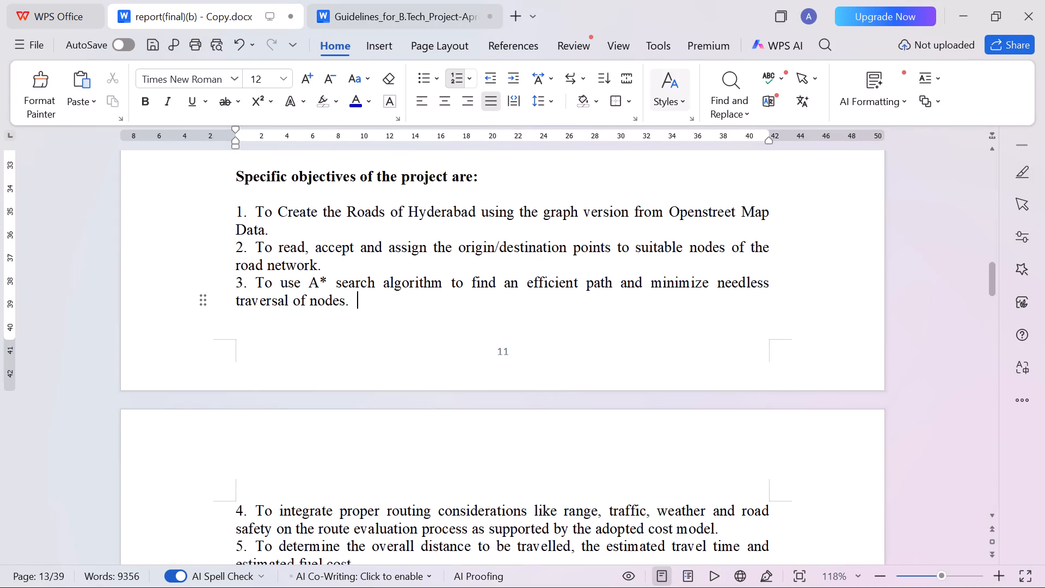
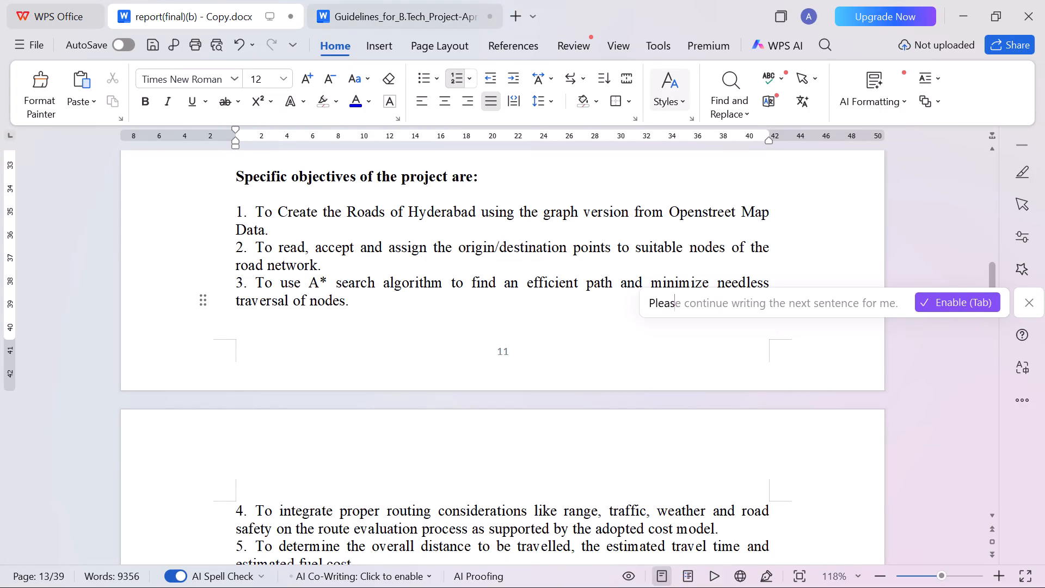
# Examine the first page of Chapter 1 in the report, from the Introduction heading through the 1.1 Objective section.
pyautogui.scroll(3, 339, 351)
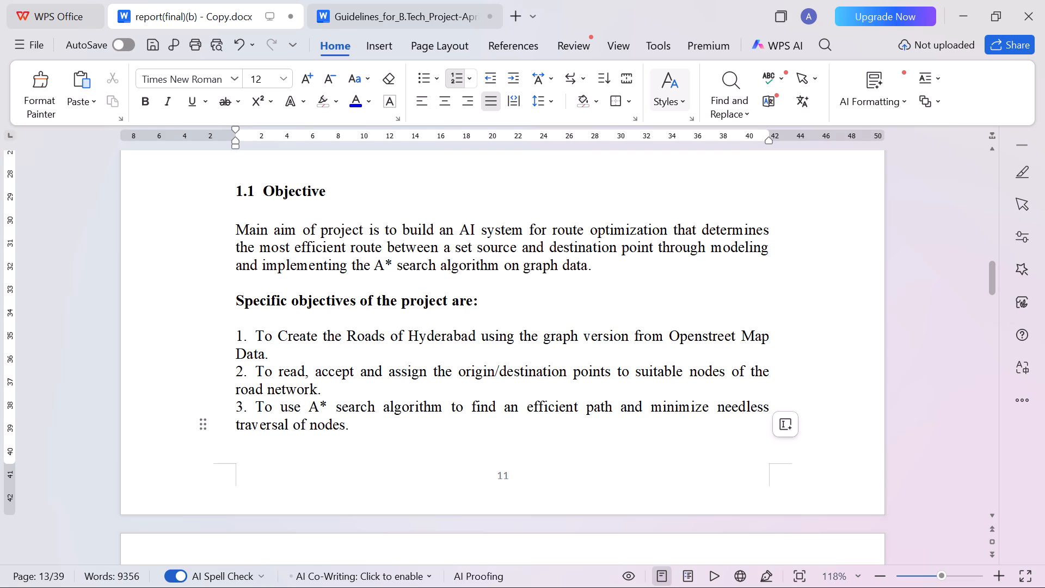
pyautogui.scroll(1, 386, 315)
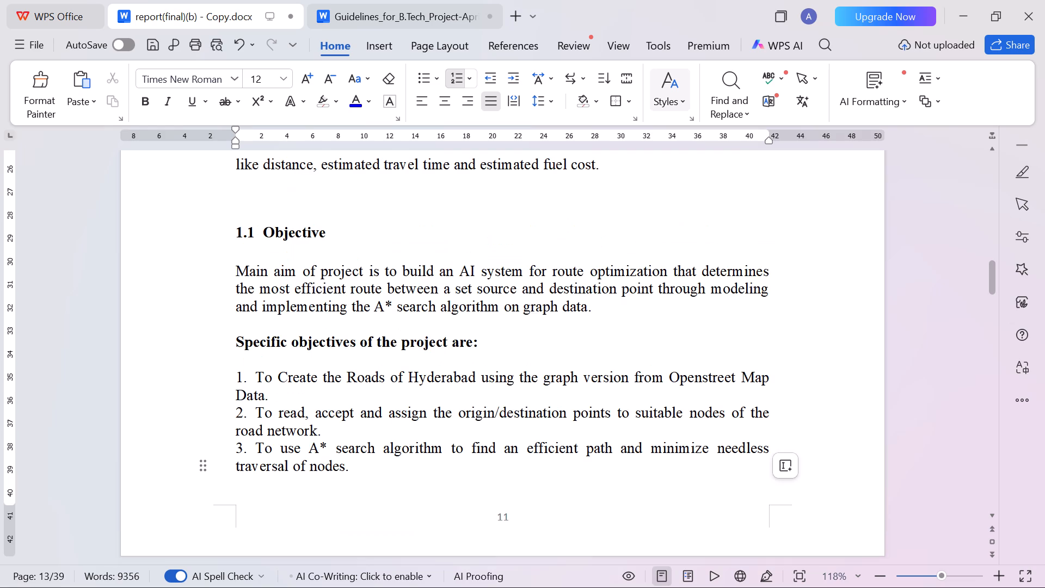
pyautogui.scroll(4, 381, 318)
pyautogui.scroll(4, 291, 383)
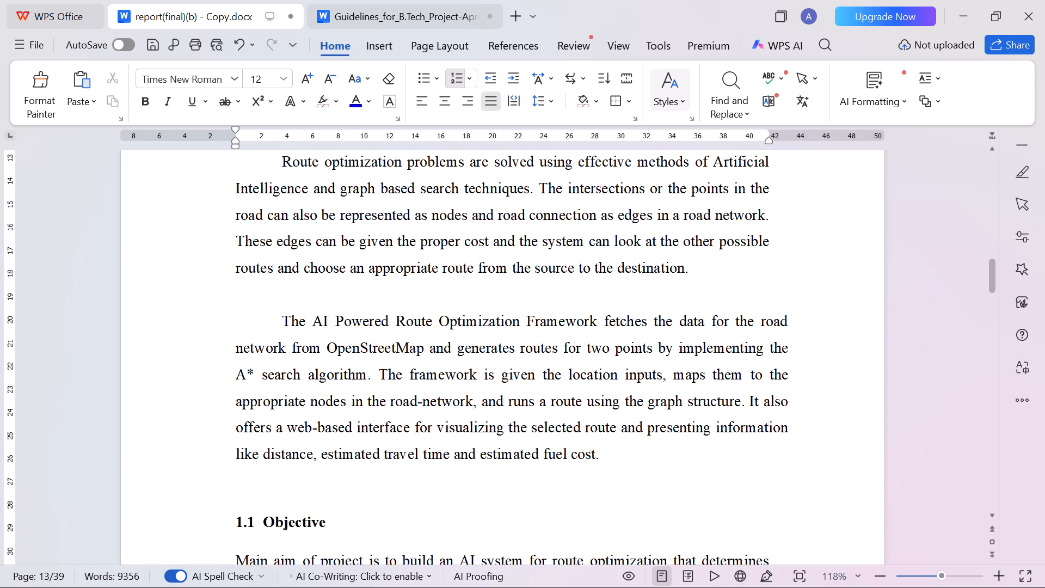
pyautogui.scroll(3, 290, 385)
pyautogui.scroll(-1, 289, 385)
pyautogui.scroll(10, 289, 385)
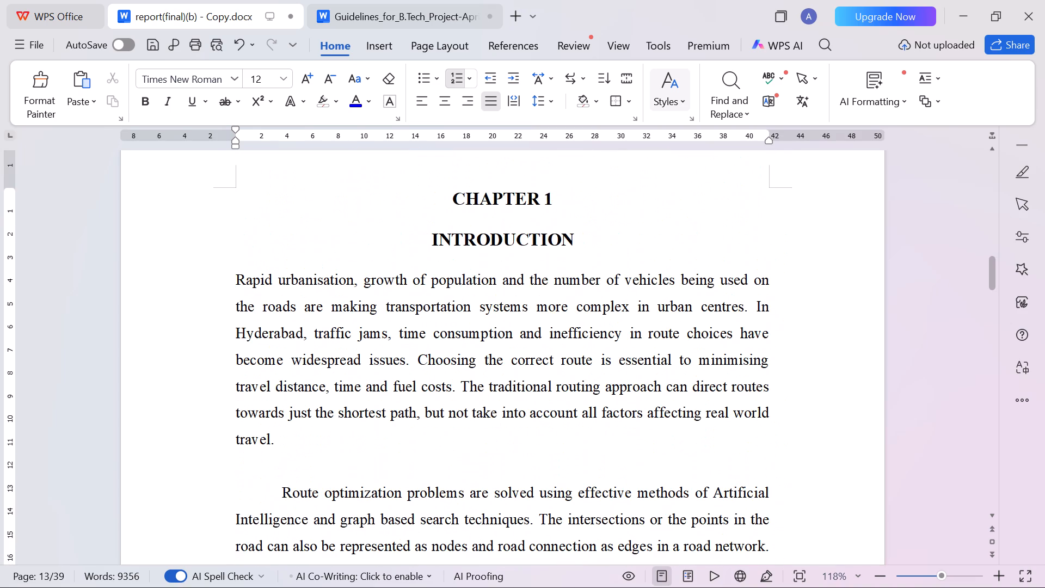
pyautogui.scroll(3, 289, 385)
pyautogui.scroll(-4, 289, 385)
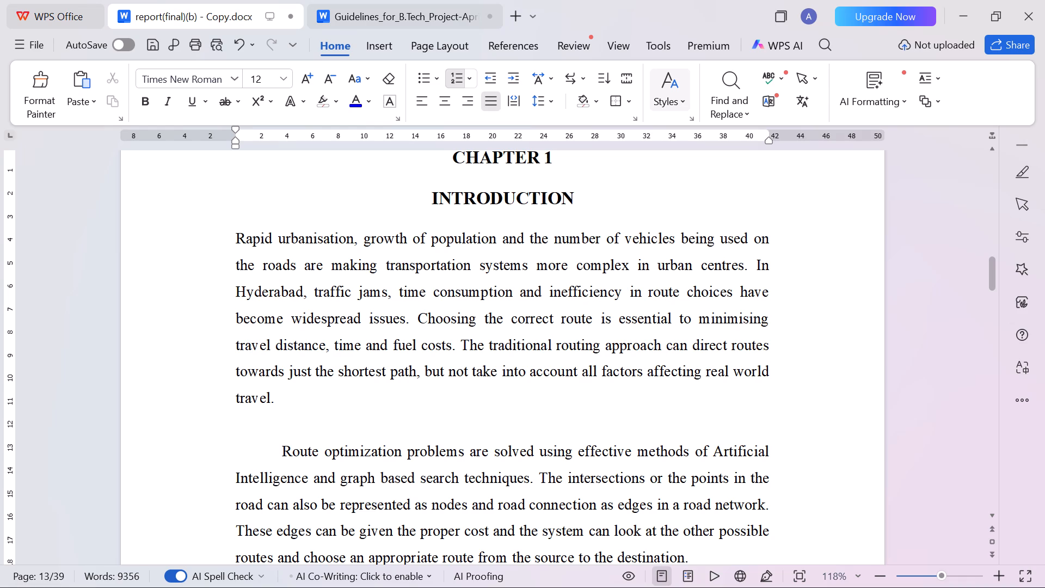
pyautogui.scroll(4, 653, 323)
pyautogui.scroll(-8, 653, 323)
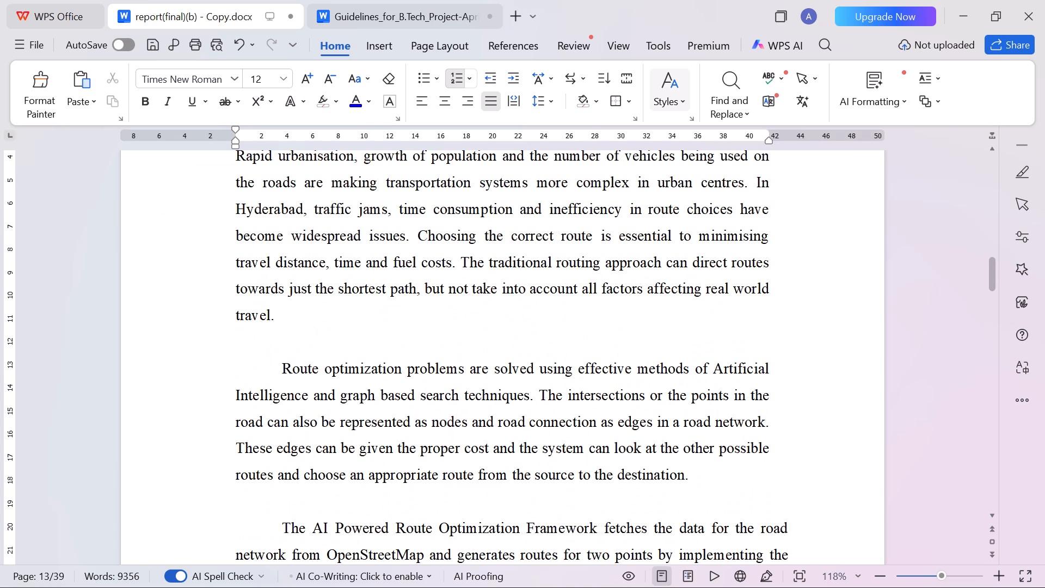
pyautogui.scroll(-4, 653, 323)
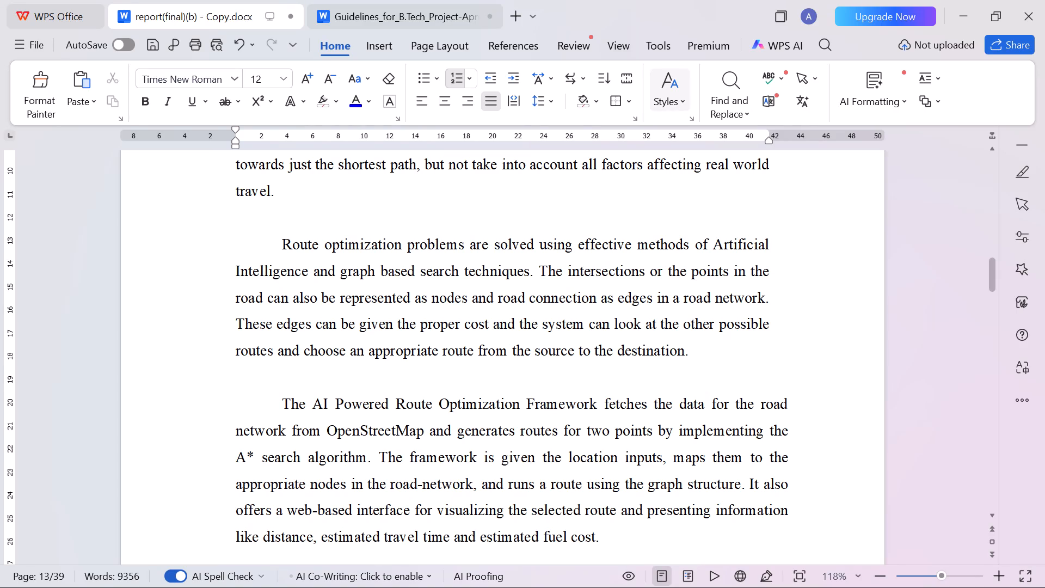
pyautogui.scroll(-2, 558, 384)
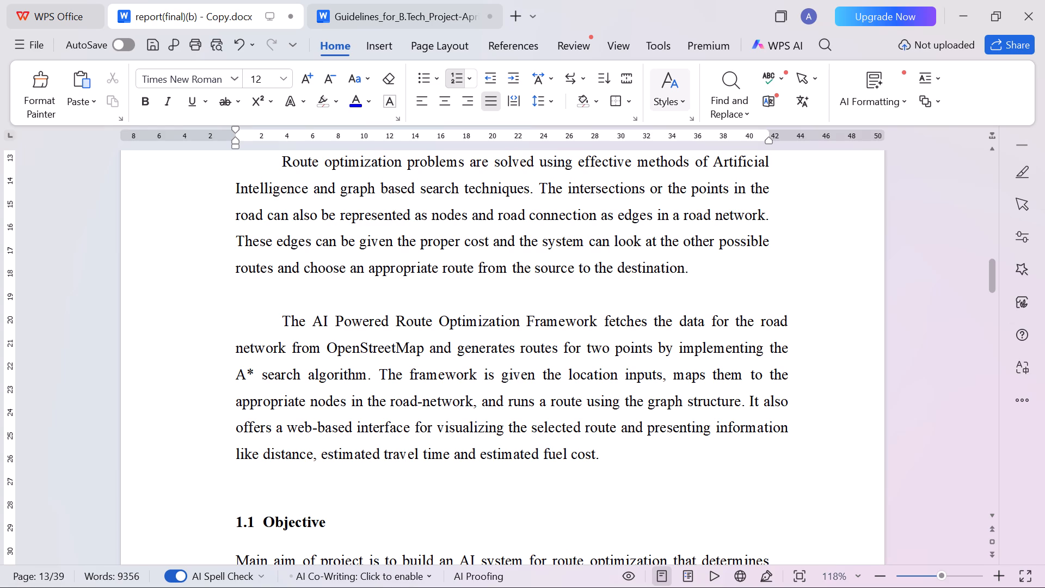
pyautogui.scroll(-3, 567, 354)
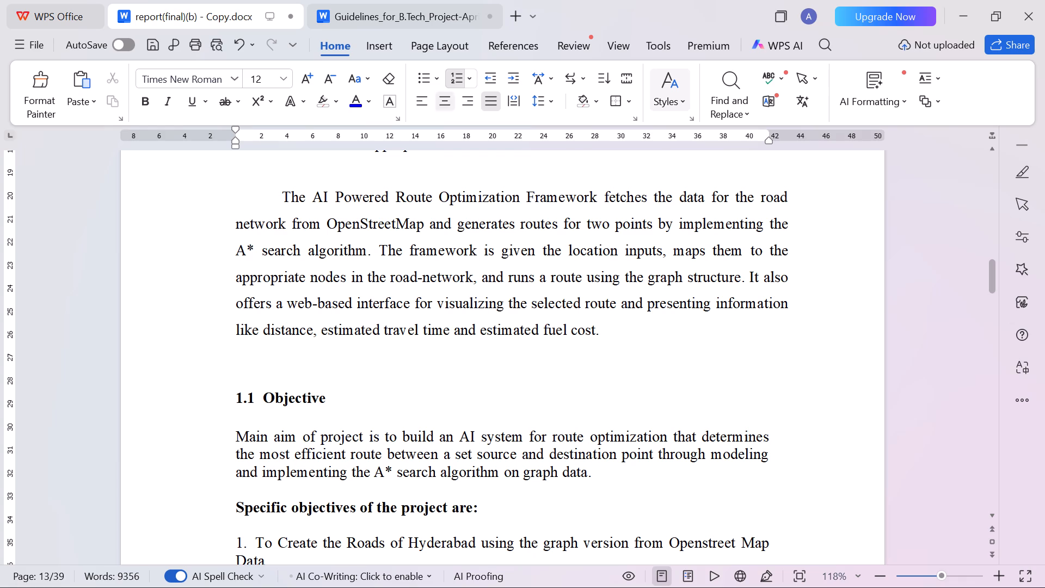
# Remove the blank line between the first and second paragraphs of the Chapter 1 Introduction.
pyautogui.scroll(9, 636, 381)
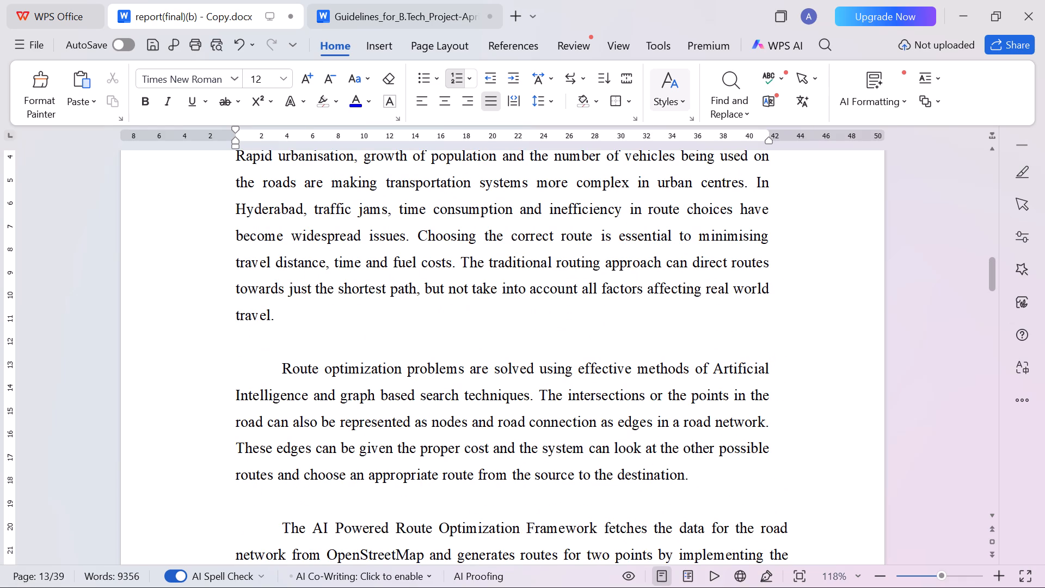
pyautogui.click(317, 339)
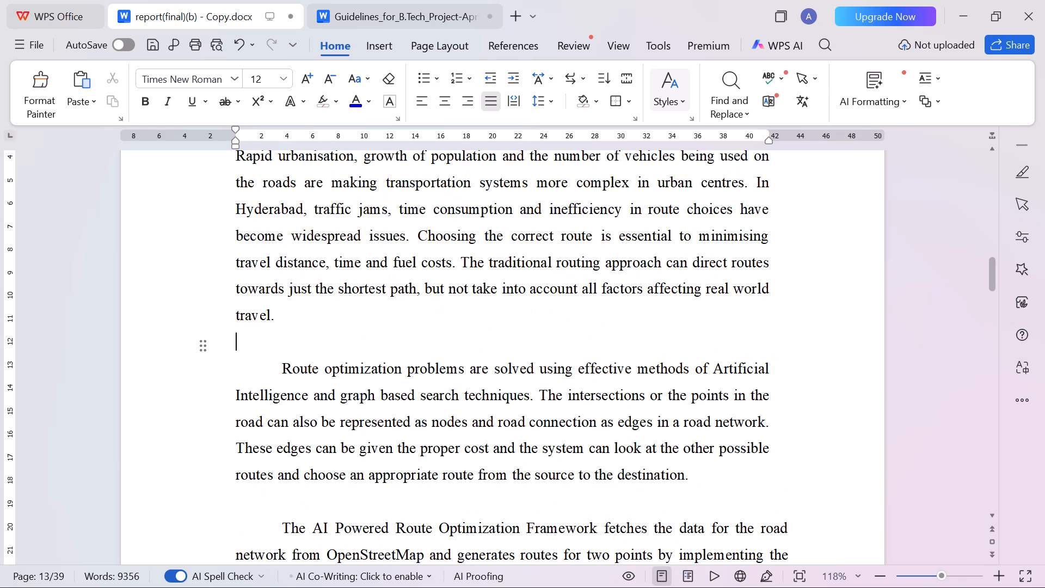
pyautogui.press('BackSpace')
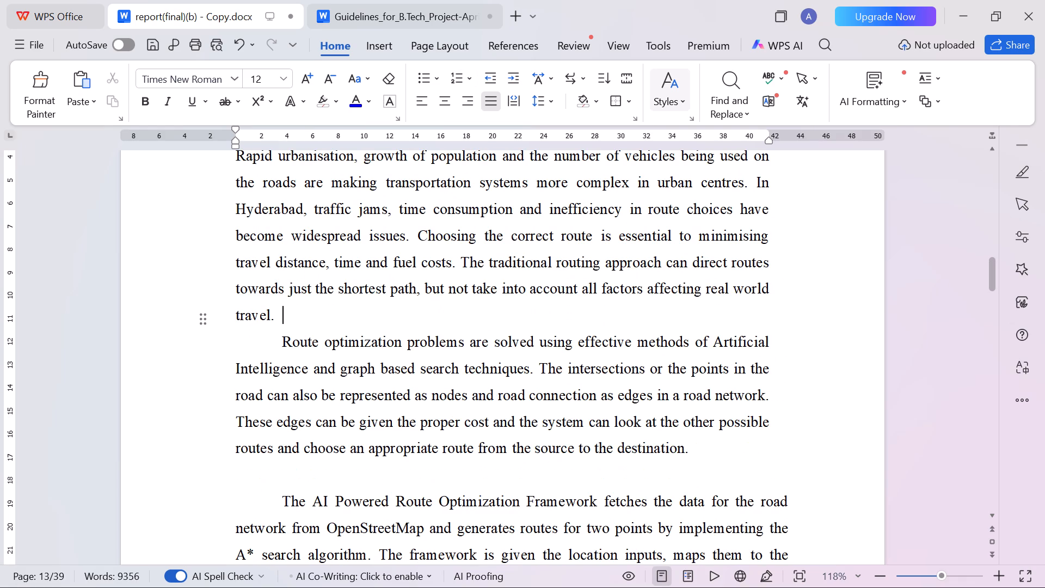
# Apply 1.5 line spacing to the end of the first Introduction paragraph and the start of the second.
pyautogui.moveTo(248, 240); pyautogui.dragTo(316, 372)
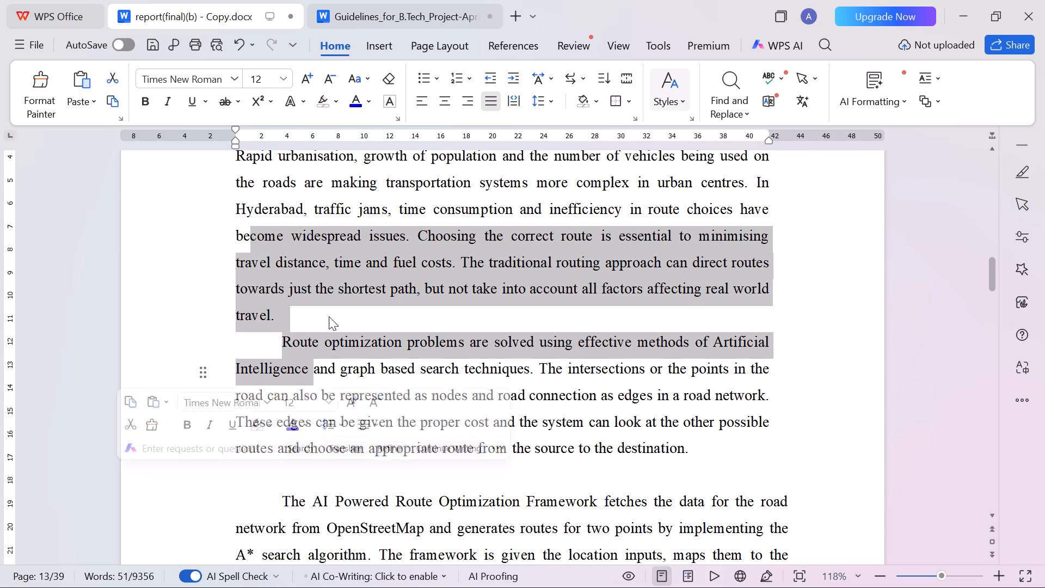
pyautogui.click(554, 100)
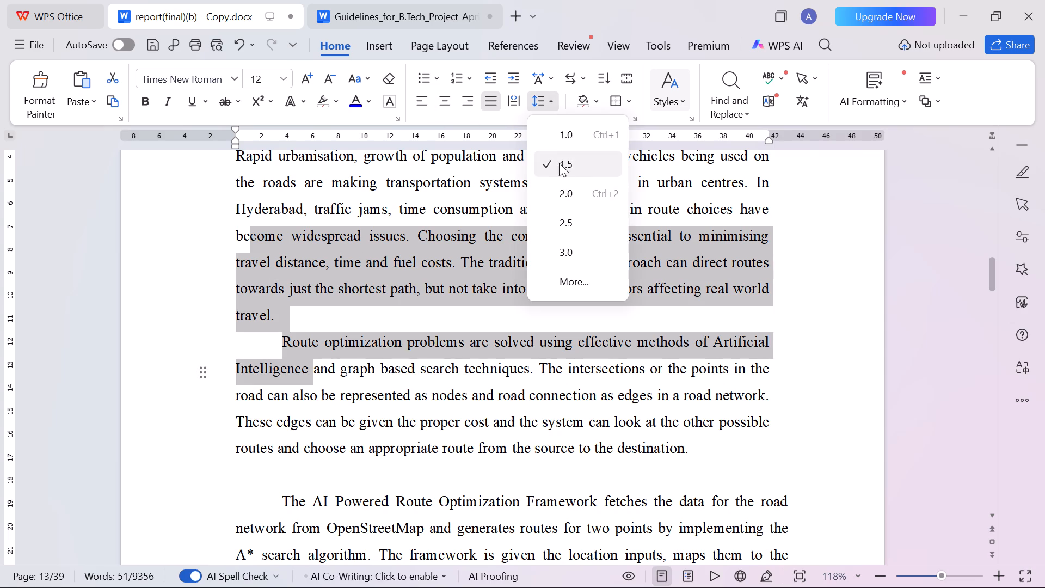
pyautogui.click(559, 163)
pyautogui.click(565, 388)
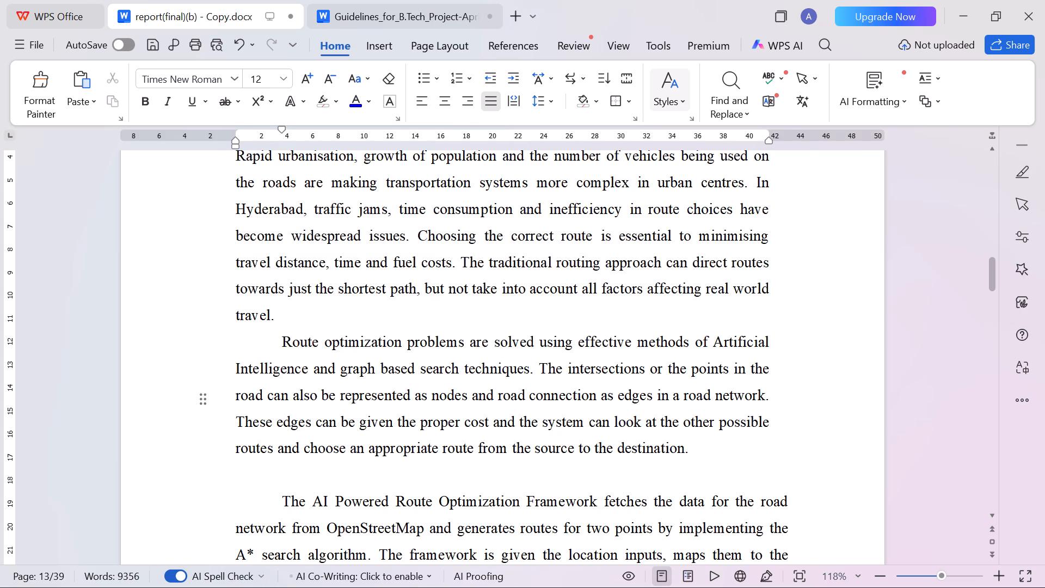
# Remove the blank line between the second and third paragraphs of the Chapter 1 Introduction.
pyautogui.click(325, 479)
pyautogui.press('BackSpace')
pyautogui.press('BackSpace')
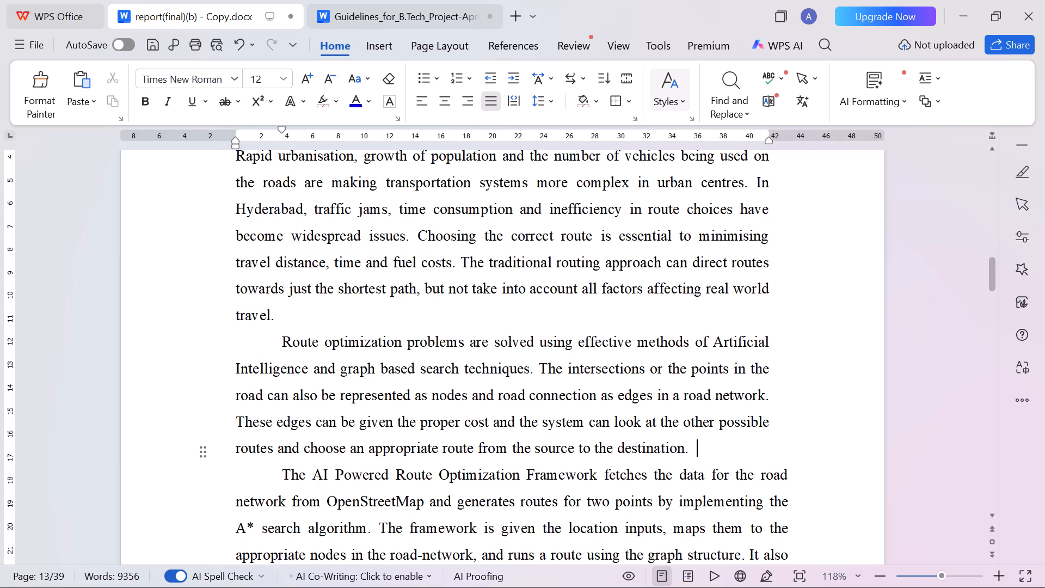
# Review the tightened Introduction paragraphs, and examine the guidelines document's remaining sample pages for comparison, including its lists and sample abstract.
pyautogui.scroll(5, 444, 406)
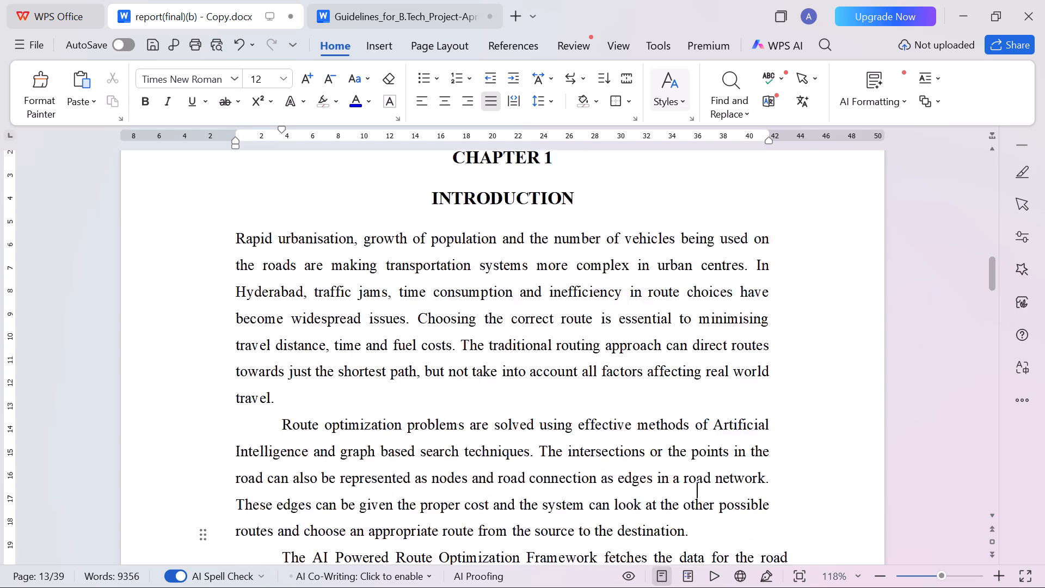
pyautogui.scroll(1, 444, 406)
pyautogui.scroll(-5, 437, 416)
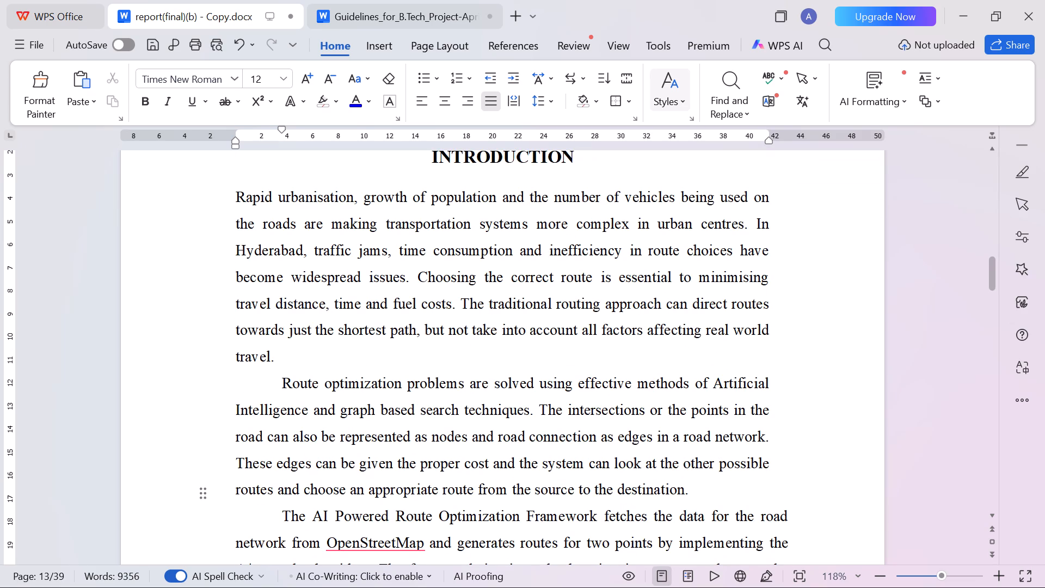
pyautogui.click(383, 11)
pyautogui.scroll(-1, 525, 431)
pyautogui.scroll(1, 525, 431)
pyautogui.scroll(-2, 525, 431)
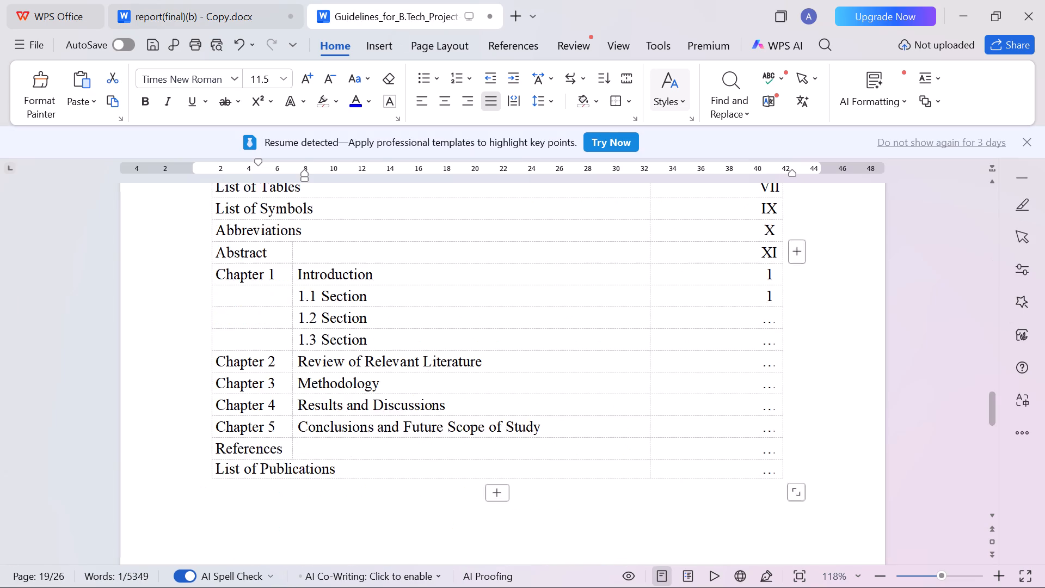
pyautogui.scroll(-20, 525, 431)
pyautogui.scroll(-9, 525, 431)
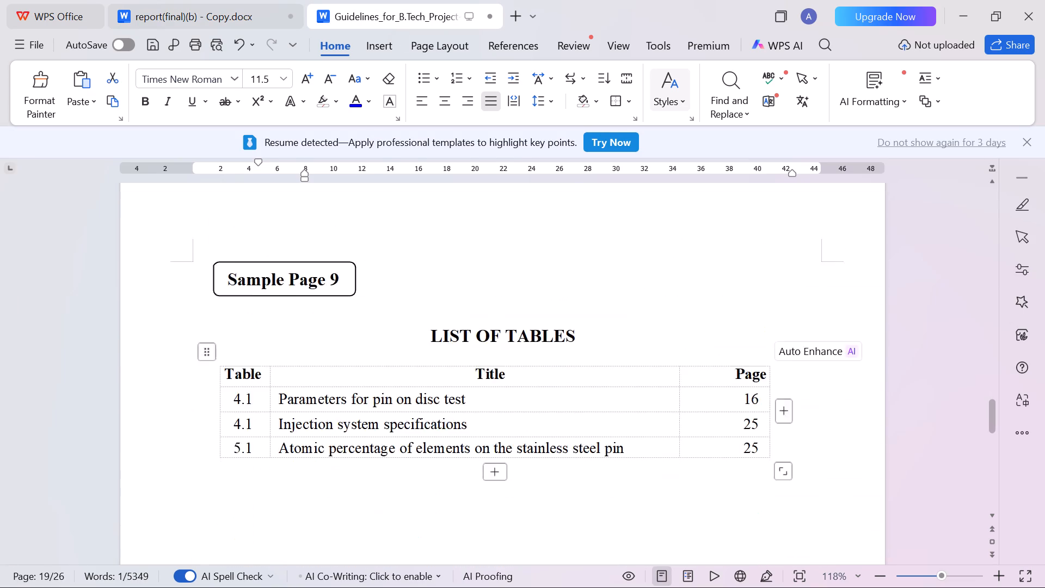
pyautogui.scroll(-20, 522, 440)
pyautogui.scroll(-9, 522, 440)
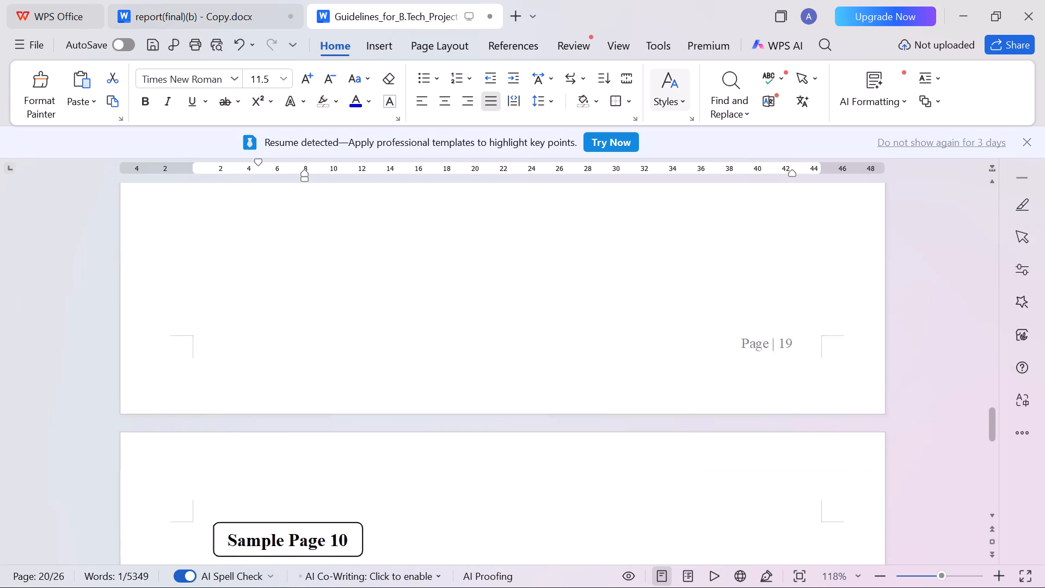
pyautogui.scroll(-14, 519, 446)
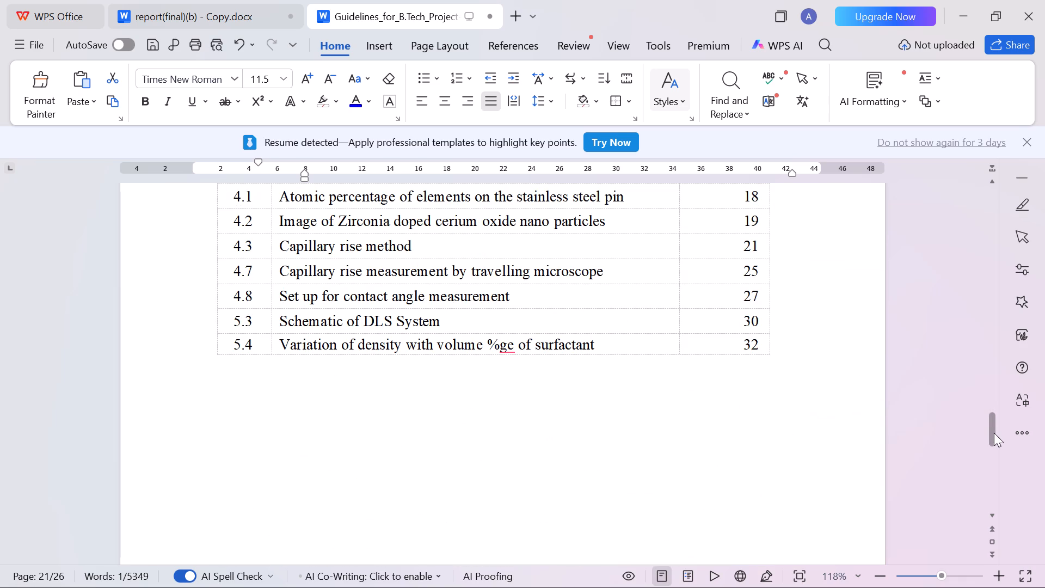
pyautogui.moveTo(992, 428); pyautogui.dragTo(993, 448)
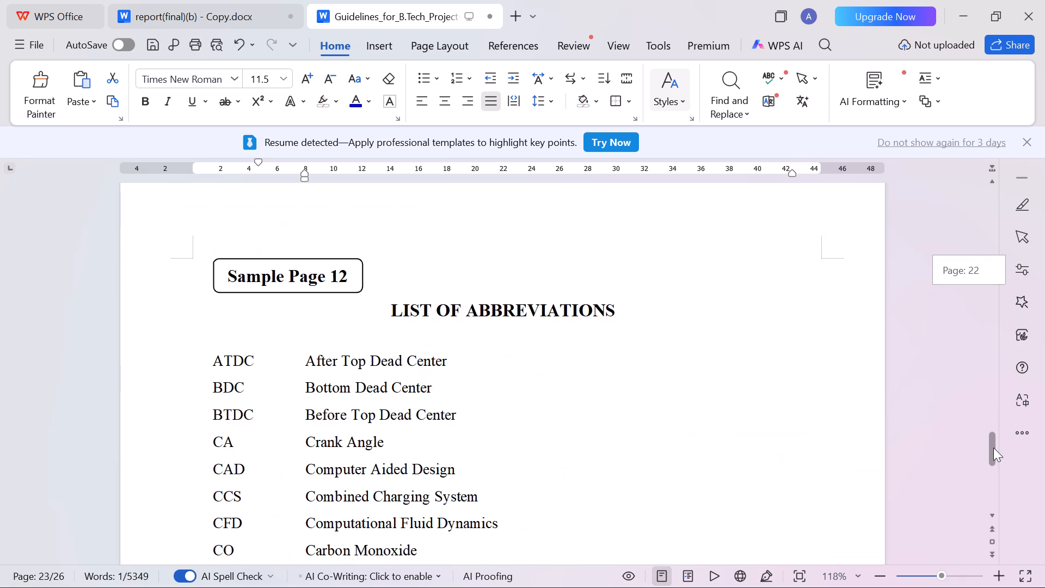
pyautogui.moveTo(993, 448); pyautogui.dragTo(993, 477)
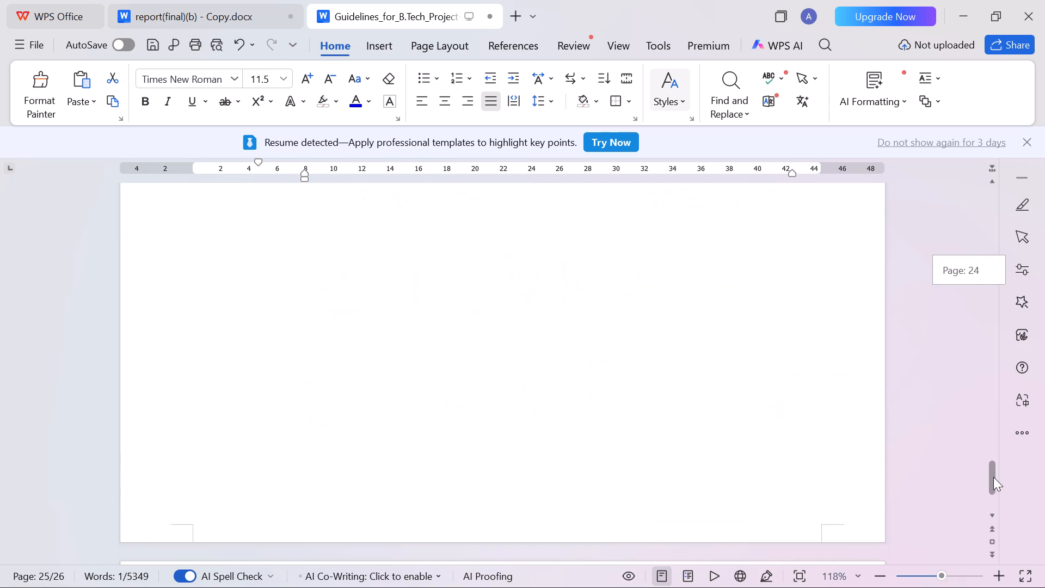
pyautogui.moveTo(993, 477); pyautogui.dragTo(991, 485)
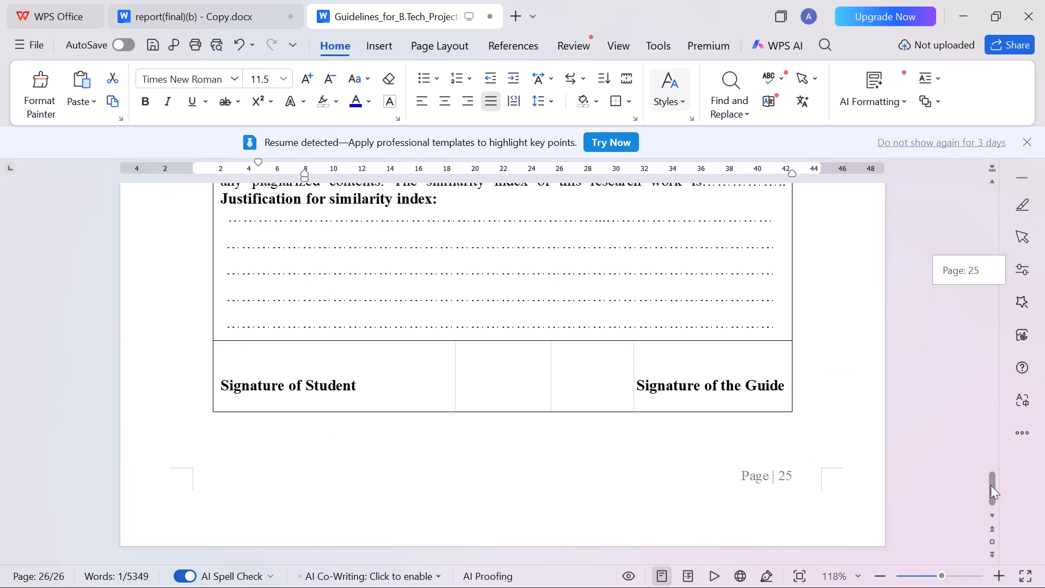
pyautogui.moveTo(991, 485); pyautogui.dragTo(979, 410)
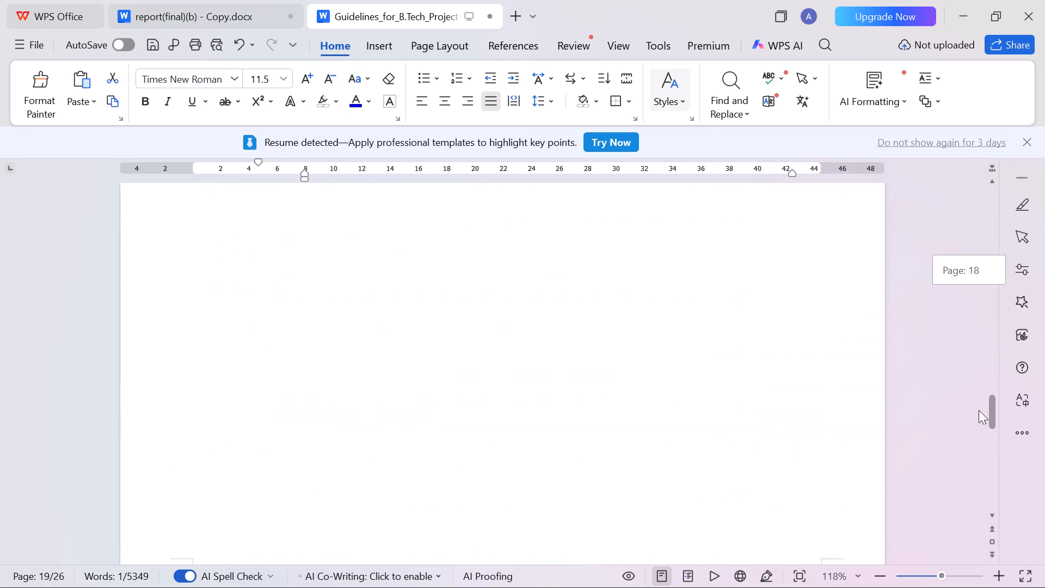
pyautogui.moveTo(979, 410); pyautogui.dragTo(971, 390)
pyautogui.scroll(-6, 716, 444)
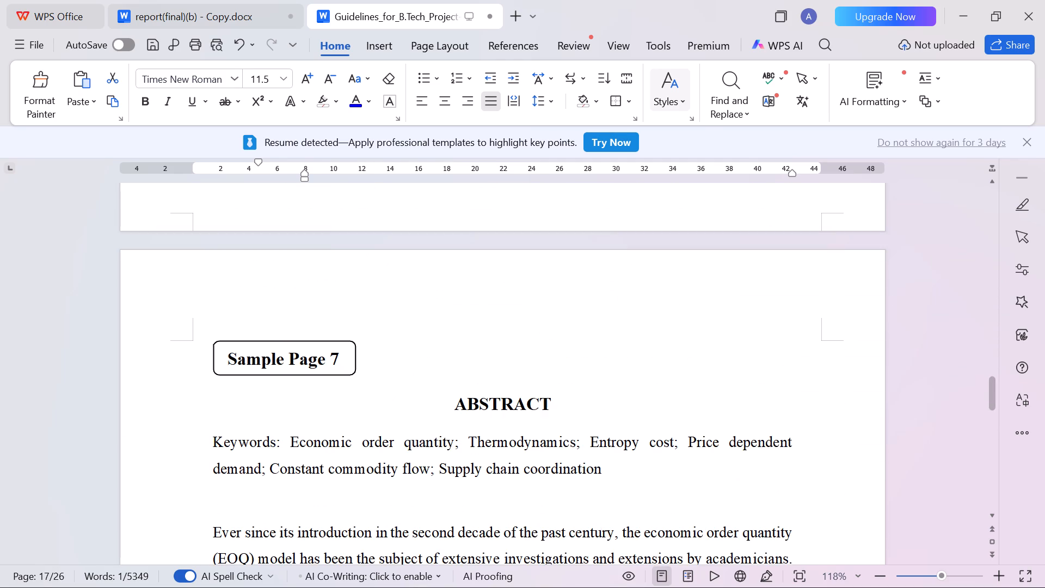
pyautogui.scroll(13, 474, 423)
pyautogui.scroll(-9, 466, 418)
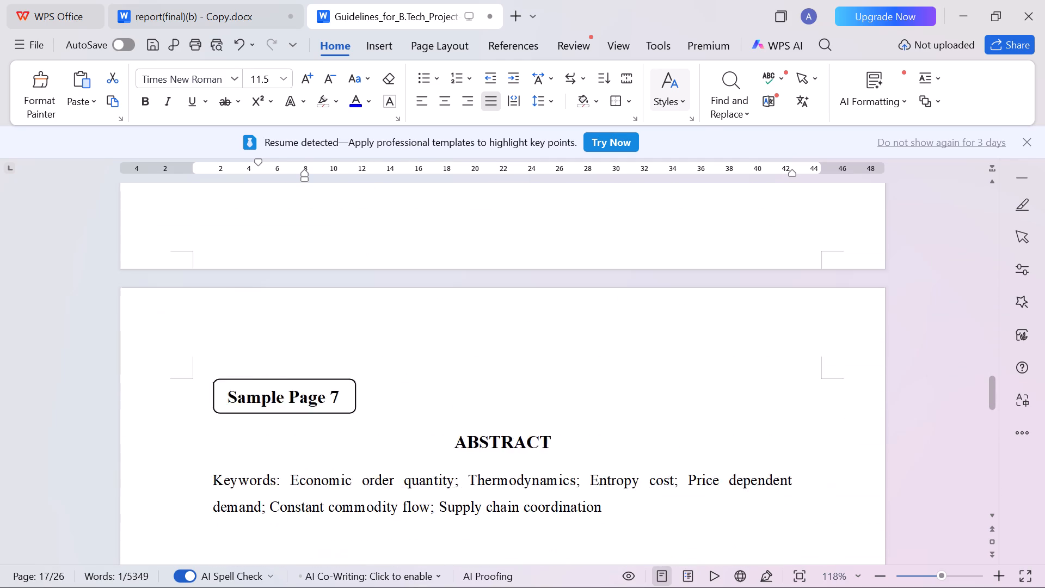
pyautogui.scroll(-18, 454, 401)
# Switch back to the report and remove an extra blank line above the 1.1 Objective heading.
pyautogui.click(198, 17)
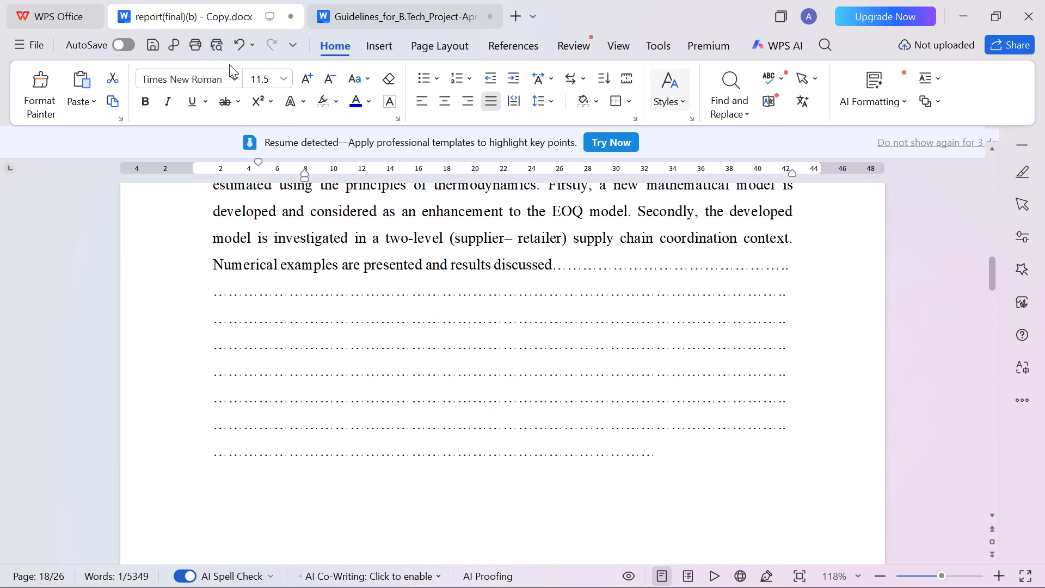
pyautogui.scroll(2, 396, 384)
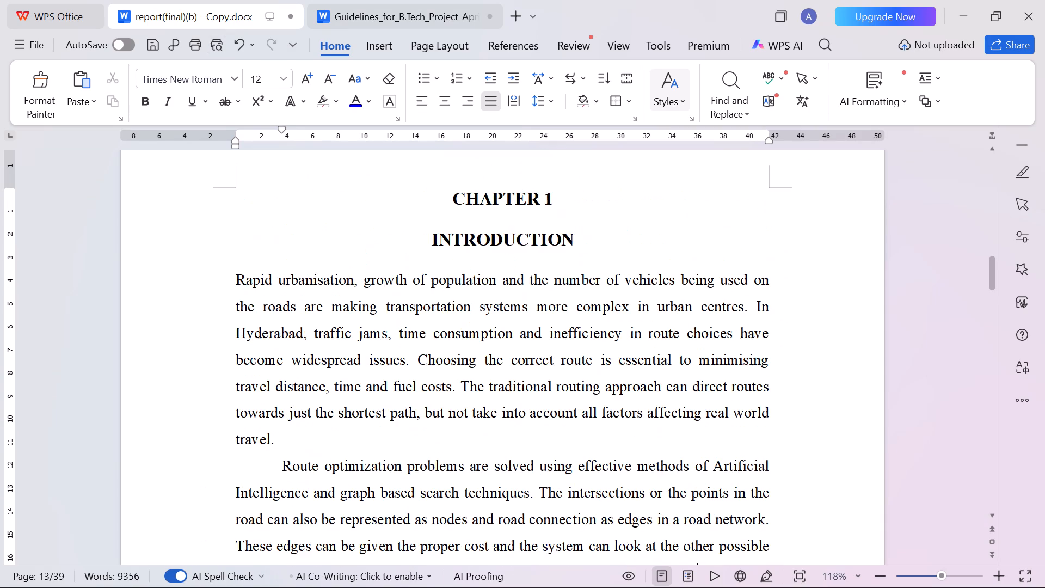
pyautogui.scroll(-10, 396, 388)
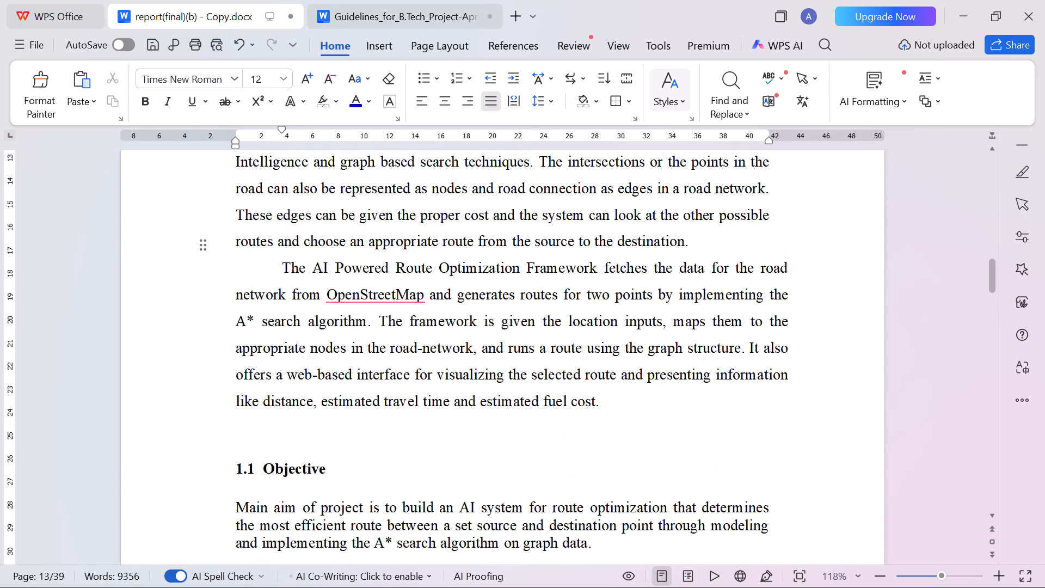
pyautogui.click(276, 440)
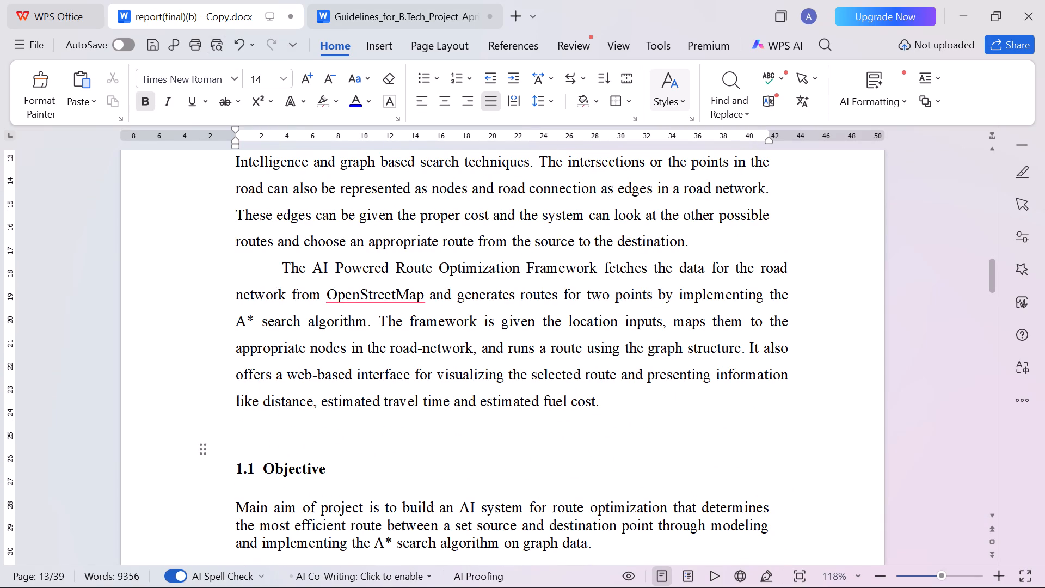
pyautogui.click(263, 437)
pyautogui.press('BackSpace')
# Review the layout and spacing of Chapter 1 from section 1.1 Objective through section 1.3.3 Advantages of Proposed System.
pyautogui.scroll(-7, 337, 449)
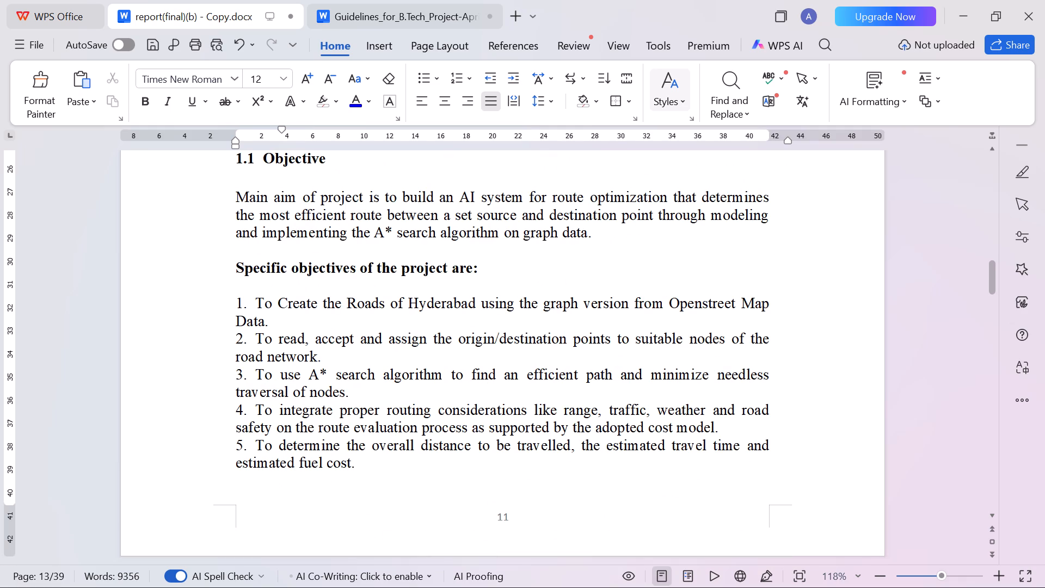
pyautogui.scroll(-7, 361, 335)
pyautogui.scroll(-6, 524, 278)
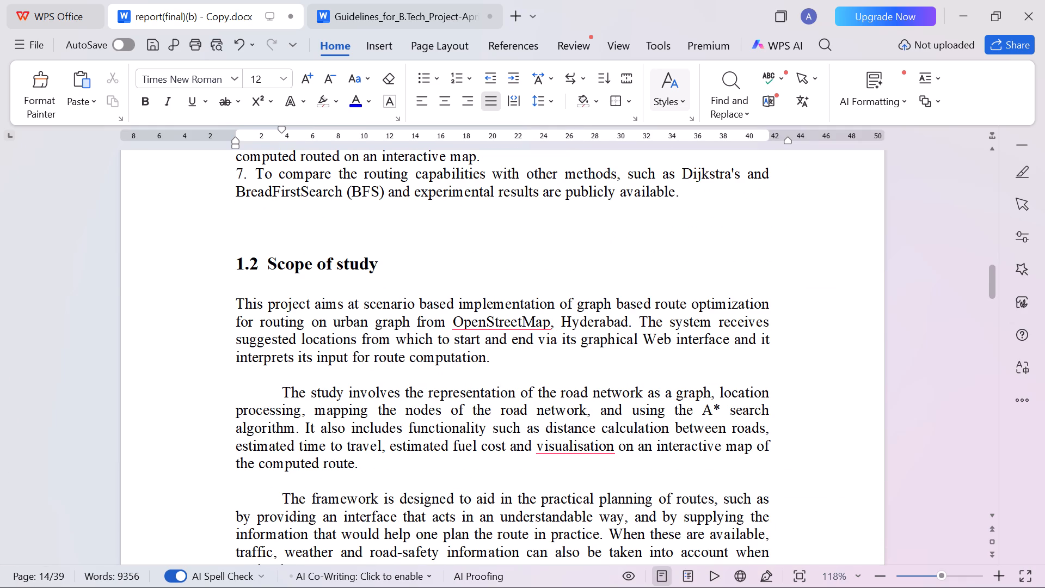
pyautogui.moveTo(273, 266); pyautogui.dragTo(315, 261)
pyautogui.scroll(-8, 403, 368)
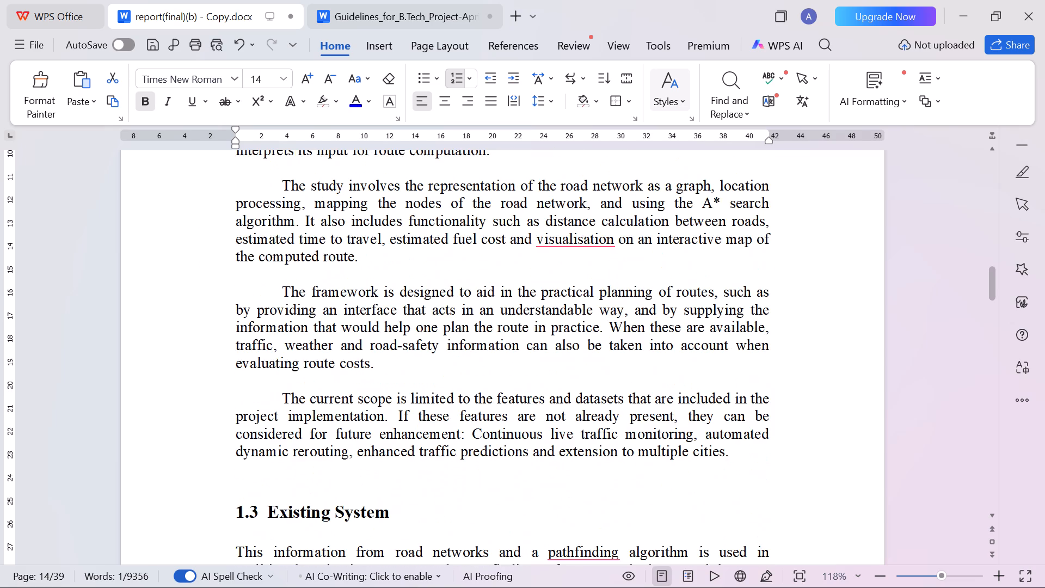
pyautogui.scroll(-2, 402, 372)
pyautogui.scroll(-7, 324, 395)
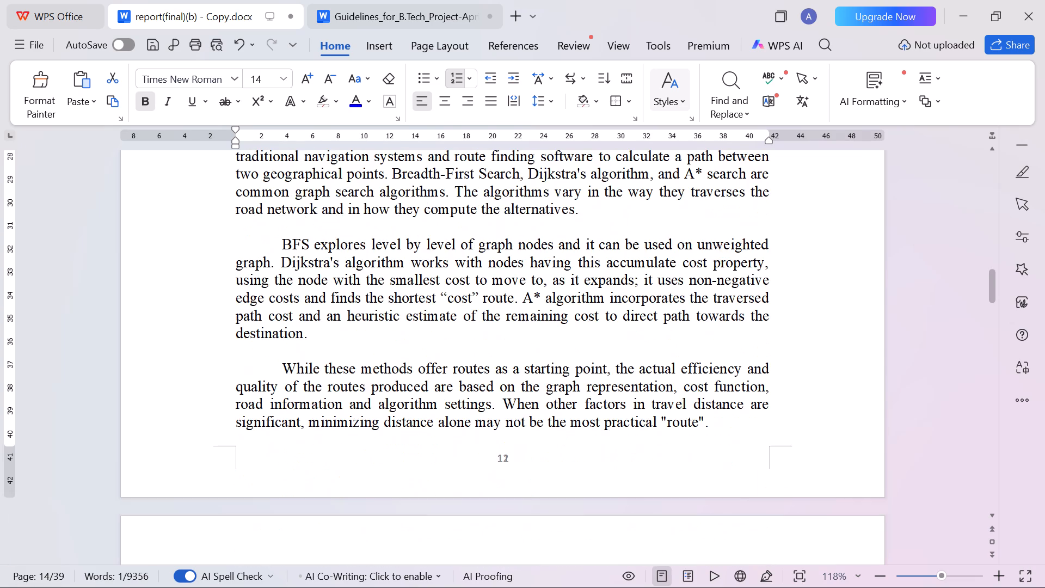
pyautogui.scroll(-13, 326, 403)
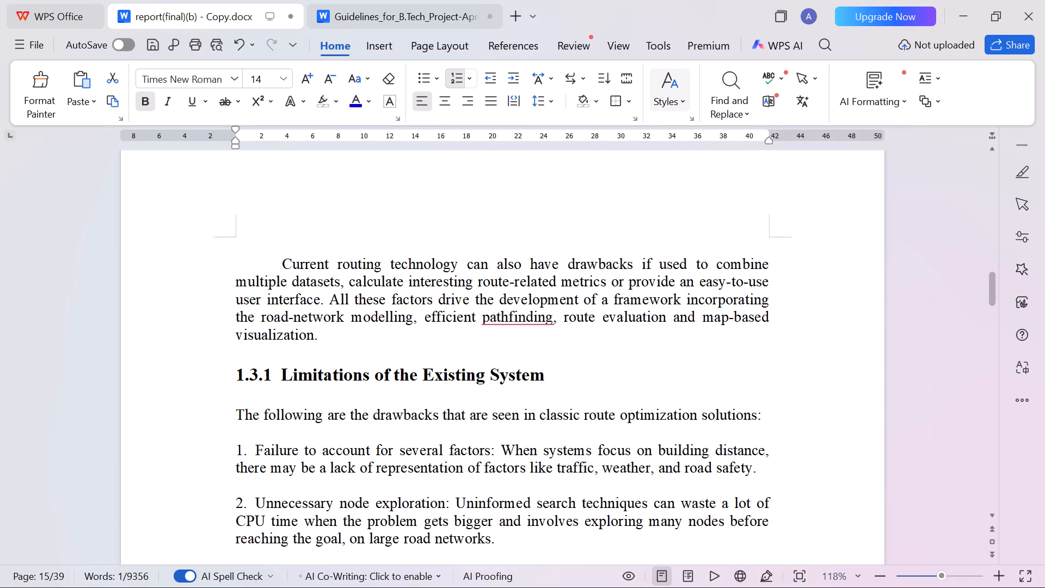
pyautogui.click(520, 423)
pyautogui.click(453, 378)
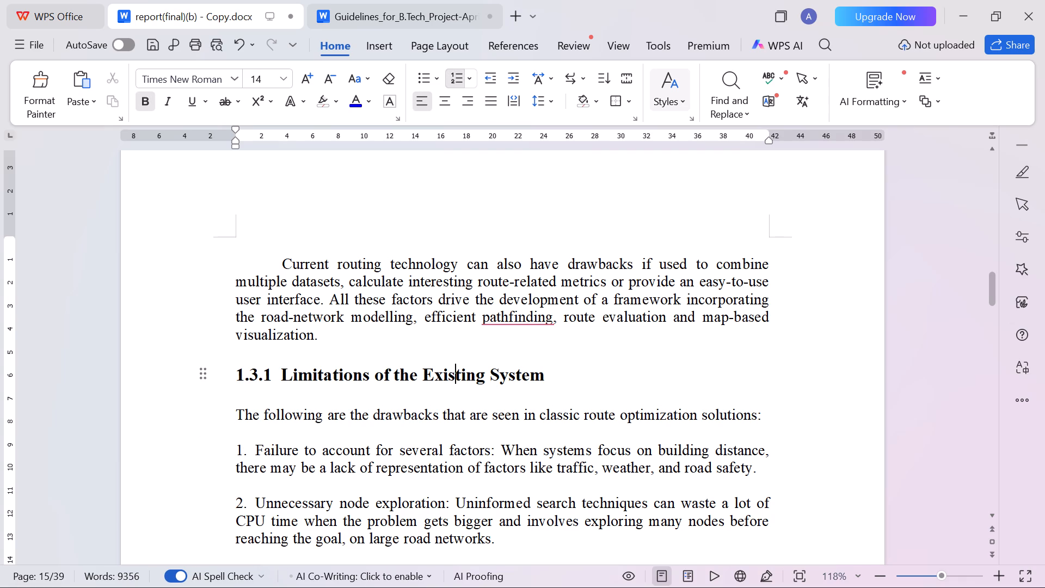
pyautogui.scroll(-7, 552, 432)
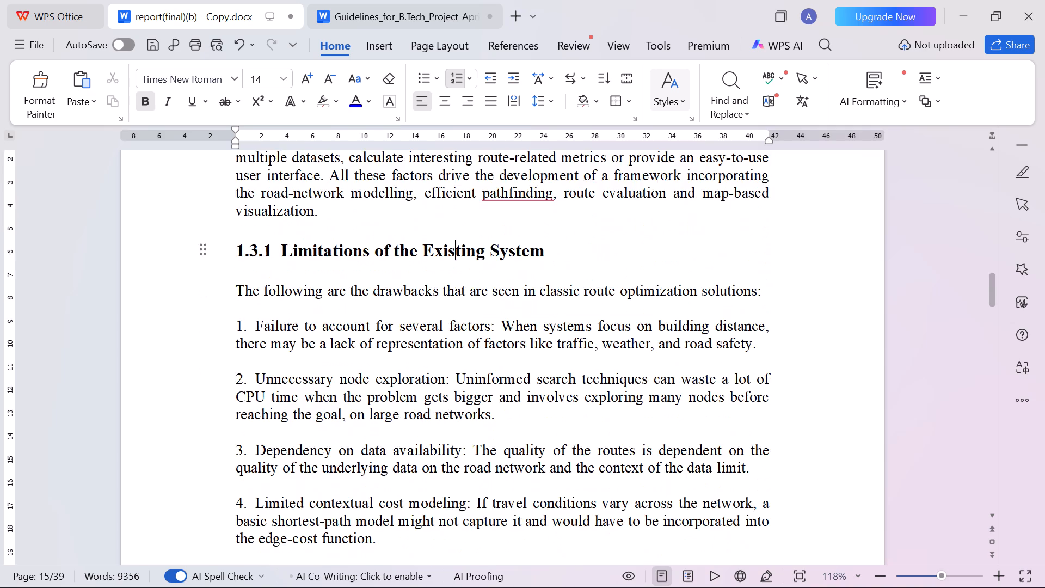
pyautogui.scroll(-9, 557, 426)
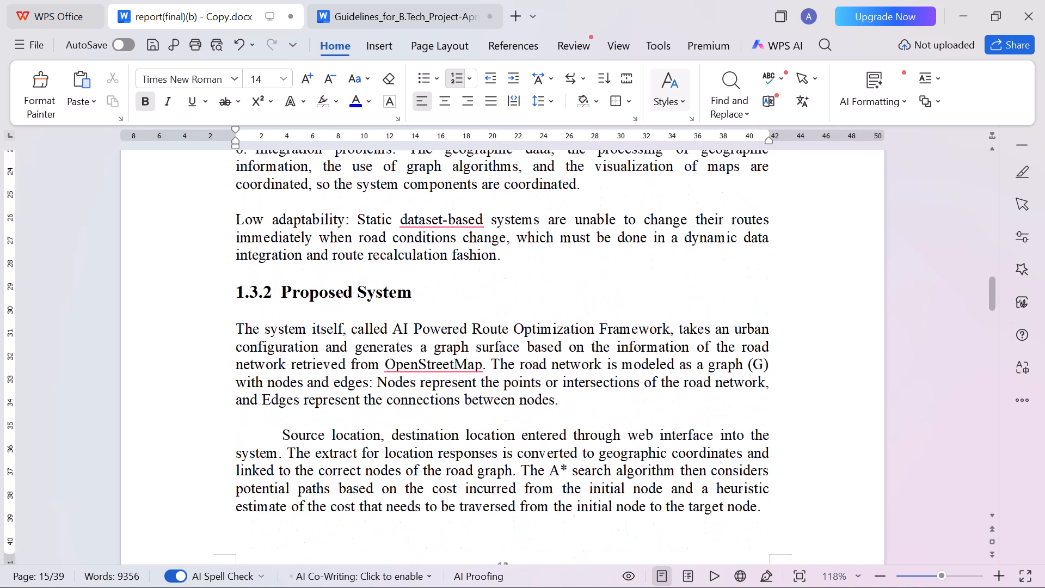
pyautogui.scroll(-3, 556, 423)
pyautogui.click(506, 400)
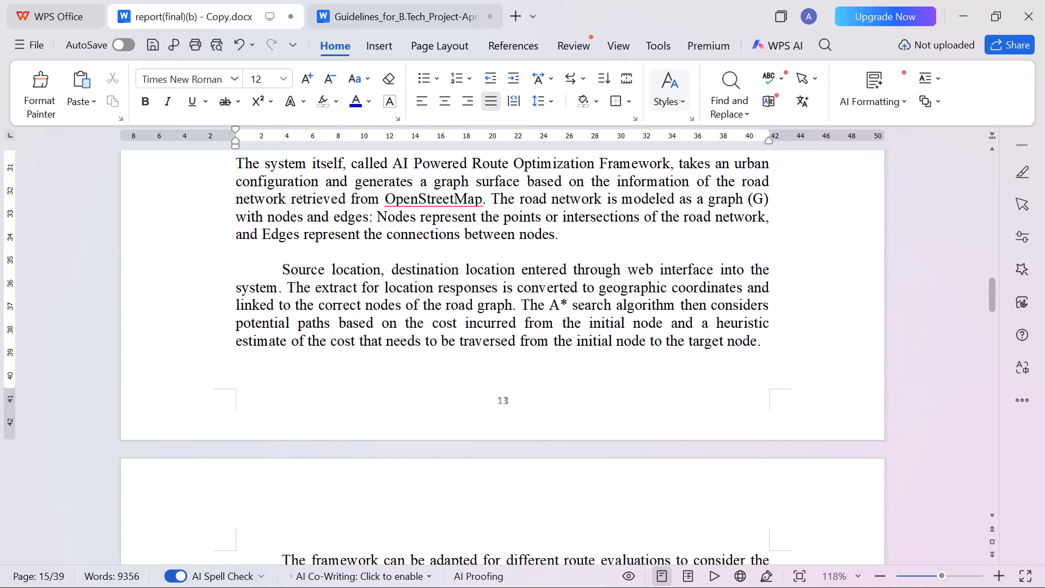
pyautogui.click(519, 393)
pyautogui.scroll(-18, 528, 406)
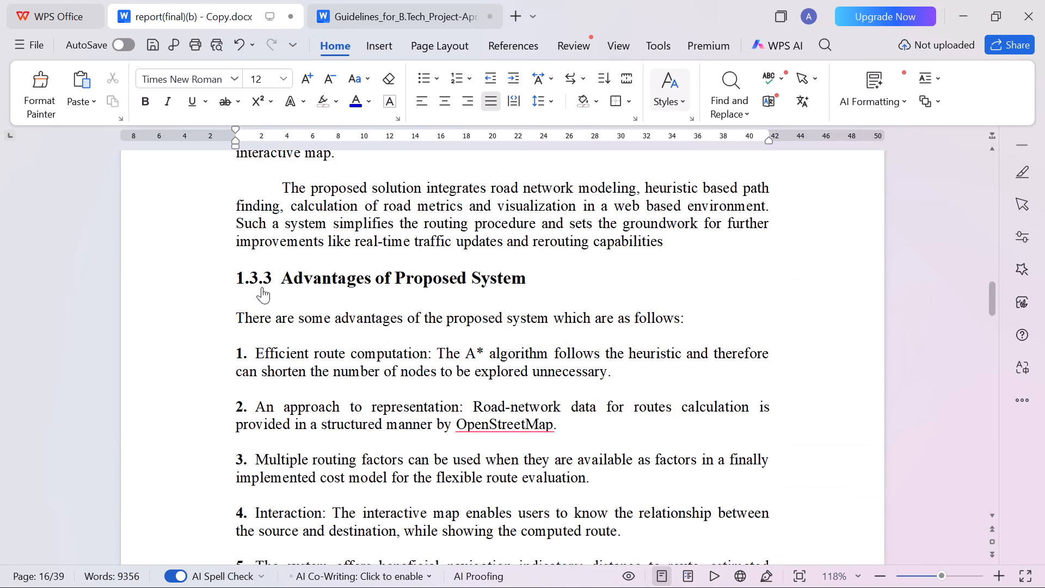
pyautogui.scroll(-6, 566, 370)
pyautogui.scroll(-4, 586, 457)
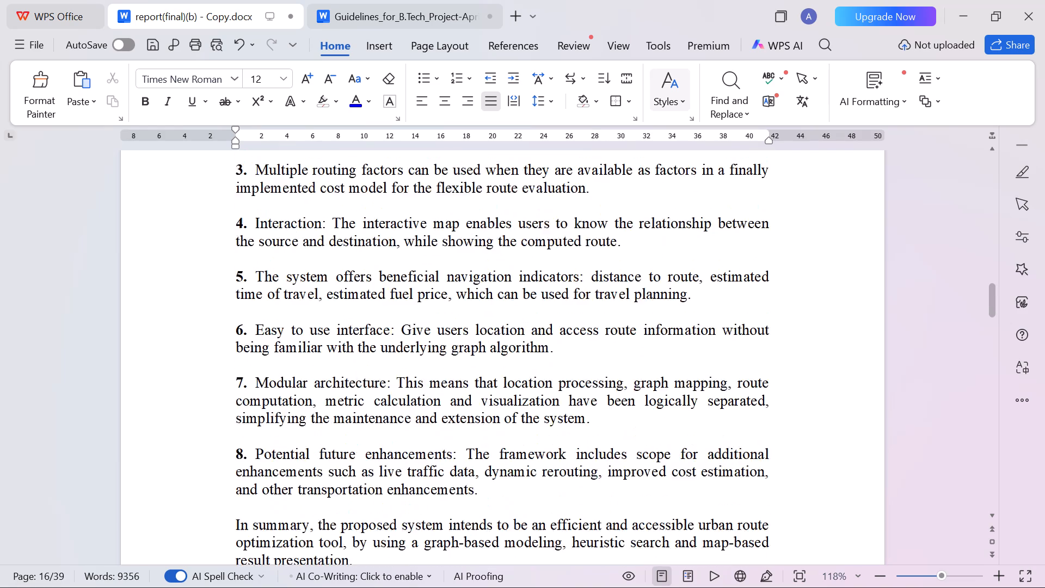
# Add two blank lines after the closing summary paragraph of Chapter 1 to push the Chapter 2 heading onto a new page.
pyautogui.click(518, 474)
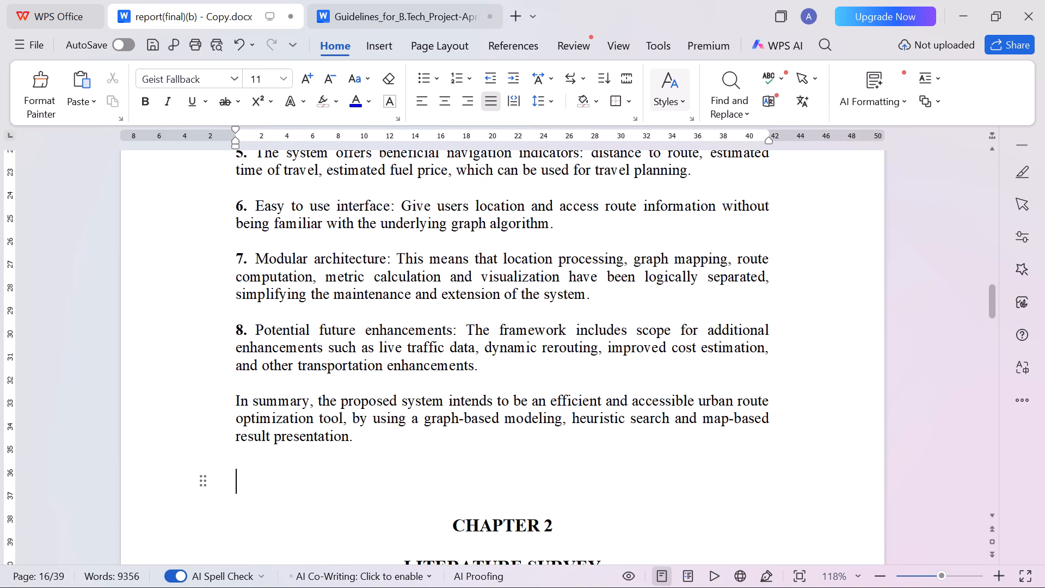
pyautogui.press('Return')
pyautogui.press('Return')
# Examine the opening of Chapter 2 Literature Survey, including the cited authors' names in the paragraph with reference [1].
pyautogui.scroll(-14, 549, 501)
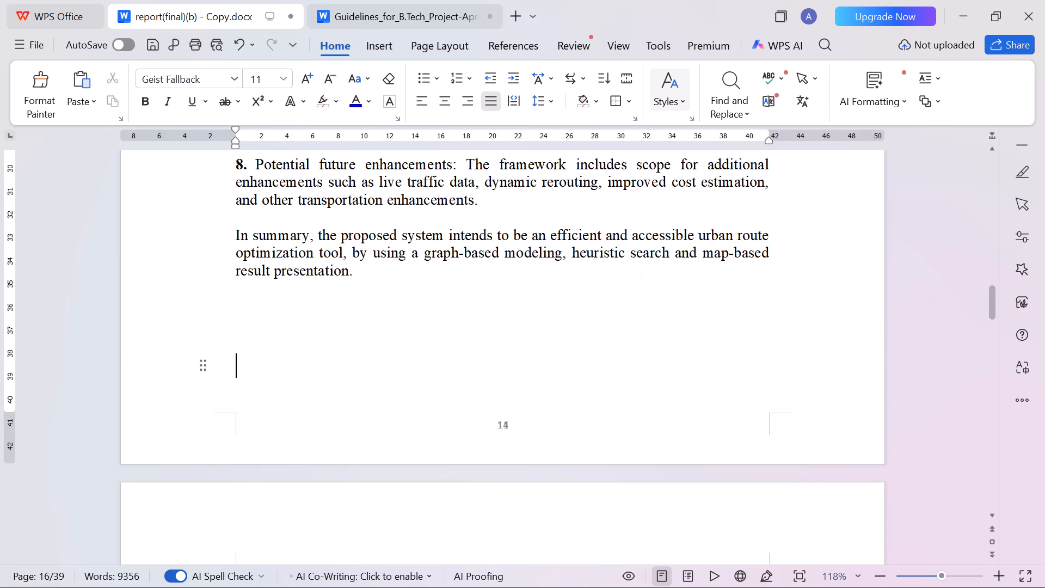
pyautogui.scroll(-5, 544, 500)
pyautogui.scroll(-2, 703, 433)
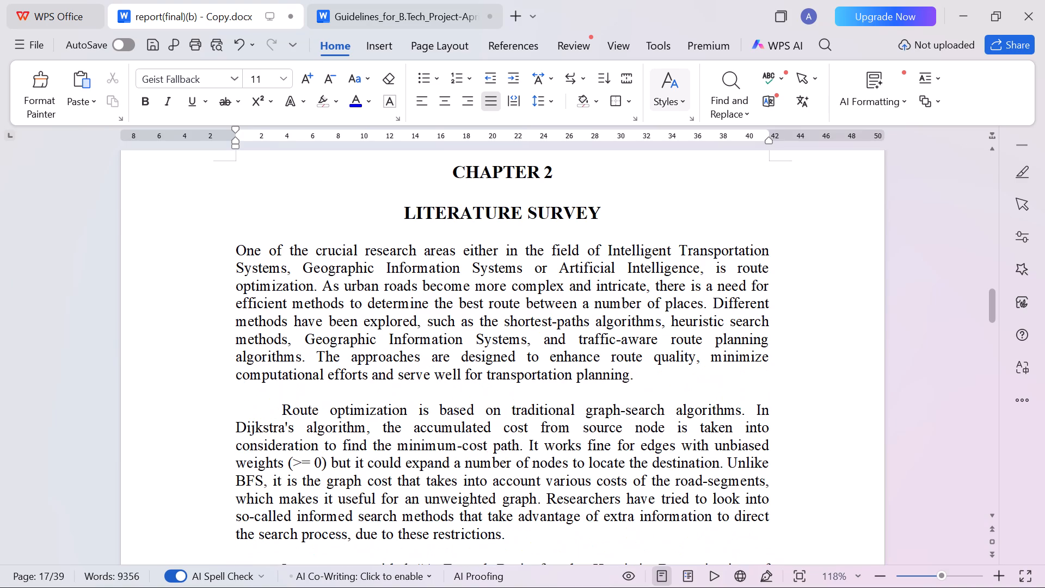
pyautogui.scroll(-5, 478, 480)
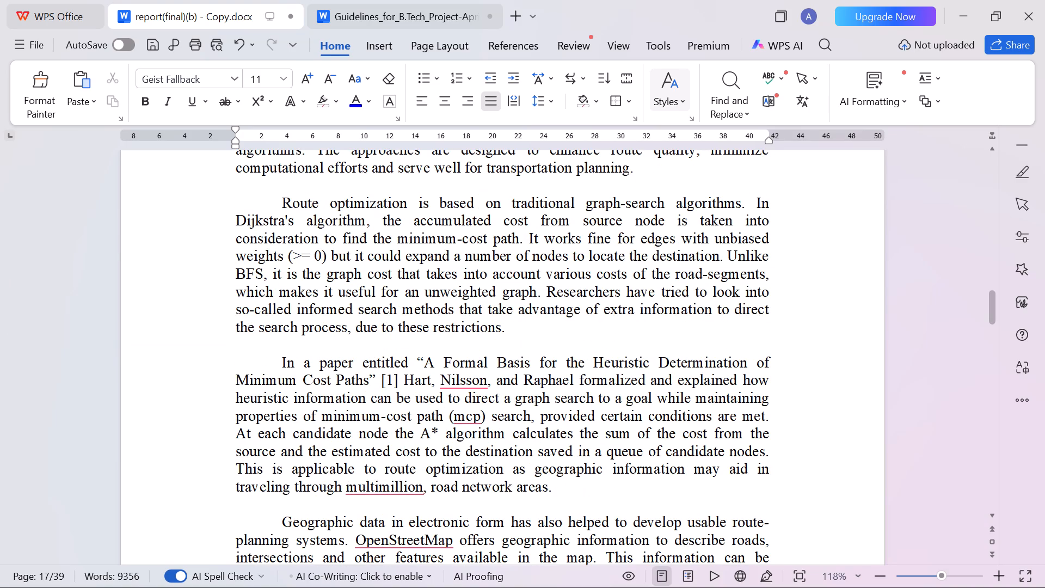
pyautogui.click(475, 385)
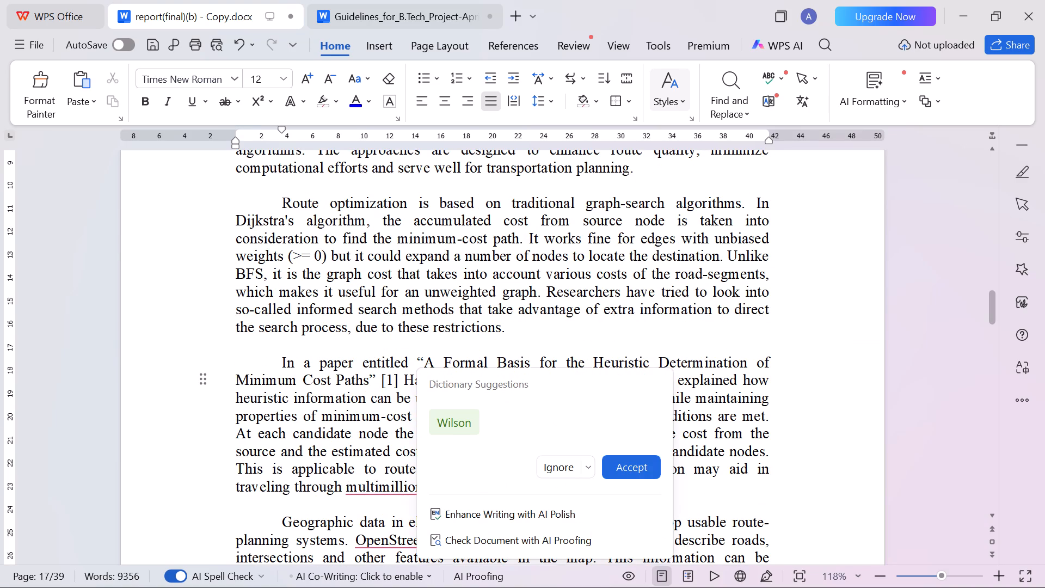
pyautogui.click(384, 336)
pyautogui.moveTo(405, 379); pyautogui.dragTo(483, 381)
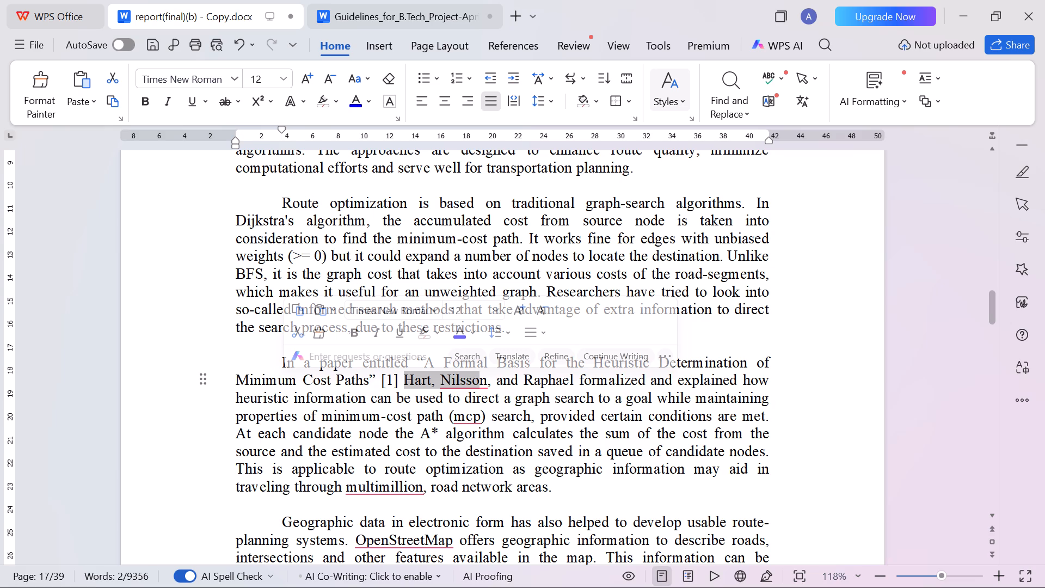
pyautogui.click(453, 401)
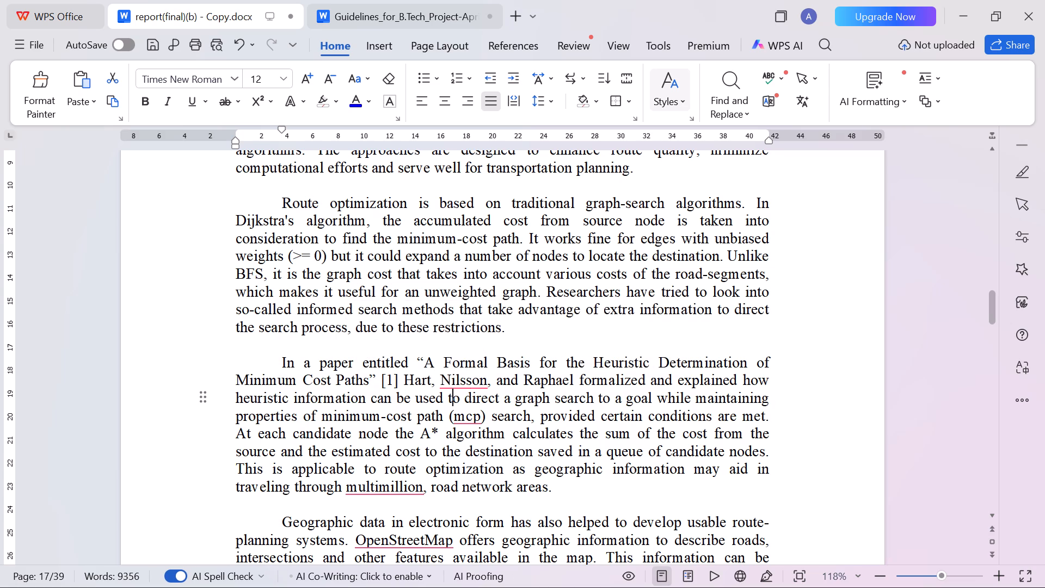
pyautogui.moveTo(403, 379); pyautogui.dragTo(449, 379)
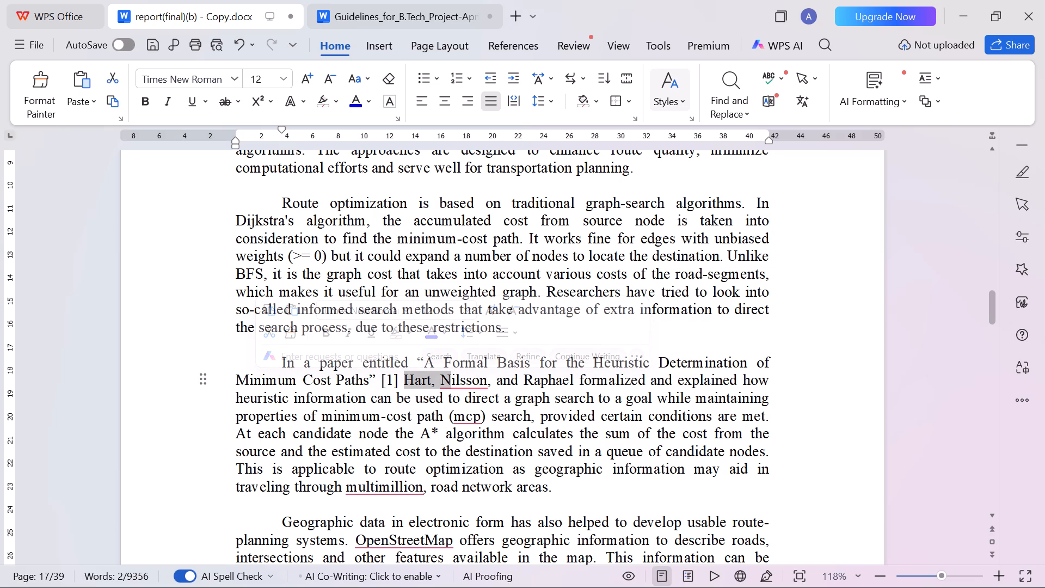
# Review the rest of Chapter 2, from the literature paragraphs through 2.1 Requirements Specifications and its numbered list to the Table I caption.
pyautogui.scroll(-10, 636, 428)
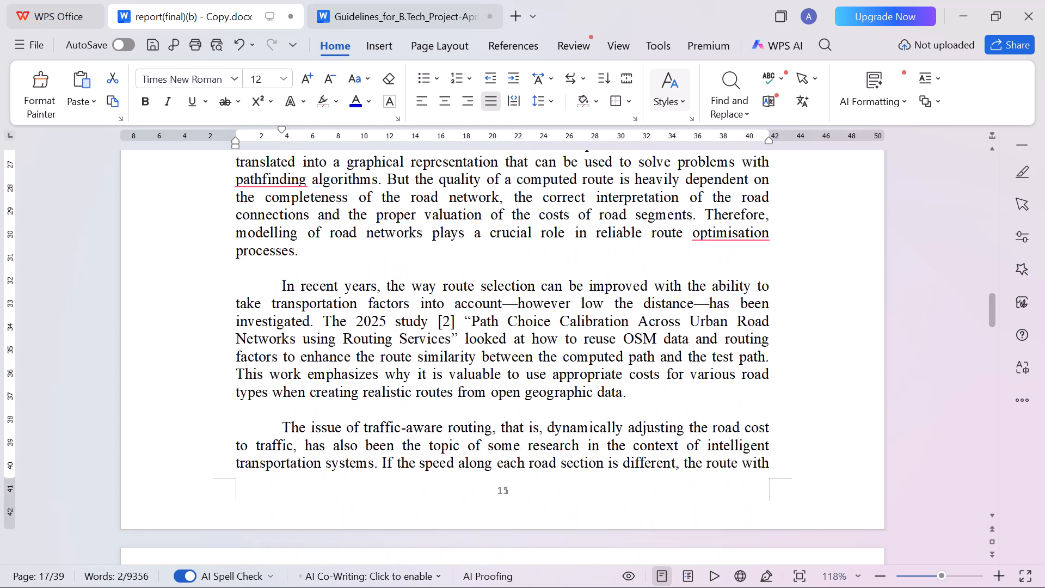
pyautogui.scroll(-19, 527, 390)
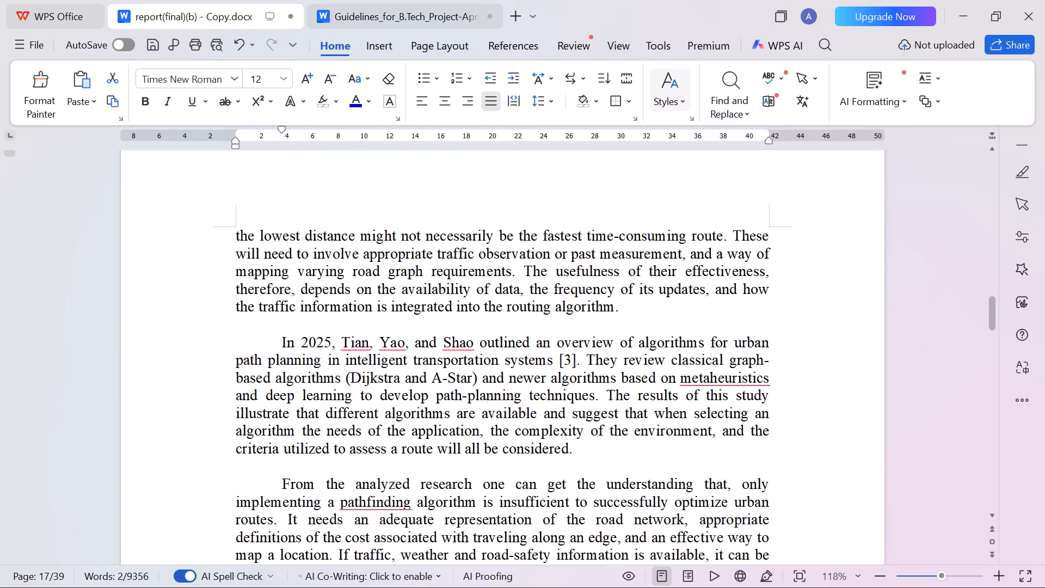
pyautogui.scroll(-5, 517, 376)
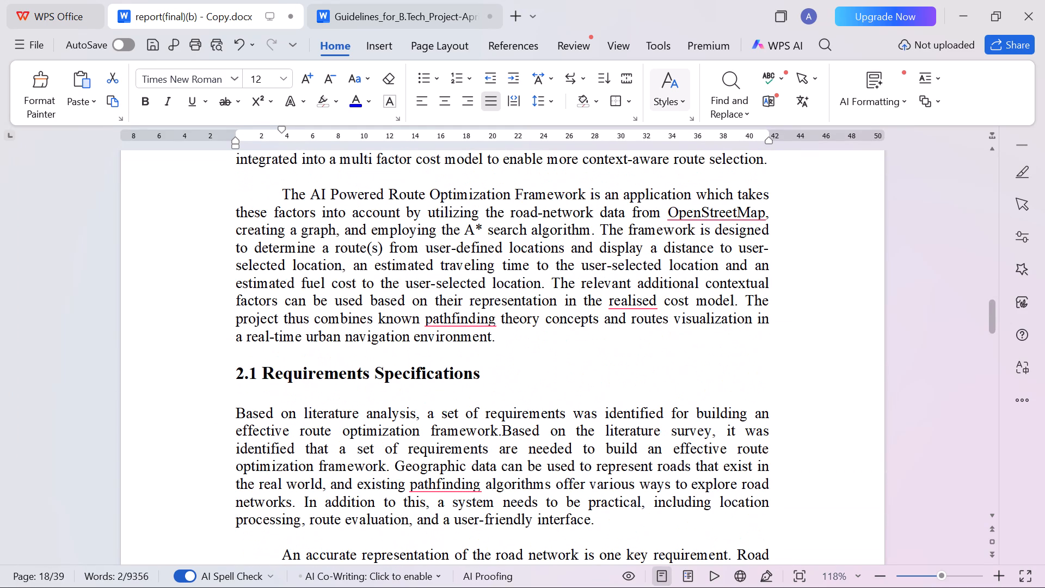
pyautogui.scroll(-4, 524, 367)
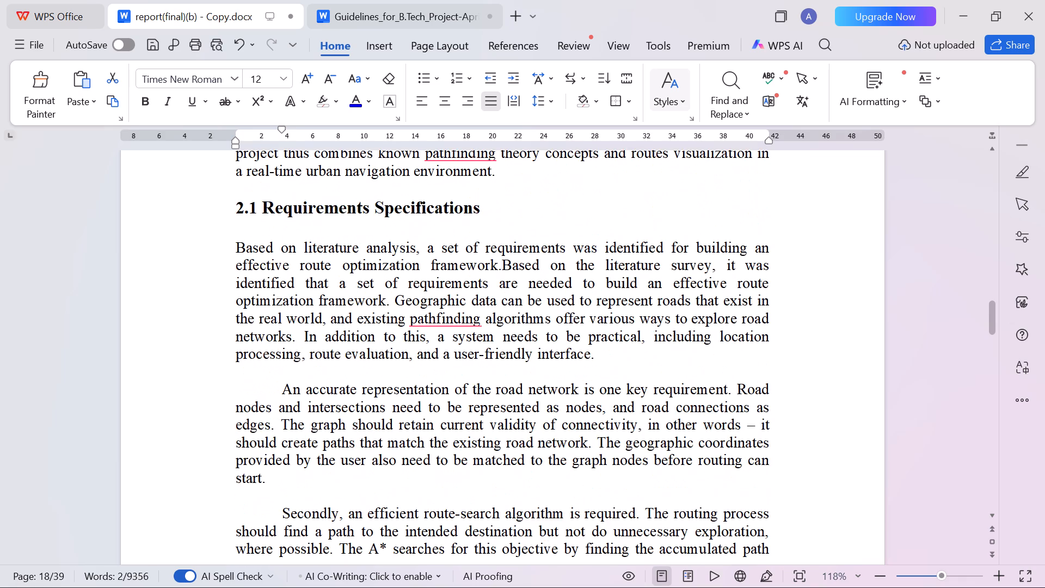
pyautogui.scroll(-10, 525, 369)
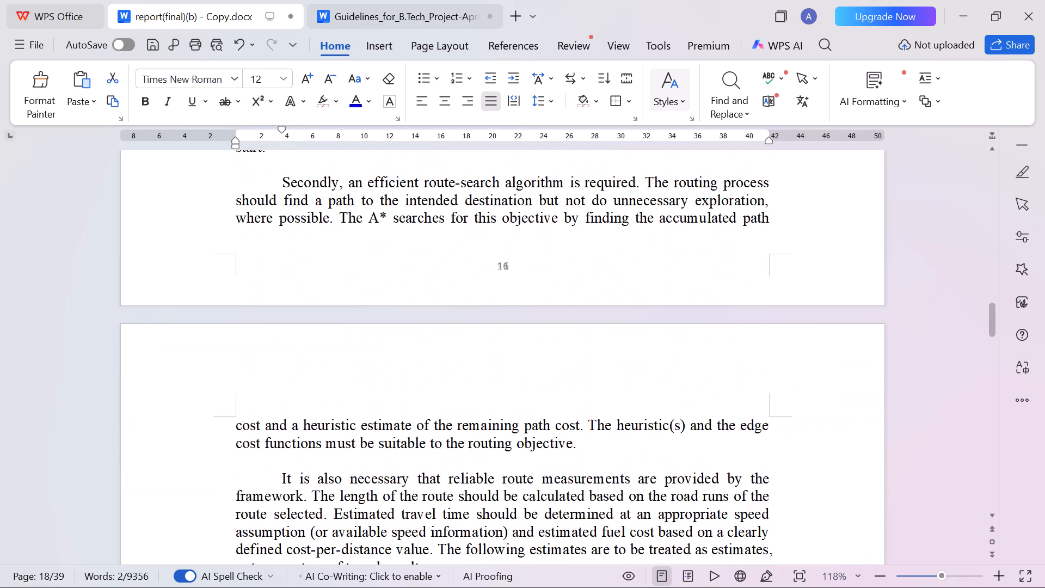
pyautogui.scroll(-19, 525, 373)
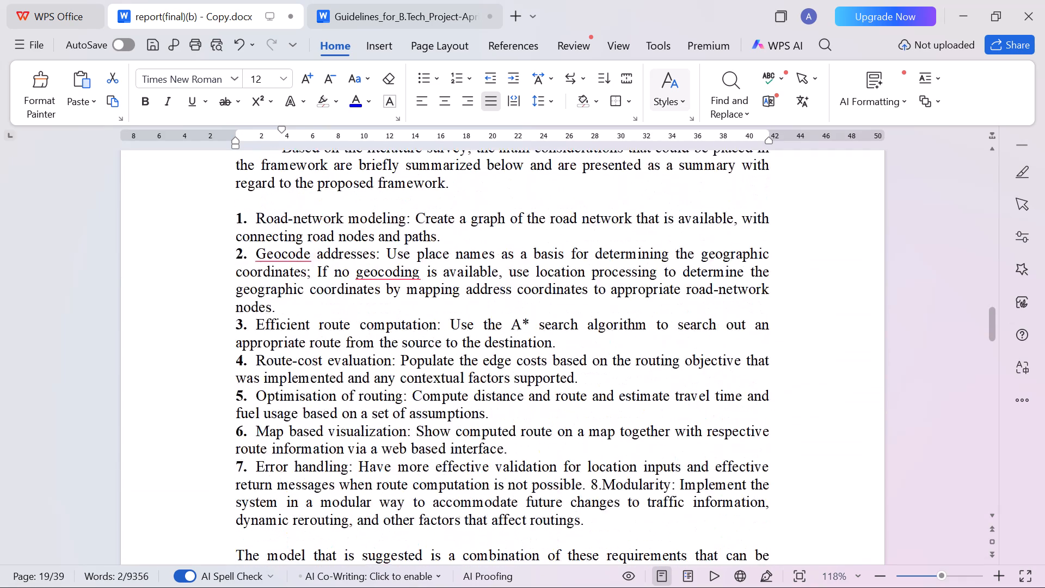
pyautogui.scroll(-7, 525, 375)
pyautogui.scroll(10, 411, 261)
pyautogui.scroll(-1, 411, 260)
pyautogui.scroll(4, 411, 260)
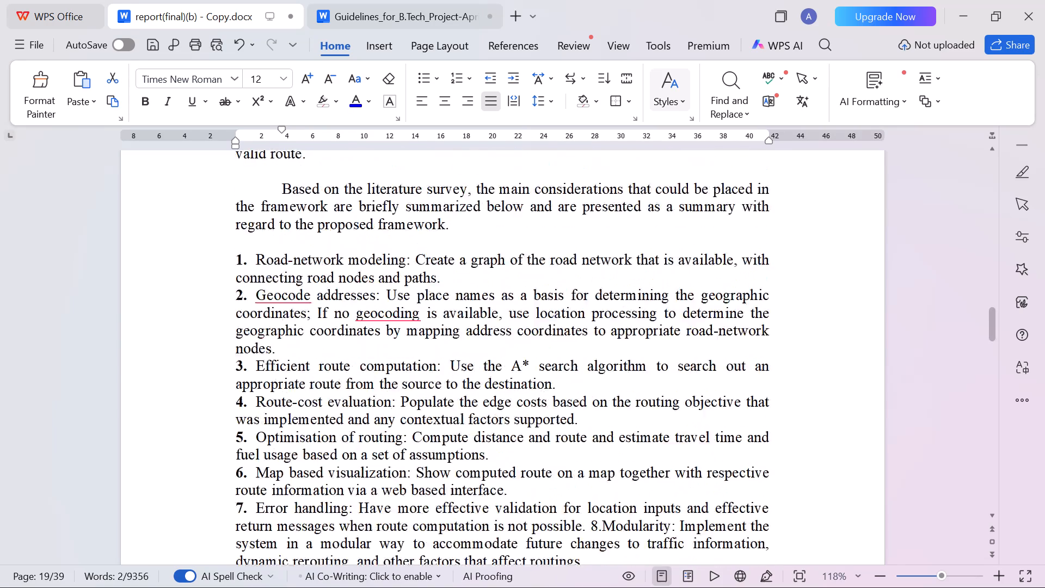
pyautogui.scroll(4, 411, 260)
pyautogui.scroll(-1, 411, 260)
pyautogui.scroll(3, 411, 260)
pyautogui.scroll(-14, 411, 260)
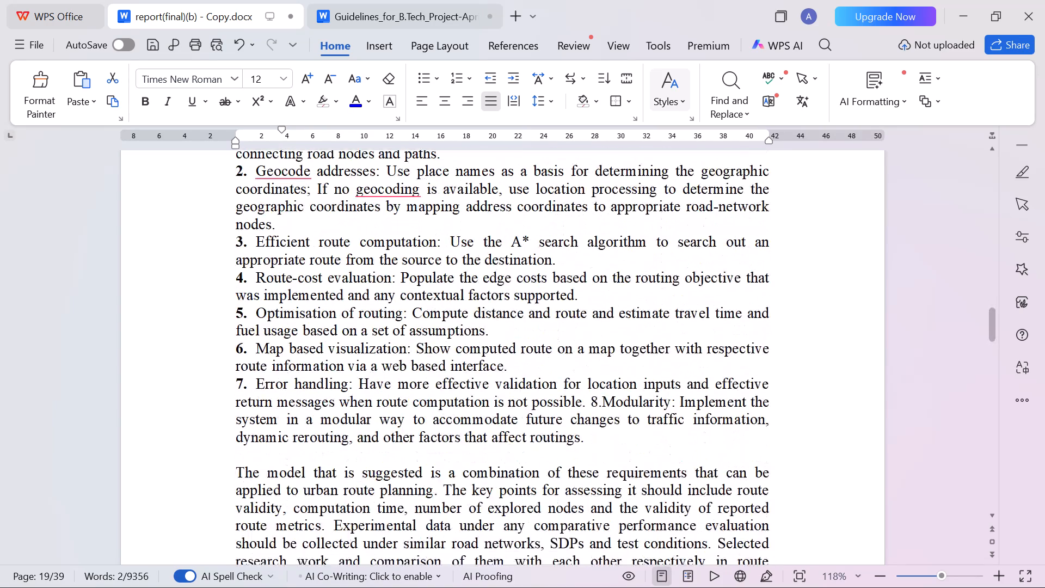
pyautogui.scroll(-16, 402, 255)
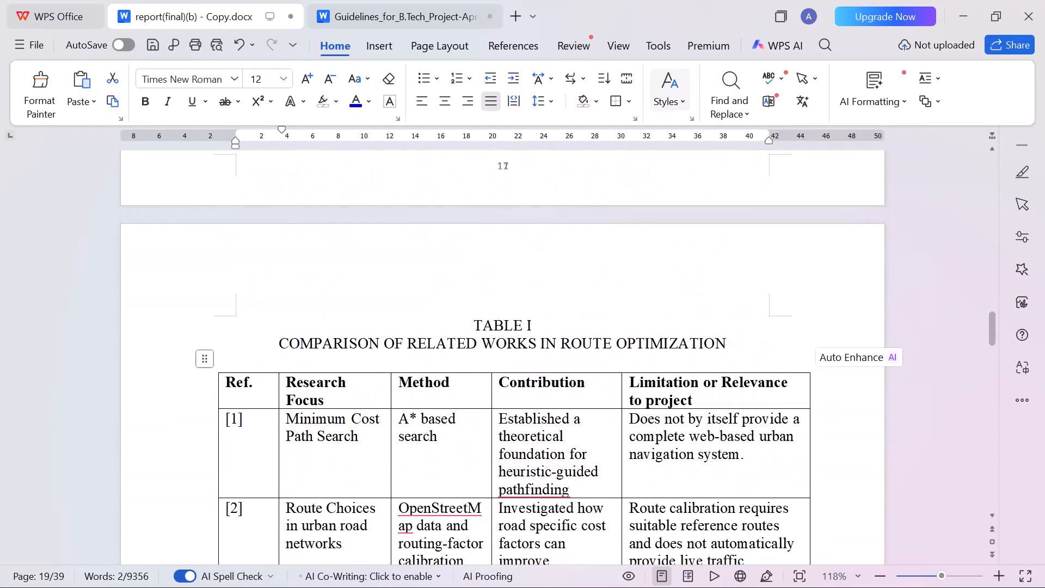
pyautogui.click(540, 331)
# Look through the guidelines document's sample pages, from the abstract sample through the contents and lists to the publications page, for table formatting.
pyautogui.click(373, 5)
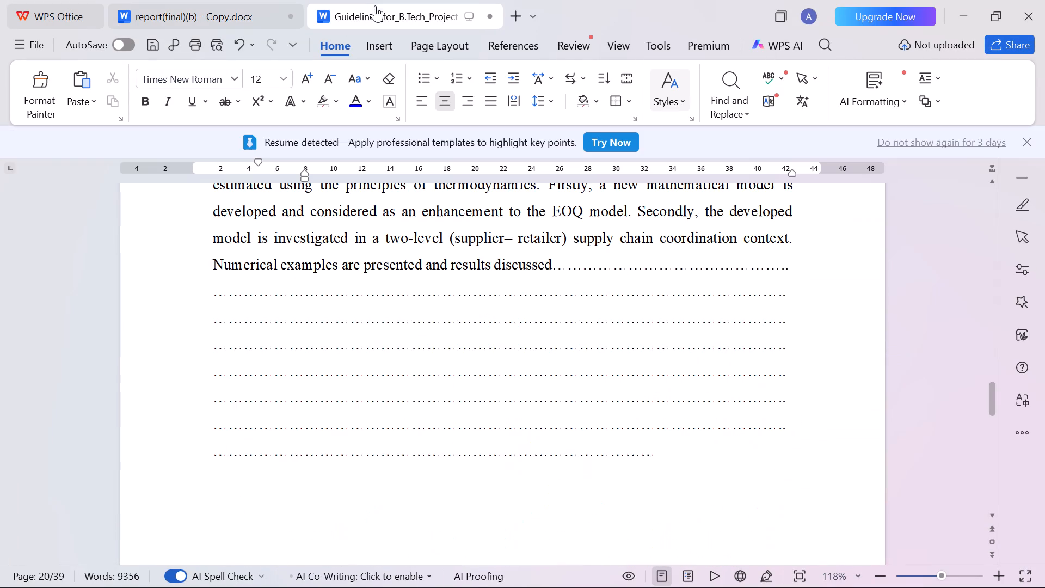
pyautogui.scroll(4, 578, 377)
pyautogui.scroll(-16, 578, 377)
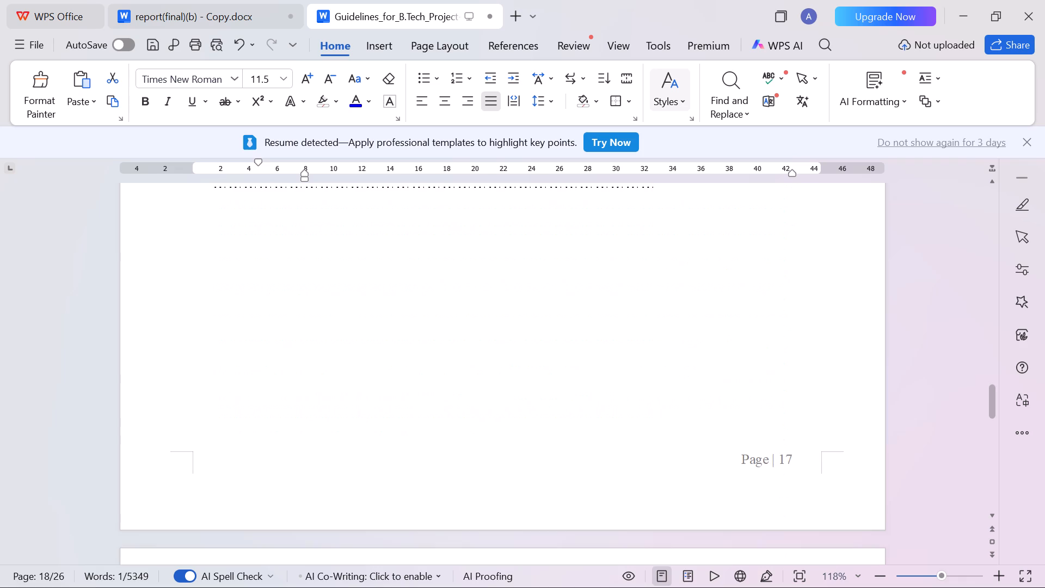
pyautogui.scroll(-13, 569, 367)
pyautogui.scroll(1, 569, 367)
pyautogui.scroll(-11, 569, 367)
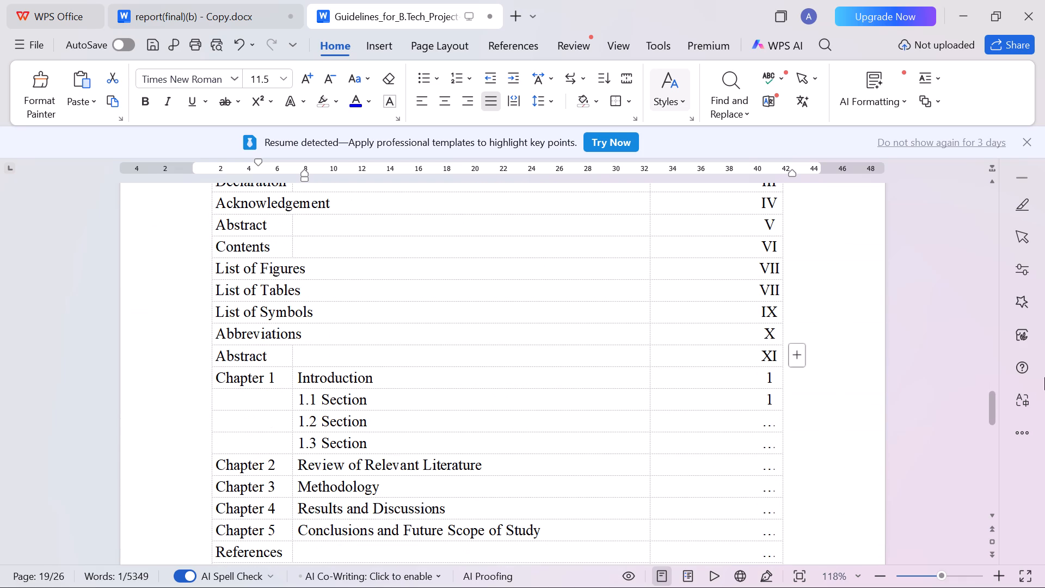
pyautogui.moveTo(991, 406); pyautogui.dragTo(990, 412)
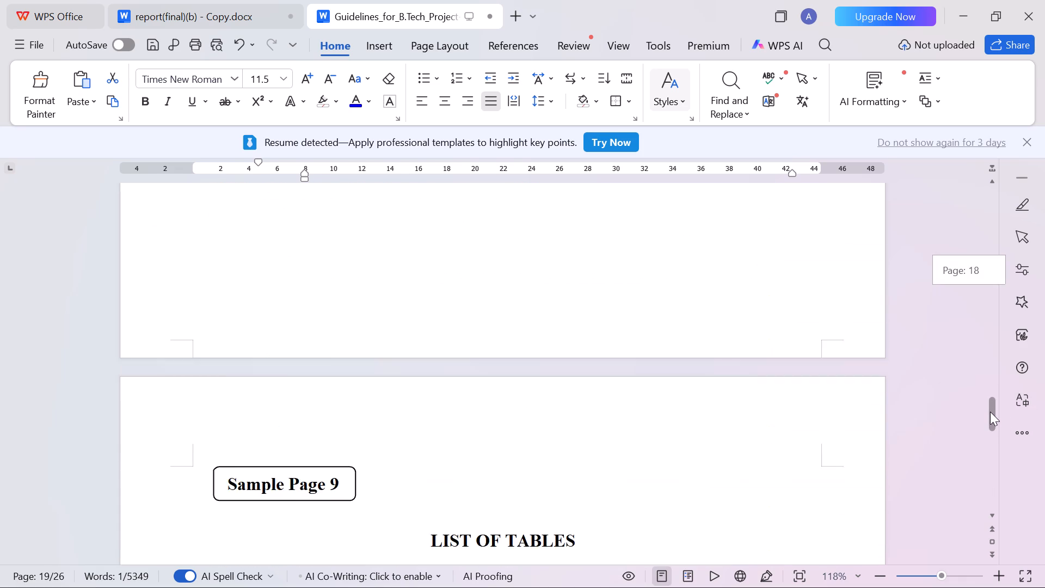
pyautogui.moveTo(990, 412); pyautogui.dragTo(990, 420)
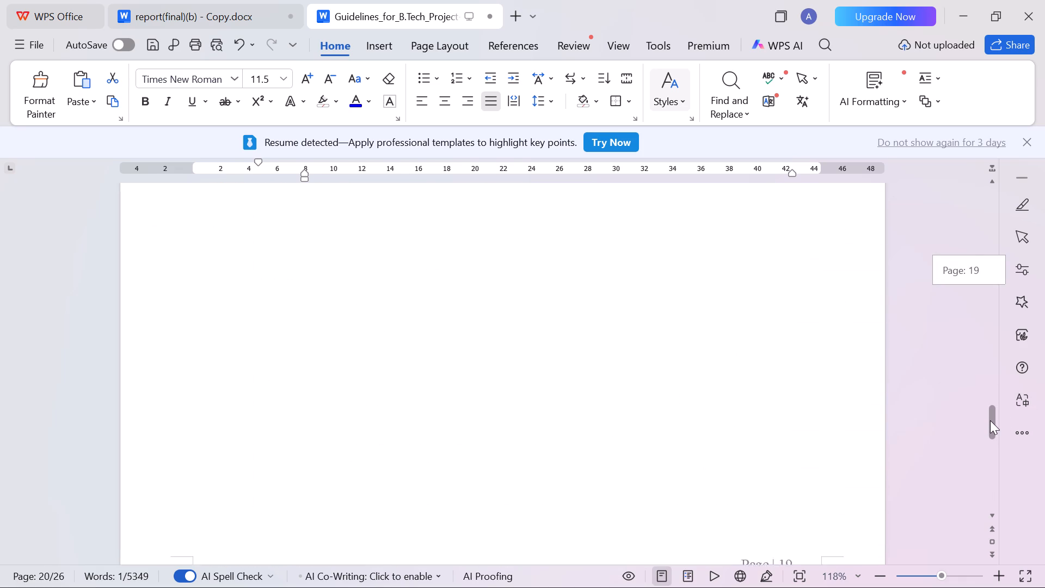
pyautogui.moveTo(990, 420); pyautogui.dragTo(988, 436)
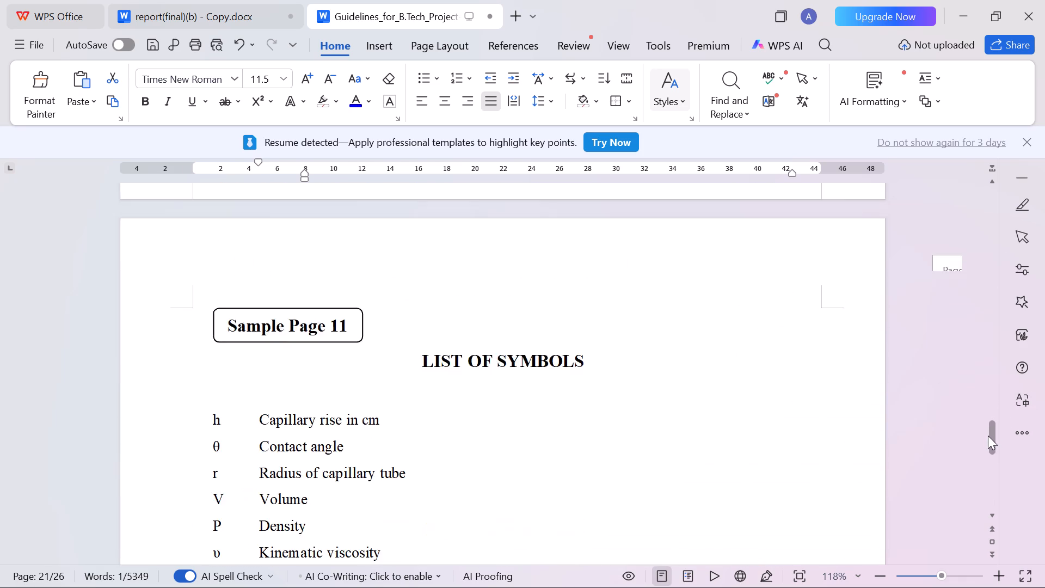
pyautogui.moveTo(988, 436); pyautogui.dragTo(986, 446)
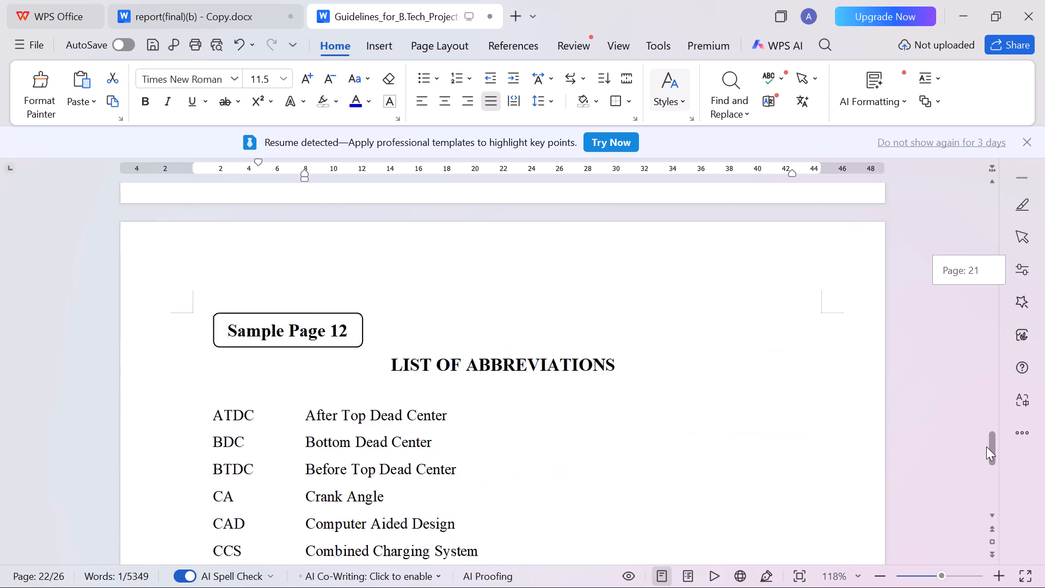
pyautogui.moveTo(986, 446); pyautogui.dragTo(986, 450)
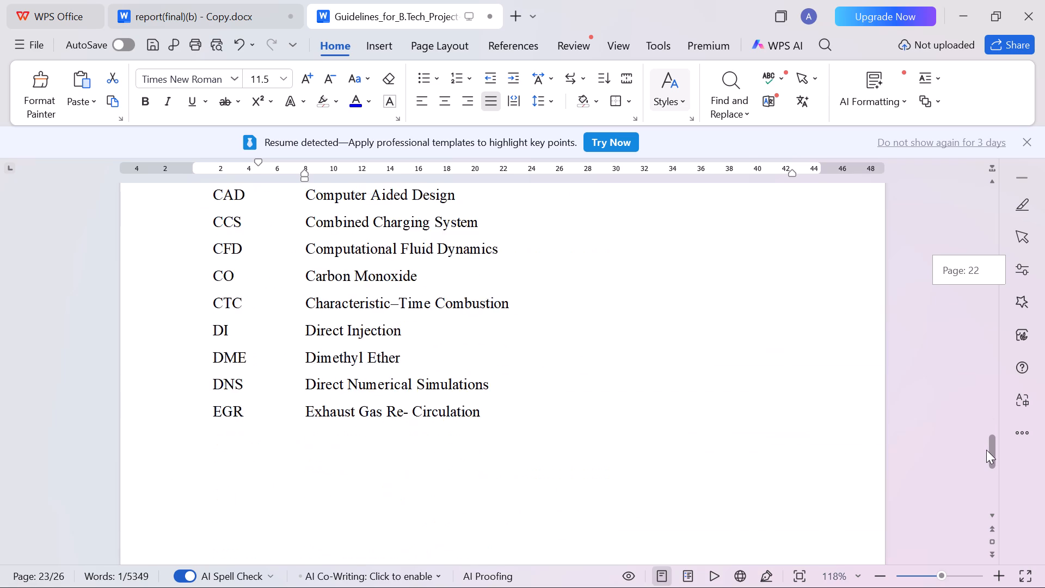
pyautogui.moveTo(986, 450); pyautogui.dragTo(986, 464)
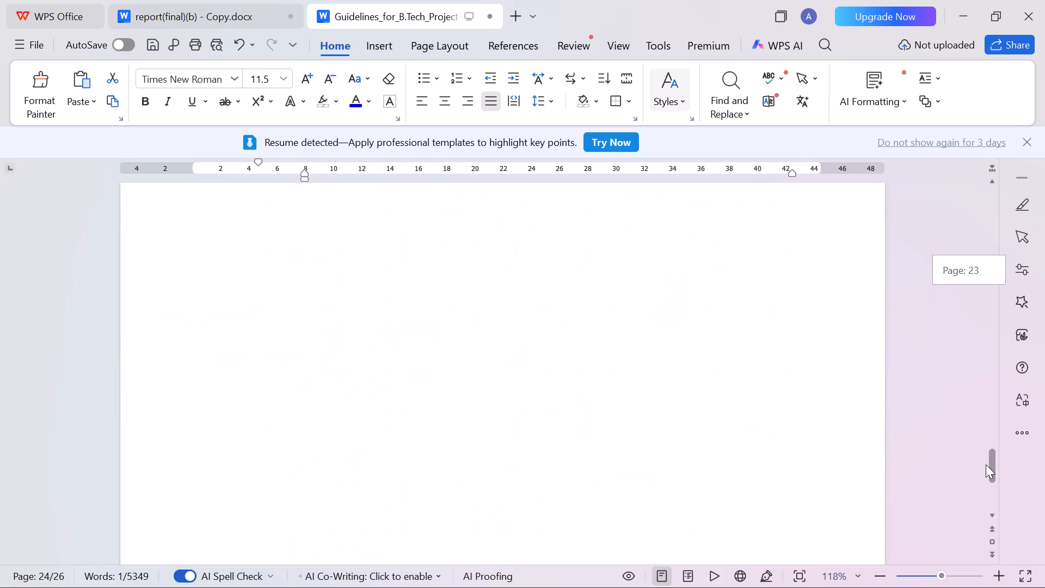
pyautogui.moveTo(986, 464); pyautogui.dragTo(986, 473)
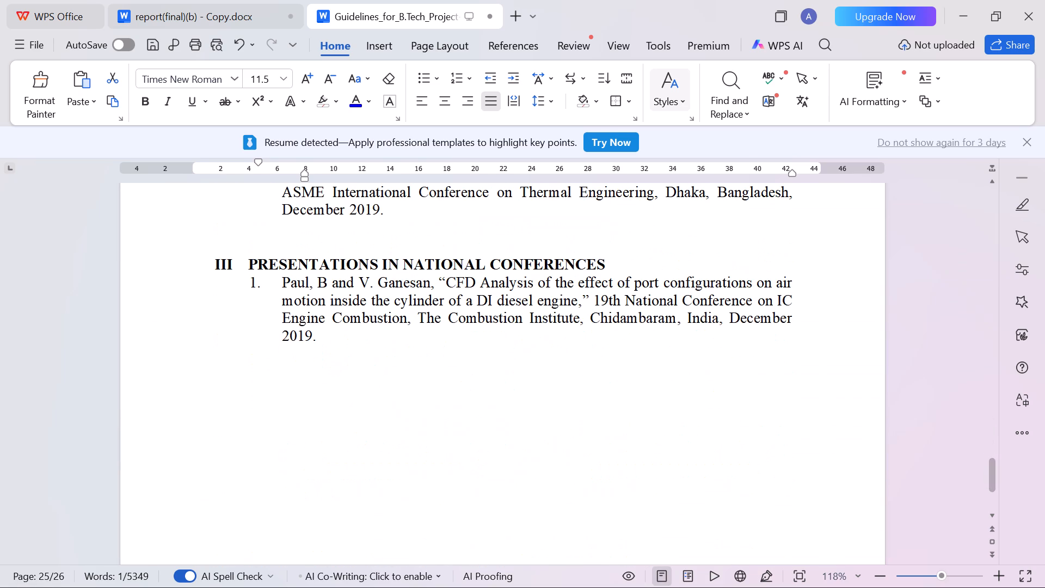
# Search the guidelines for "table" and read the matching rules on font size, justification and Table / Figure Format.
pyautogui.hotkey('ctrl', 'f')
pyautogui.write('table')
pyautogui.press('Return')
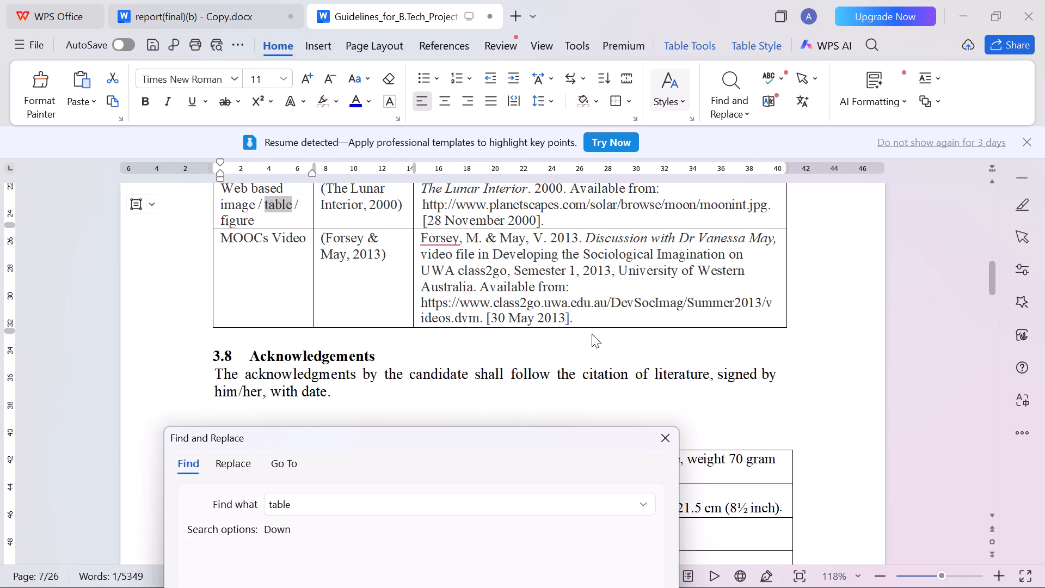
pyautogui.scroll(1, 599, 260)
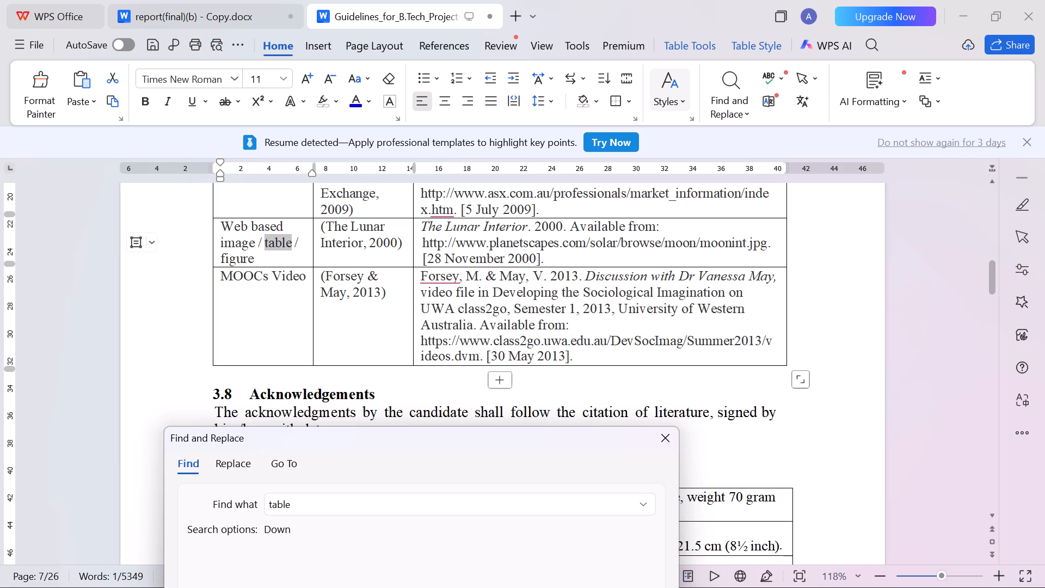
pyautogui.press('Return')
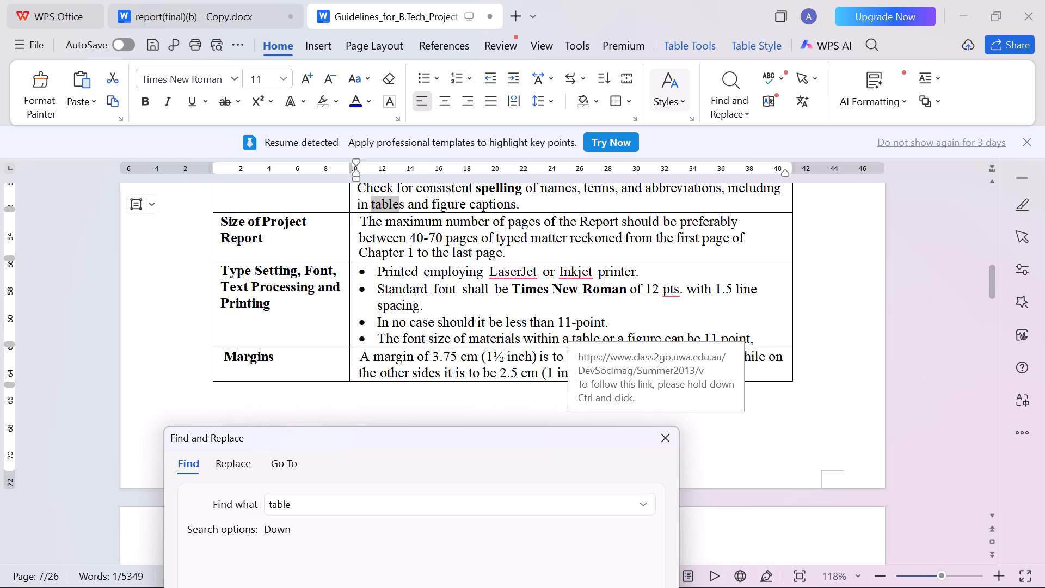
pyautogui.scroll(2, 474, 256)
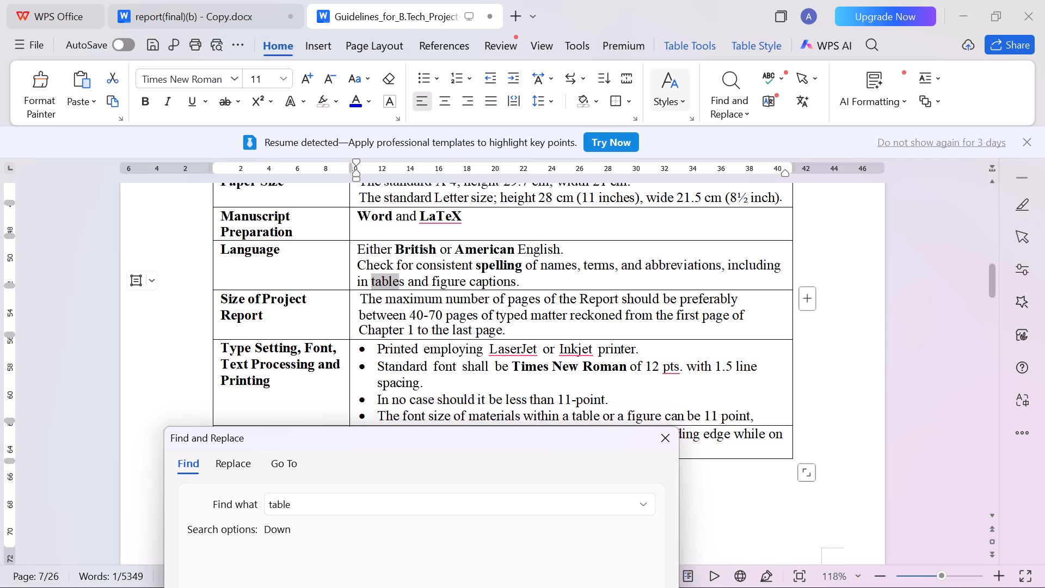
pyautogui.press('Return')
pyautogui.scroll(-1, 654, 291)
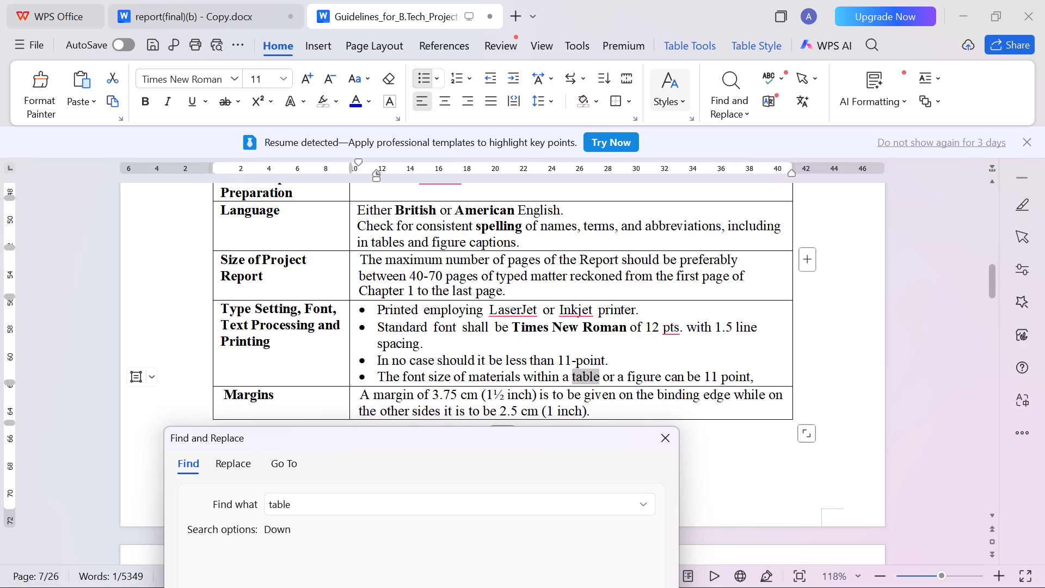
pyautogui.press('Return')
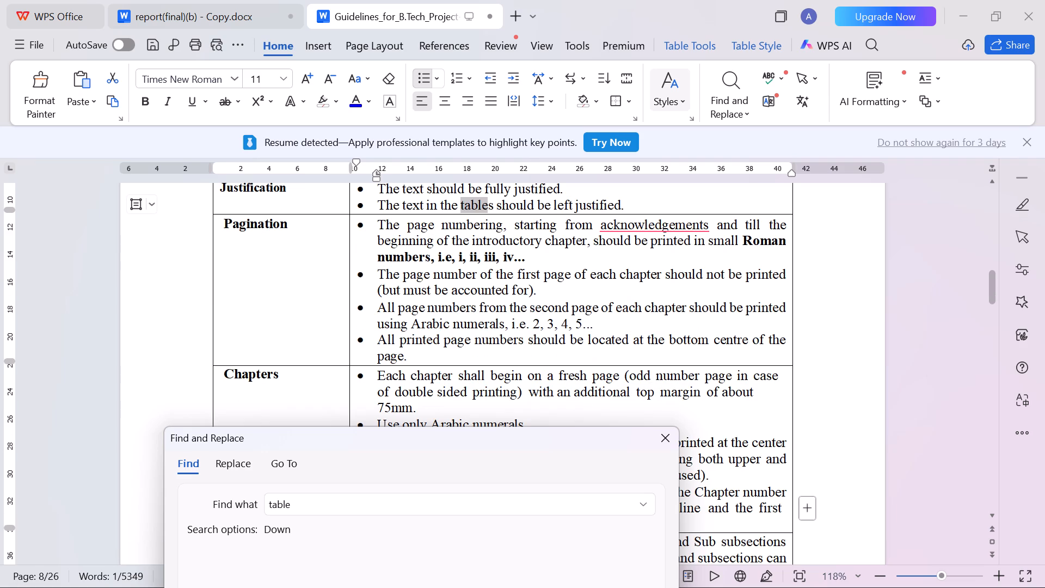
pyautogui.press('Return')
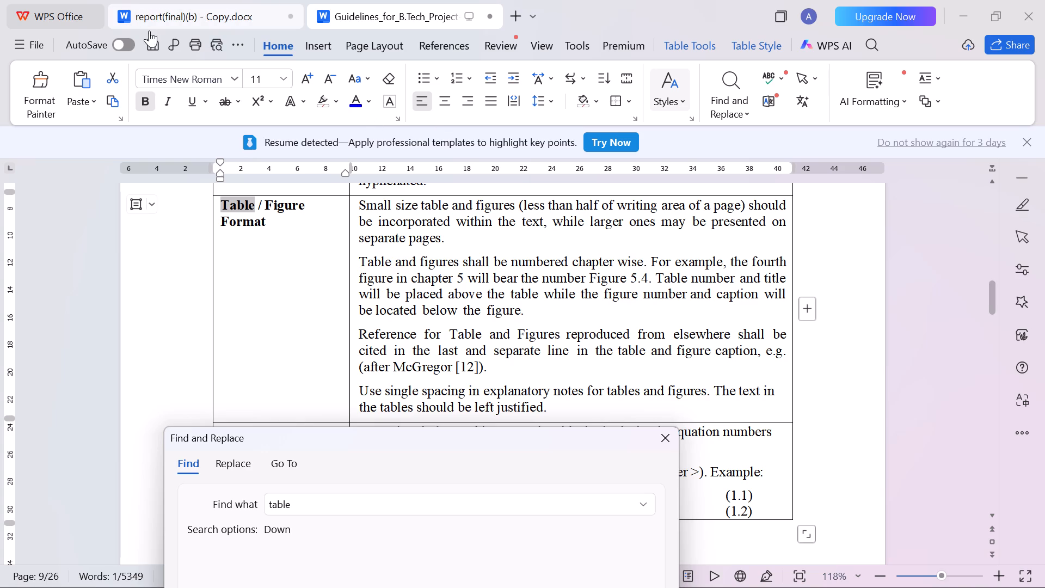
# In the report's Table I, colour the [1] reference red and add the note 11 after it.
pyautogui.click(155, 15)
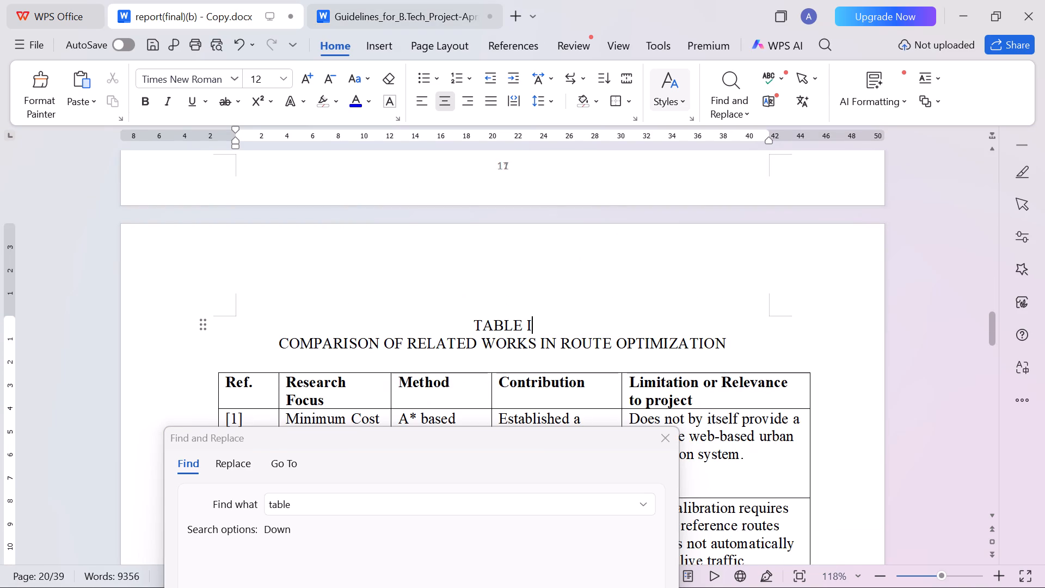
pyautogui.moveTo(472, 322); pyautogui.dragTo(727, 342)
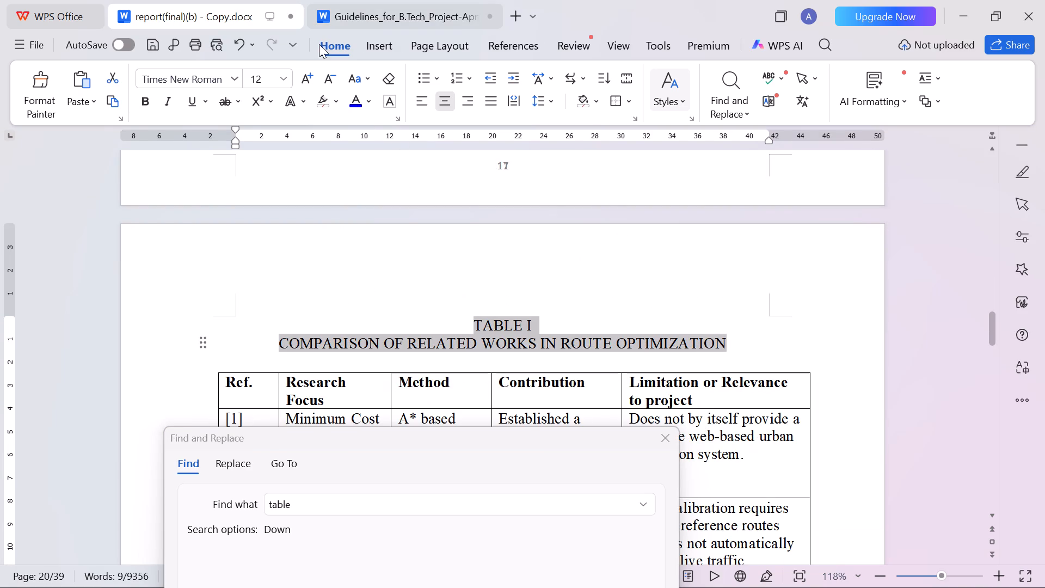
pyautogui.scroll(-2, 425, 388)
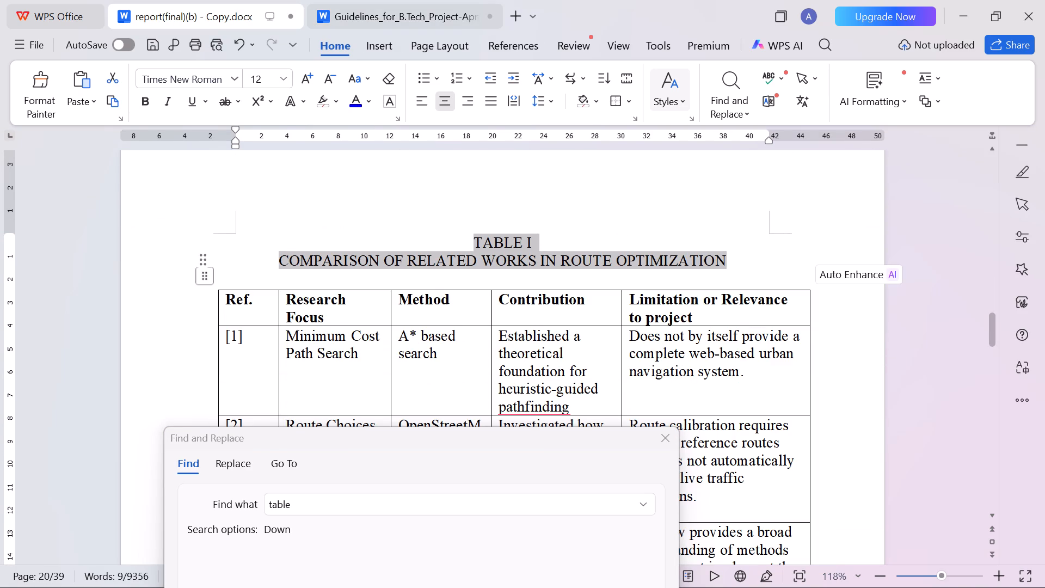
pyautogui.click(302, 341)
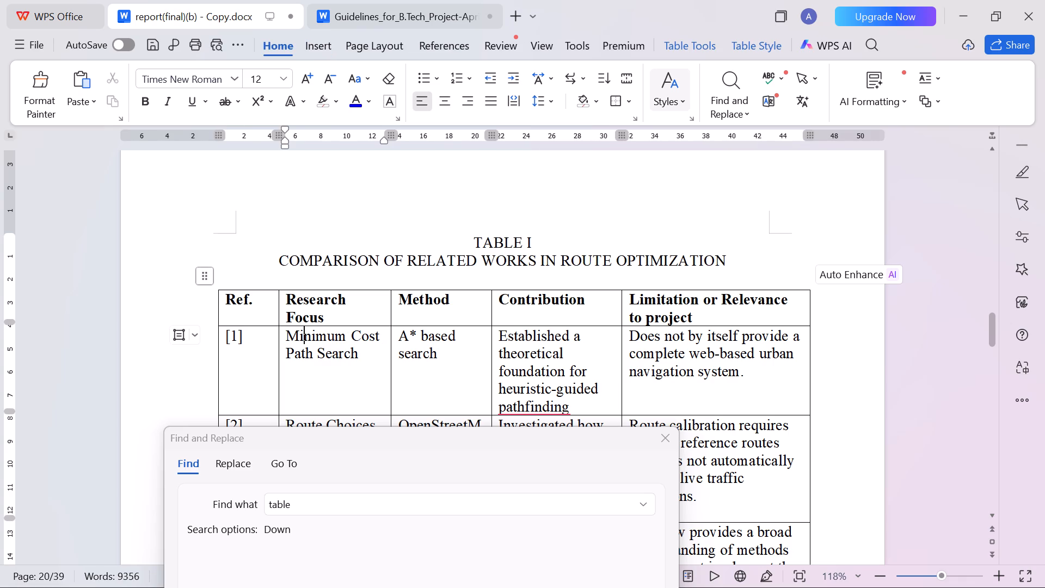
pyautogui.moveTo(226, 337); pyautogui.dragTo(252, 340)
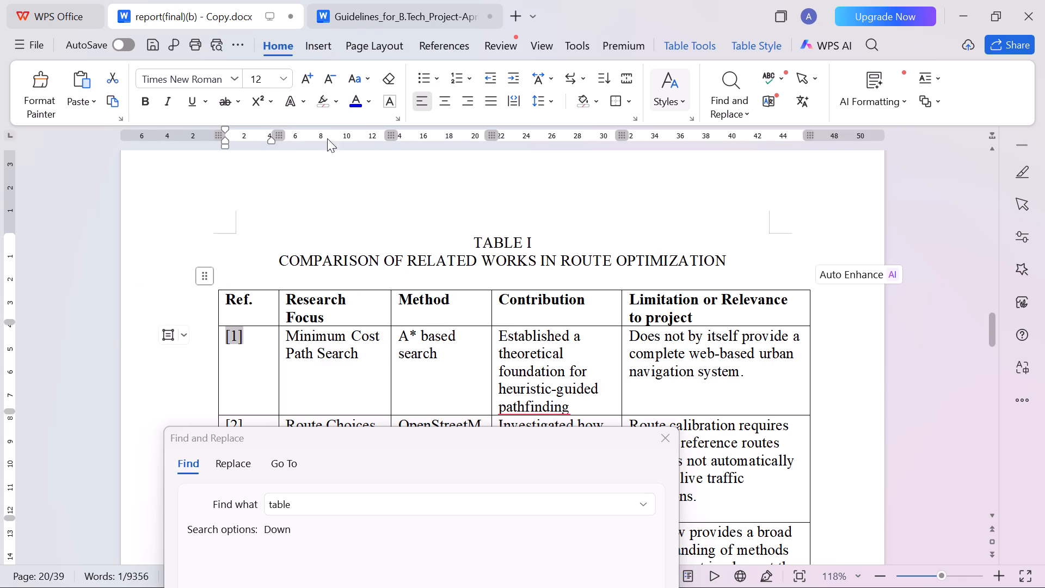
pyautogui.click(368, 100)
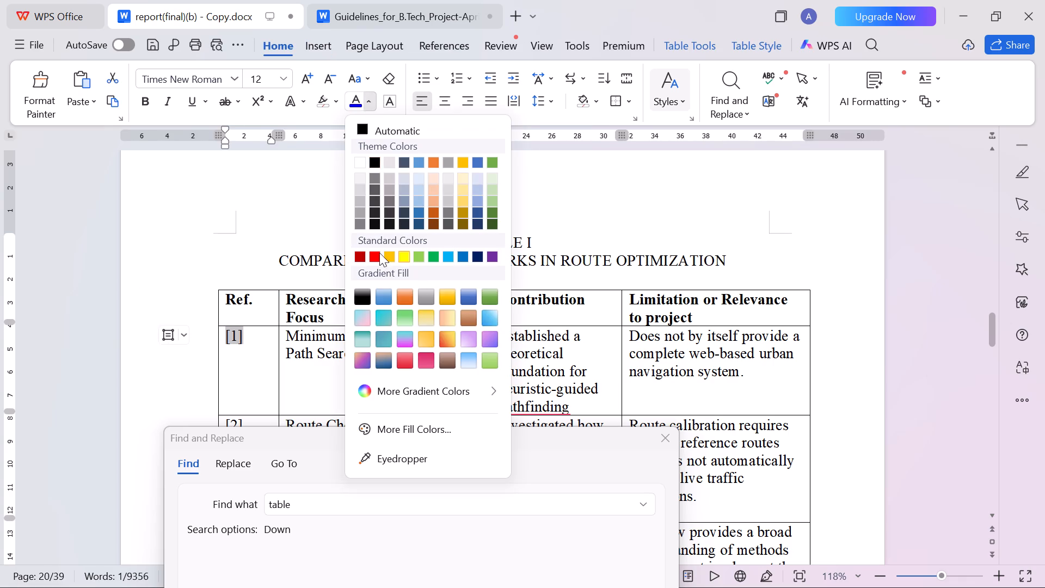
pyautogui.click(373, 255)
pyautogui.click(251, 338)
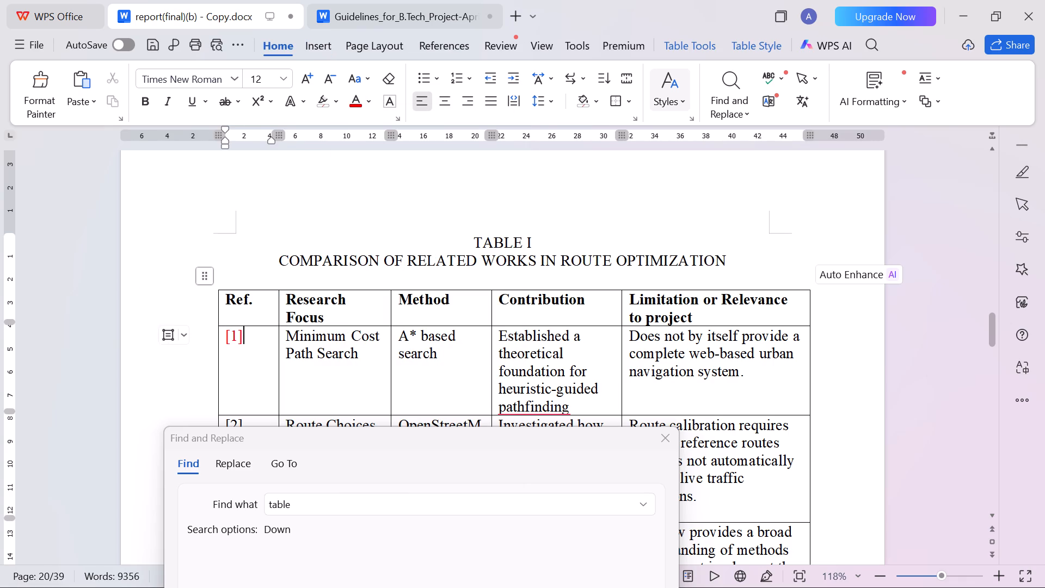
pyautogui.press('space')
pyautogui.write('11')
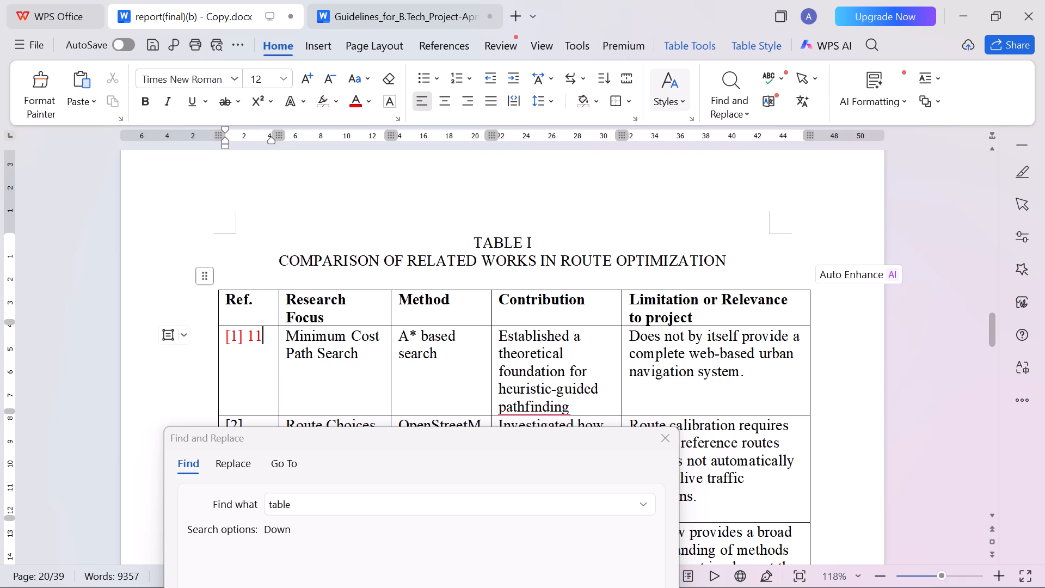
pyautogui.click(376, 373)
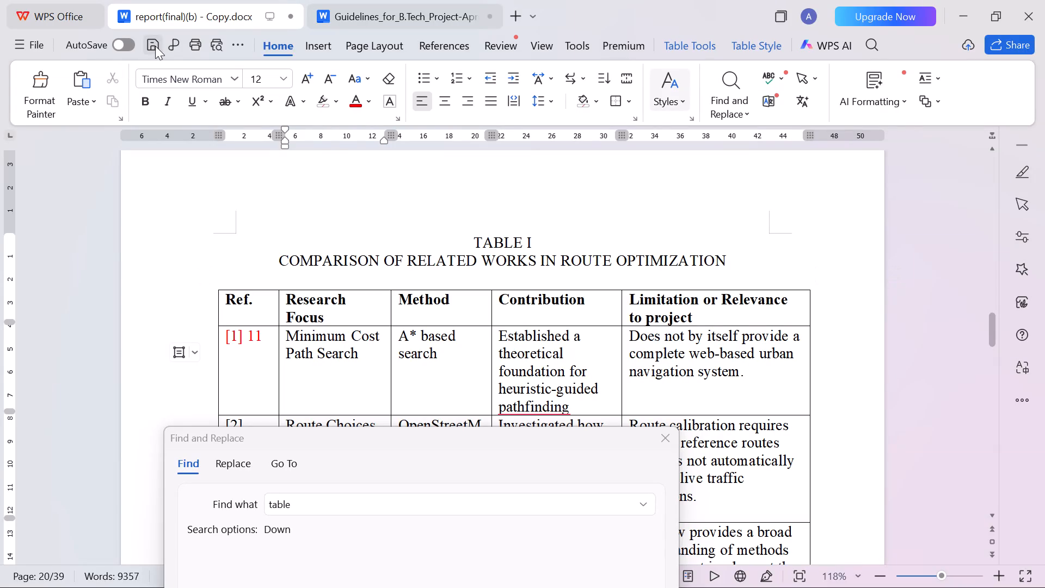
# Save the report document.
pyautogui.click(154, 46)
# Widen the Ref. column of Table I slightly so each word of "Proposed Network" in the last row fits on one line.
pyautogui.scroll(-7, 685, 376)
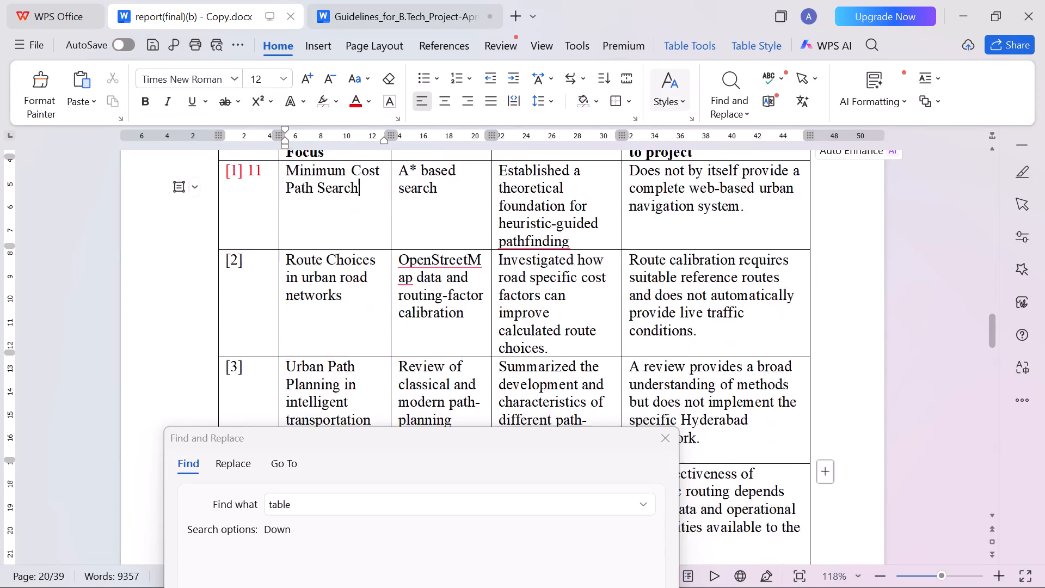
pyautogui.scroll(-15, 685, 378)
pyautogui.scroll(3, 647, 365)
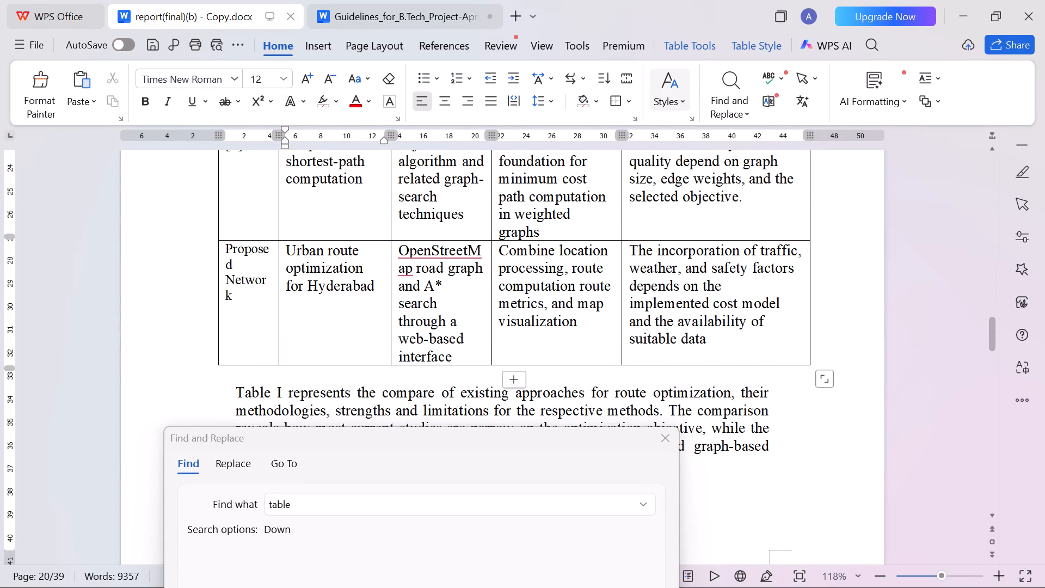
pyautogui.moveTo(278, 262); pyautogui.dragTo(285, 262)
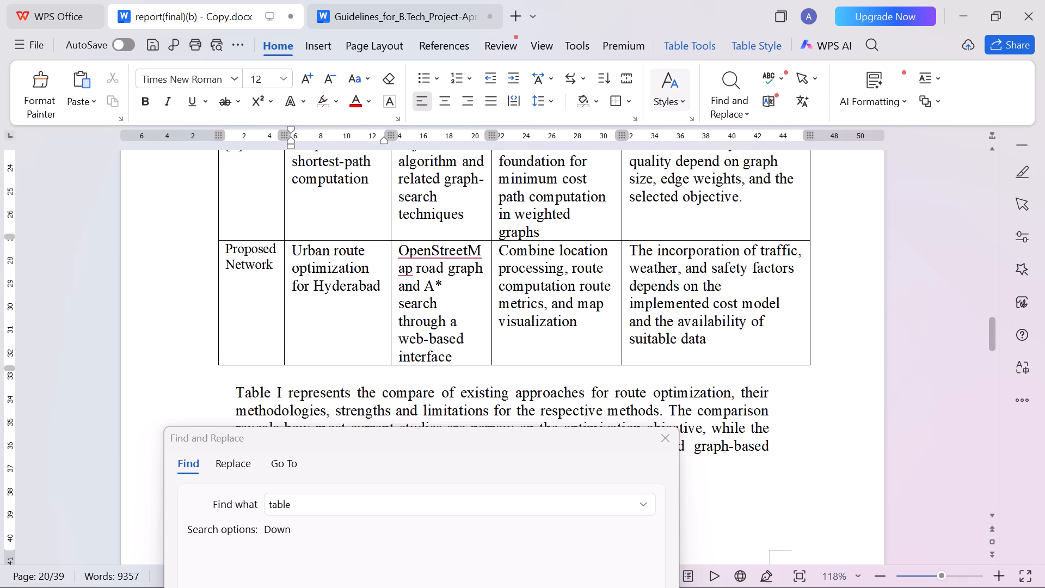
# Extend the right indent of the explanatory paragraph below Table I outward to about 43 on the ruler.
pyautogui.scroll(-4, 469, 362)
pyautogui.scroll(1, 470, 370)
pyautogui.scroll(-1, 470, 370)
pyautogui.scroll(4, 470, 370)
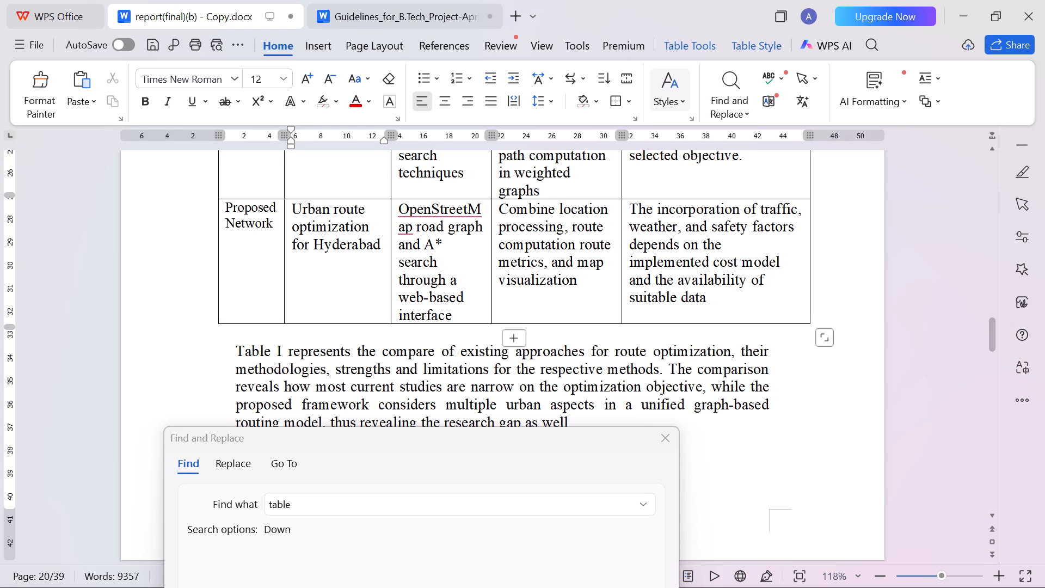
pyautogui.click(771, 350)
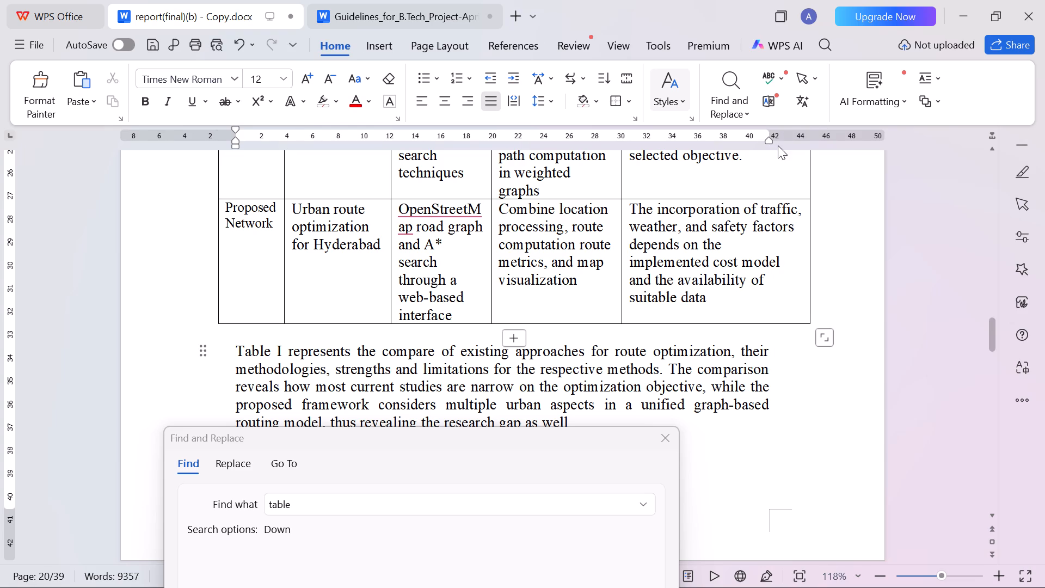
pyautogui.click(769, 140)
pyautogui.moveTo(774, 140); pyautogui.dragTo(784, 142)
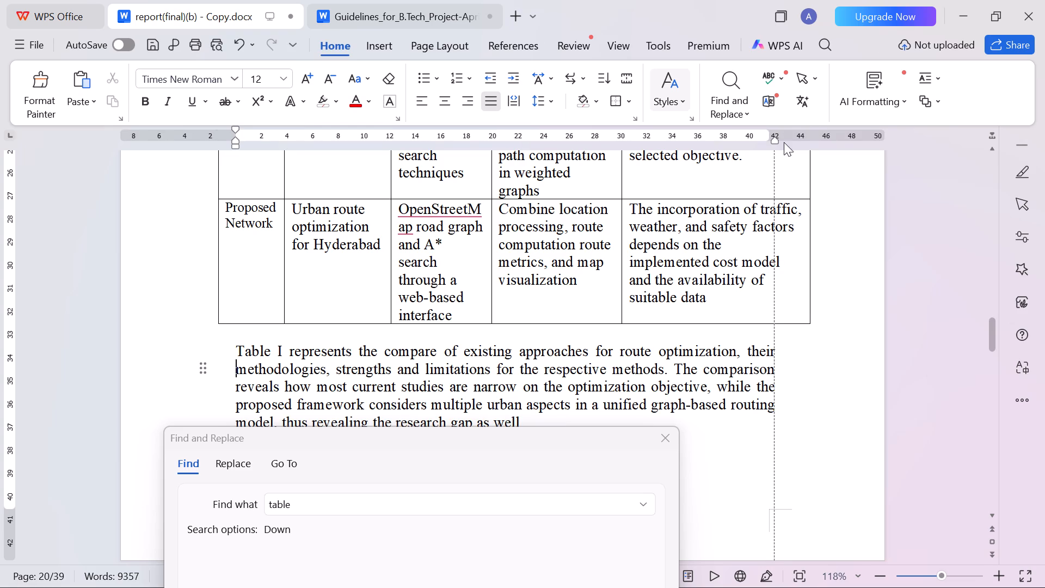
pyautogui.moveTo(784, 142); pyautogui.dragTo(789, 143)
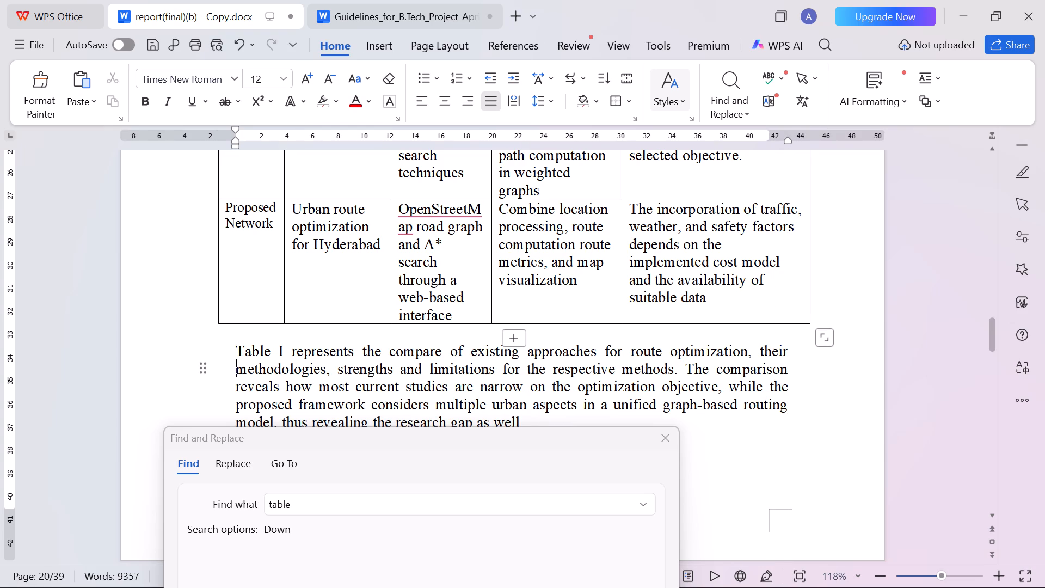
# Narrow the last column of Table I so the table's right edge lines up with the paragraph below it.
pyautogui.moveTo(809, 281); pyautogui.dragTo(788, 284)
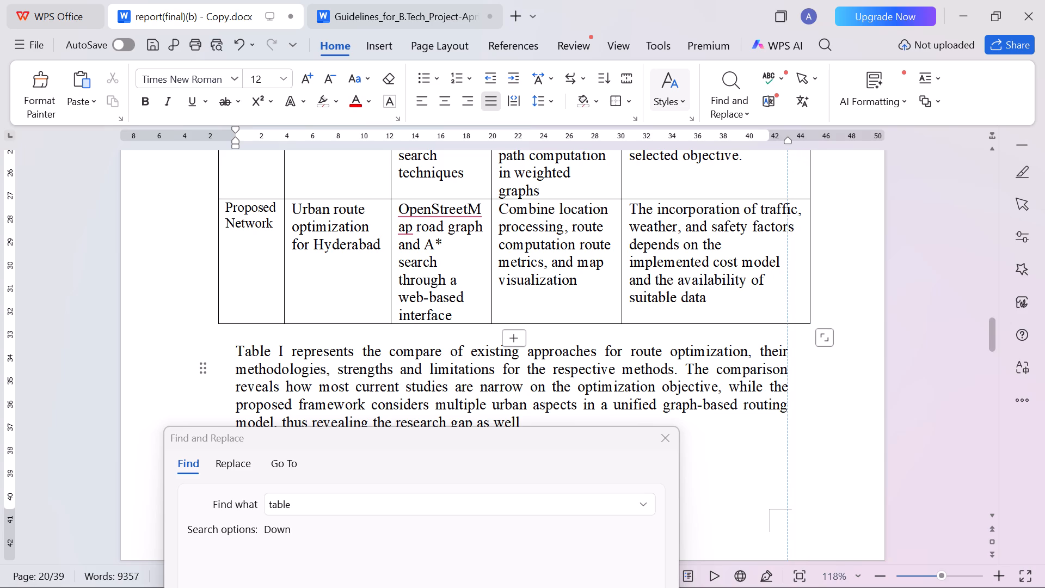
pyautogui.moveTo(788, 284); pyautogui.dragTo(787, 284)
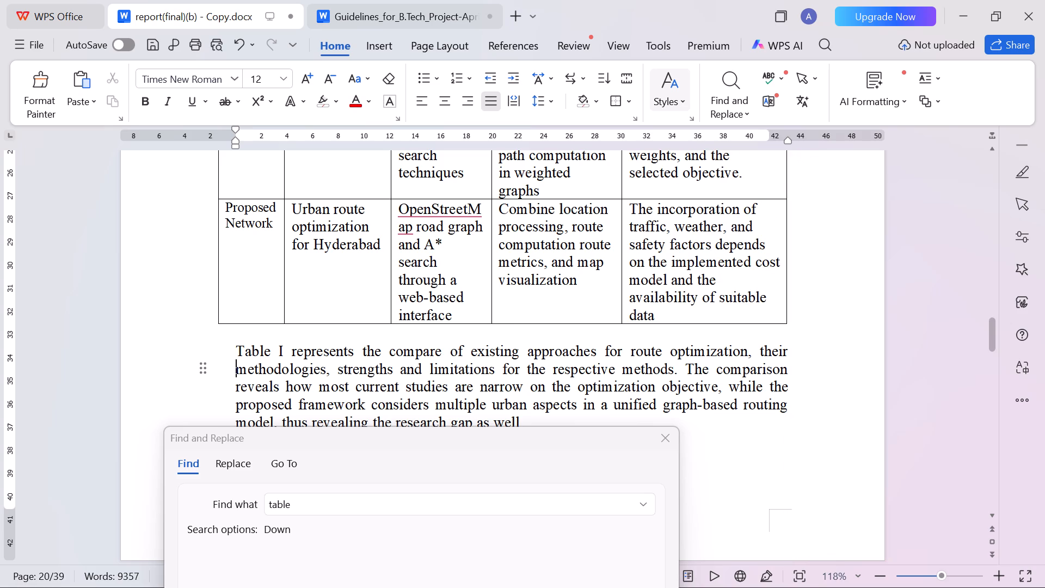
# Close the Find and Replace dialog.
pyautogui.scroll(-4, 776, 417)
pyautogui.click(662, 434)
# Replace the Chapter 3 title DESIGN with METHODOLOGY and restore the paragraph break before the body text.
pyautogui.scroll(-4, 580, 375)
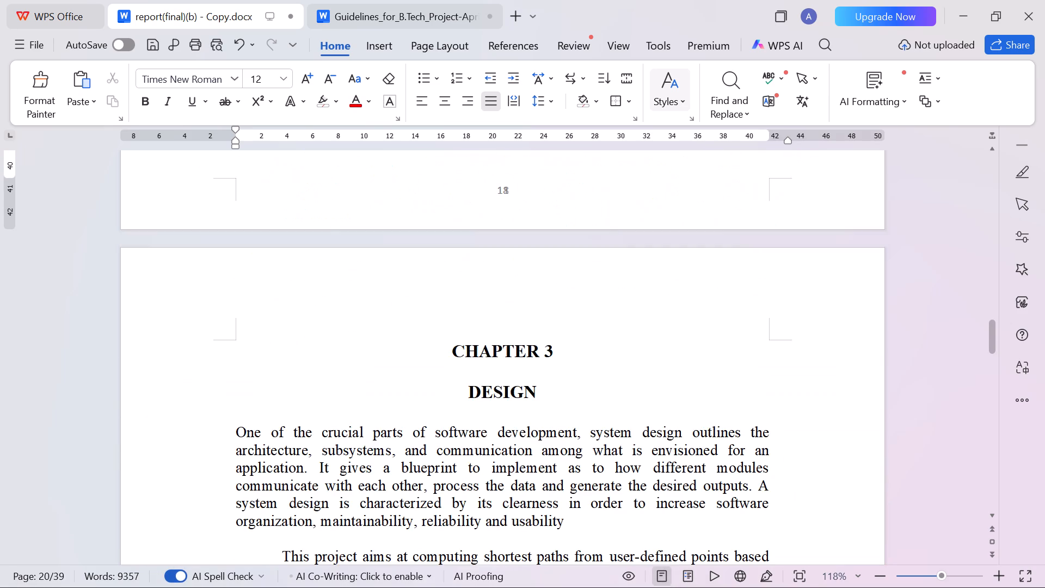
pyautogui.scroll(-5, 576, 380)
pyautogui.scroll(2, 521, 280)
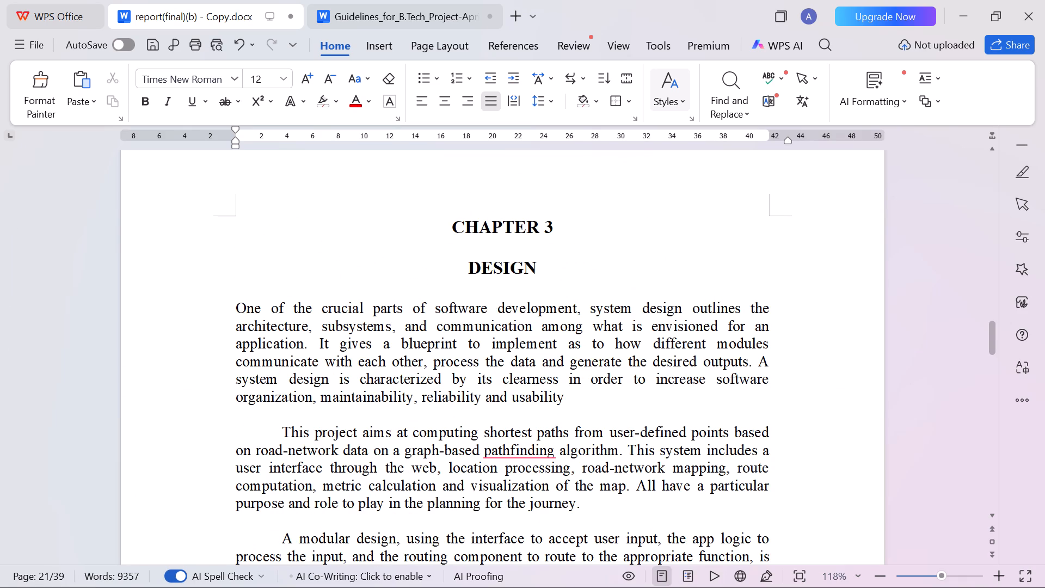
pyautogui.moveTo(472, 267); pyautogui.dragTo(544, 265)
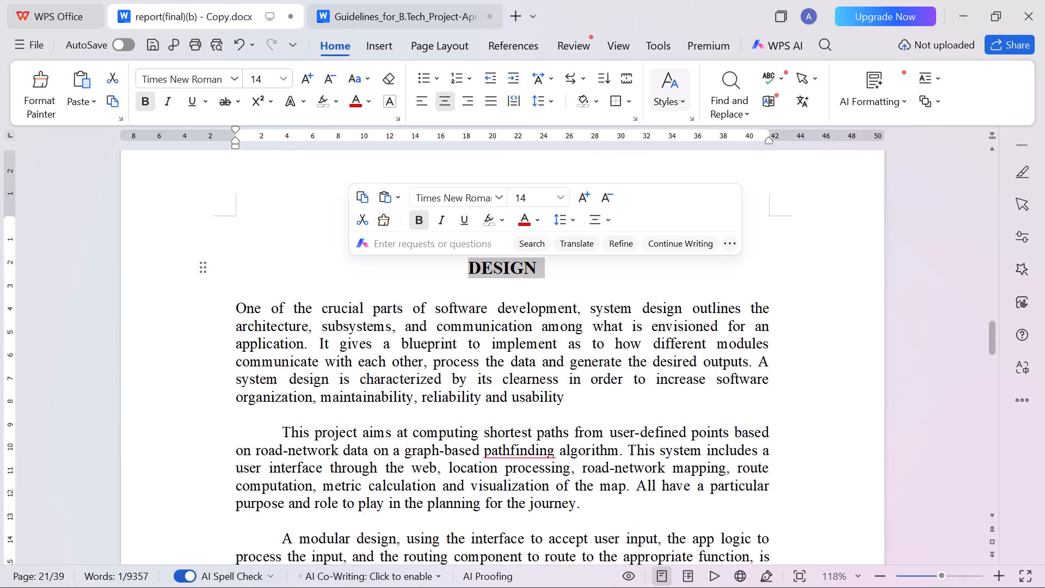
pyautogui.write('ME')
pyautogui.write('THODOLOGY')
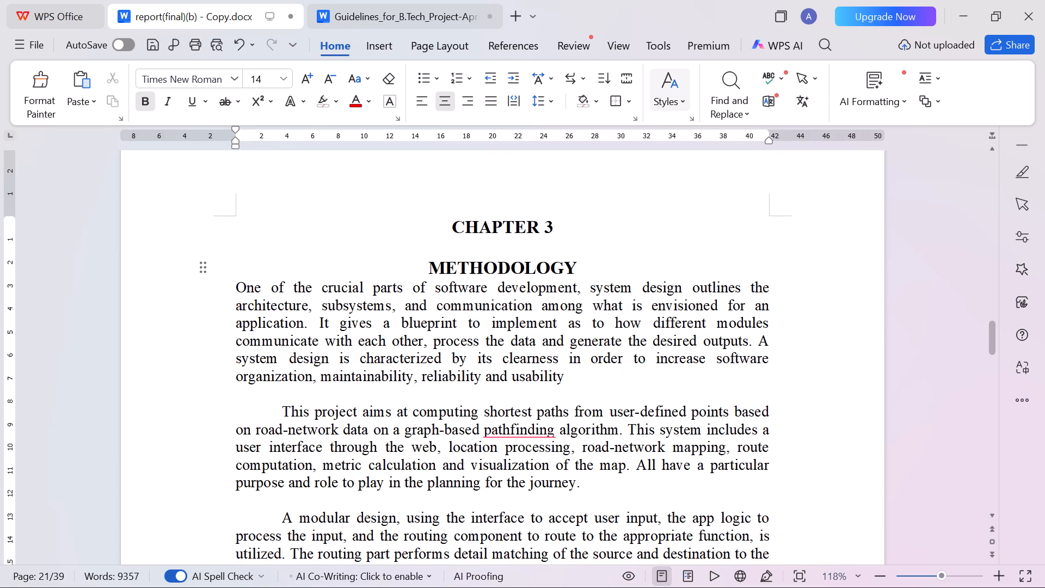
pyautogui.press('Return')
# Center the class diagram picture under heading 3.1.1 between the page margins.
pyautogui.scroll(-6, 546, 304)
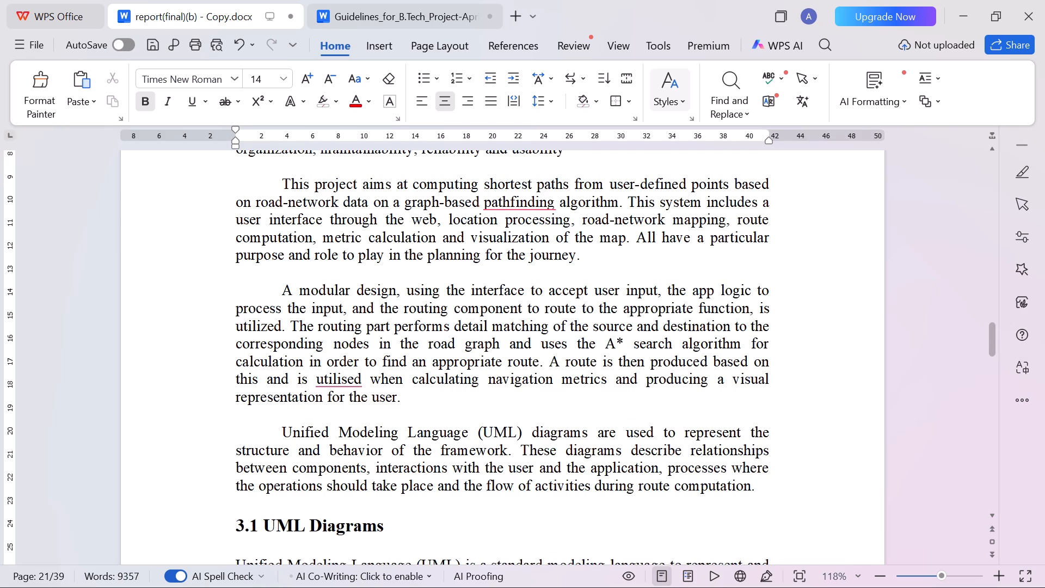
pyautogui.scroll(-11, 542, 335)
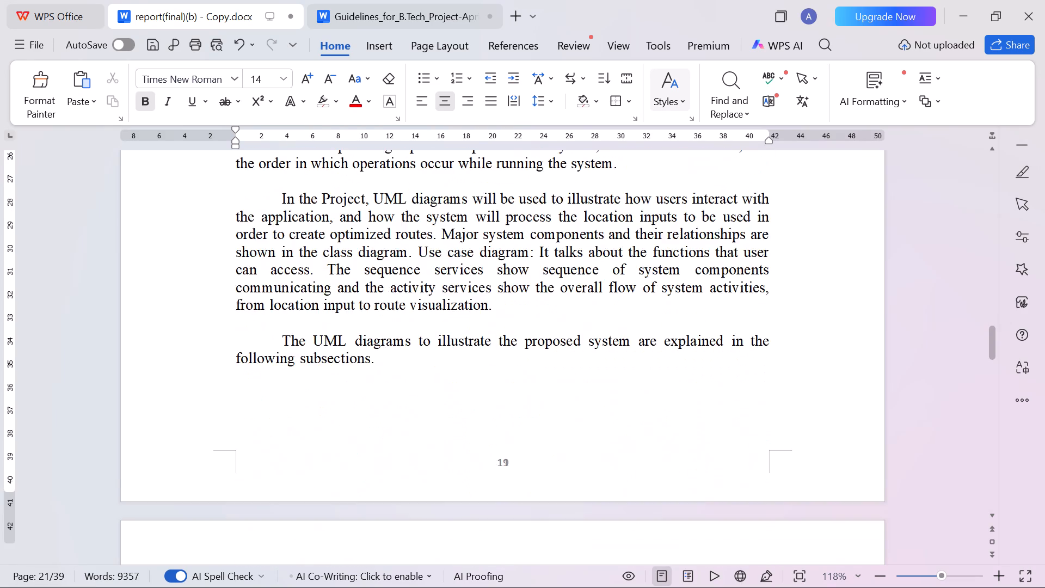
pyautogui.scroll(-15, 526, 364)
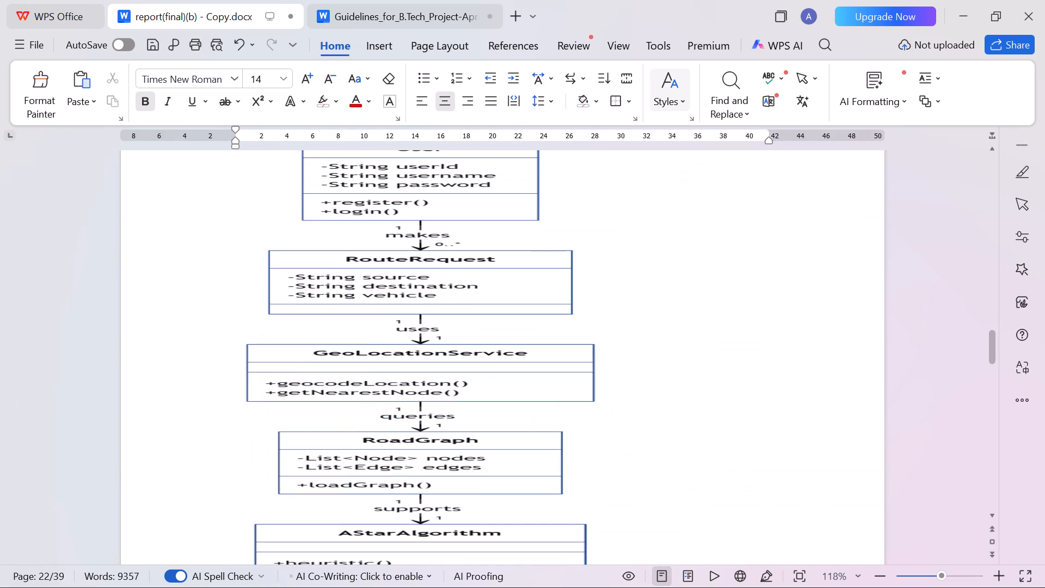
pyautogui.click(447, 378)
pyautogui.scroll(5, 551, 354)
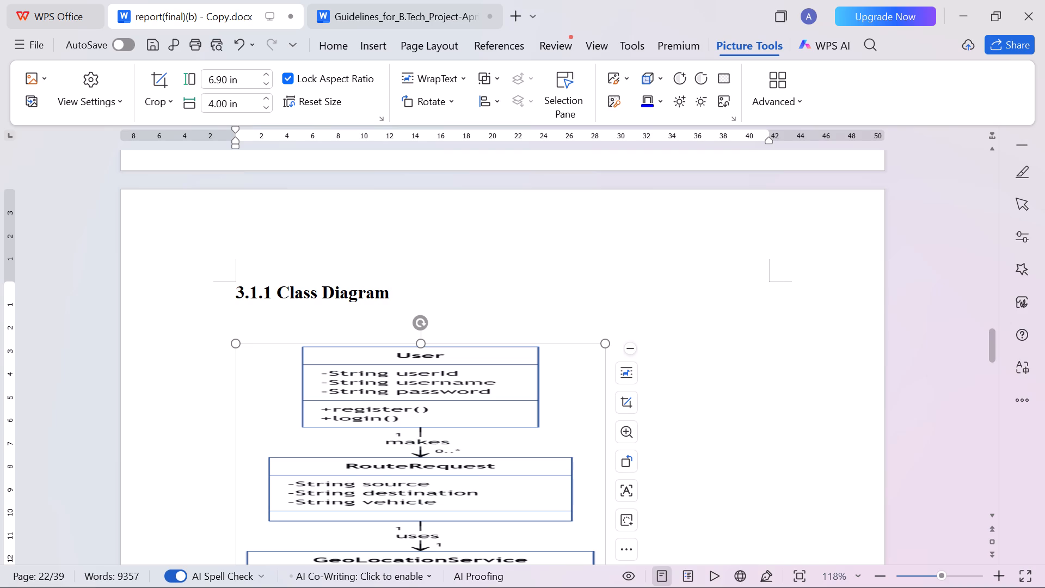
pyautogui.click(864, 339)
pyautogui.click(428, 479)
pyautogui.click(329, 40)
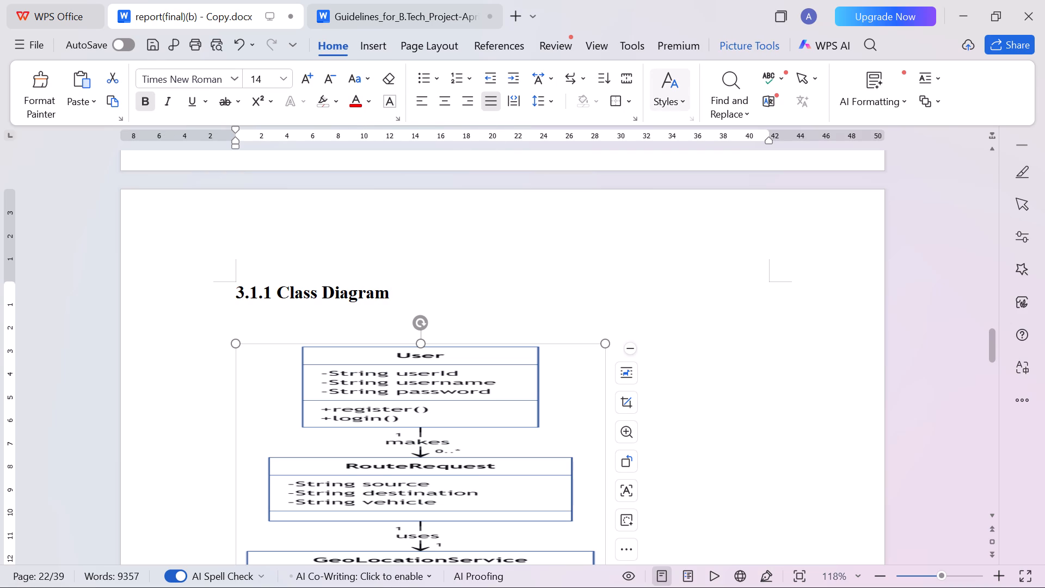
pyautogui.click(448, 105)
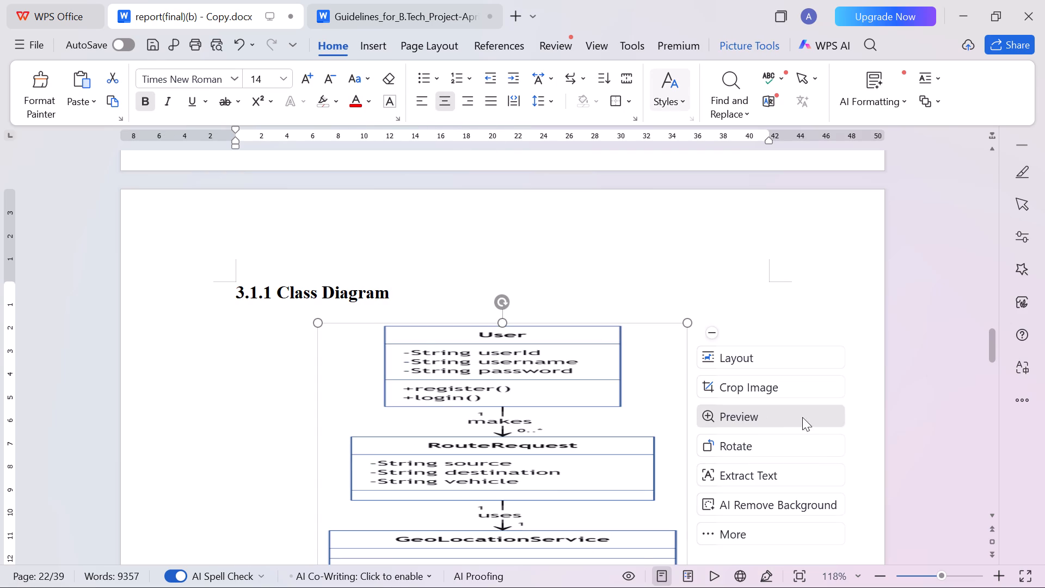
pyautogui.click(833, 268)
# Format the "Fig. 1 : Class Diagram" caption as 12 pt bold.
pyautogui.scroll(-15, 703, 379)
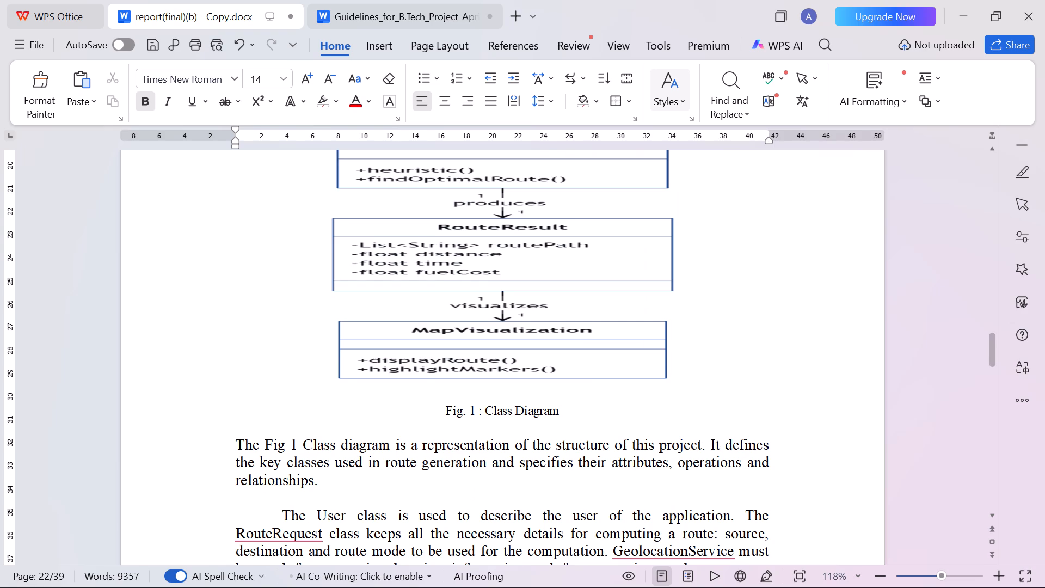
pyautogui.moveTo(447, 414); pyautogui.dragTo(568, 411)
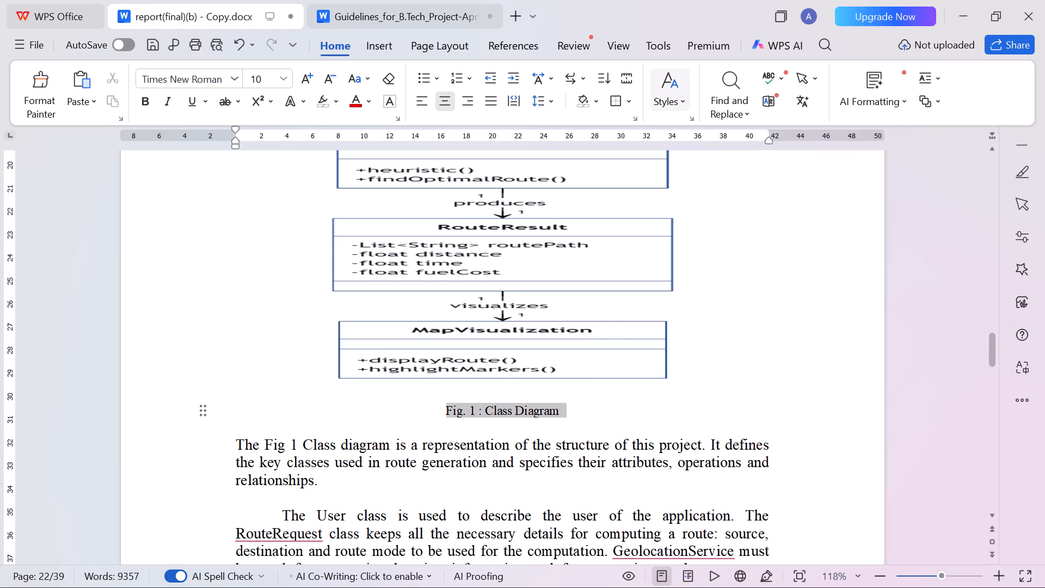
pyautogui.moveTo(568, 411); pyautogui.dragTo(568, 411)
pyautogui.click(285, 78)
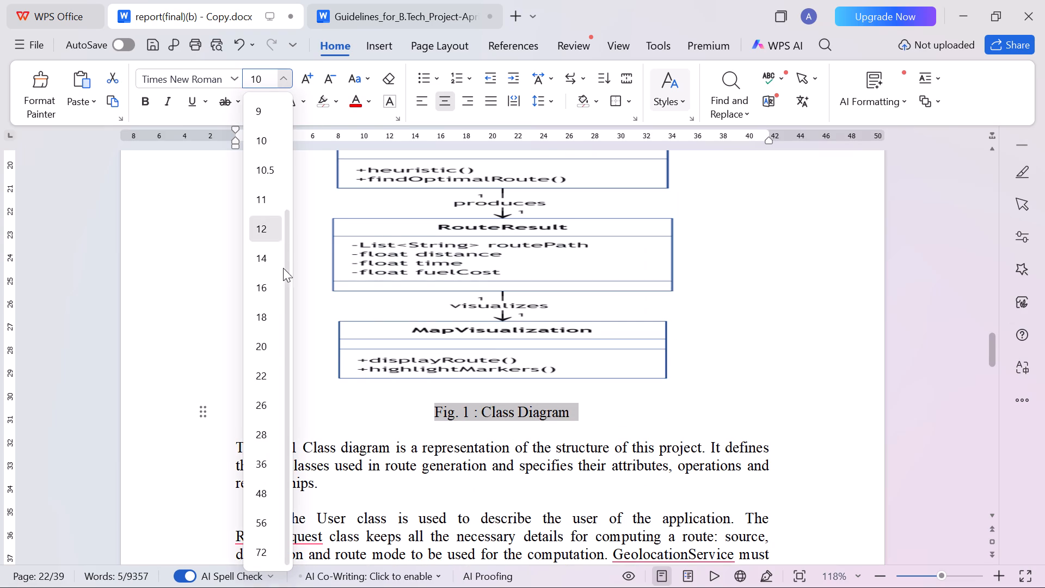
pyautogui.click(273, 227)
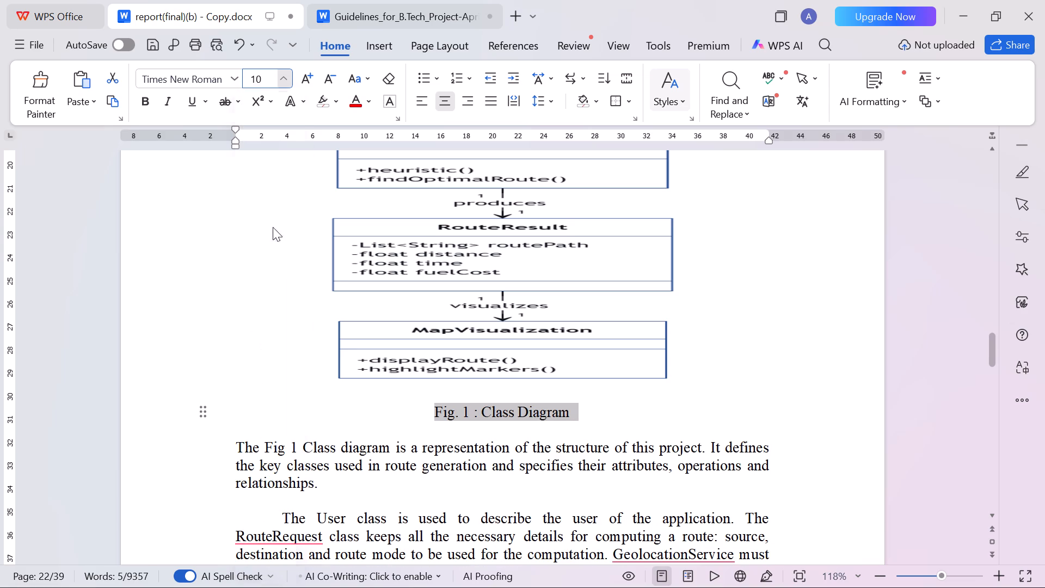
pyautogui.click(591, 418)
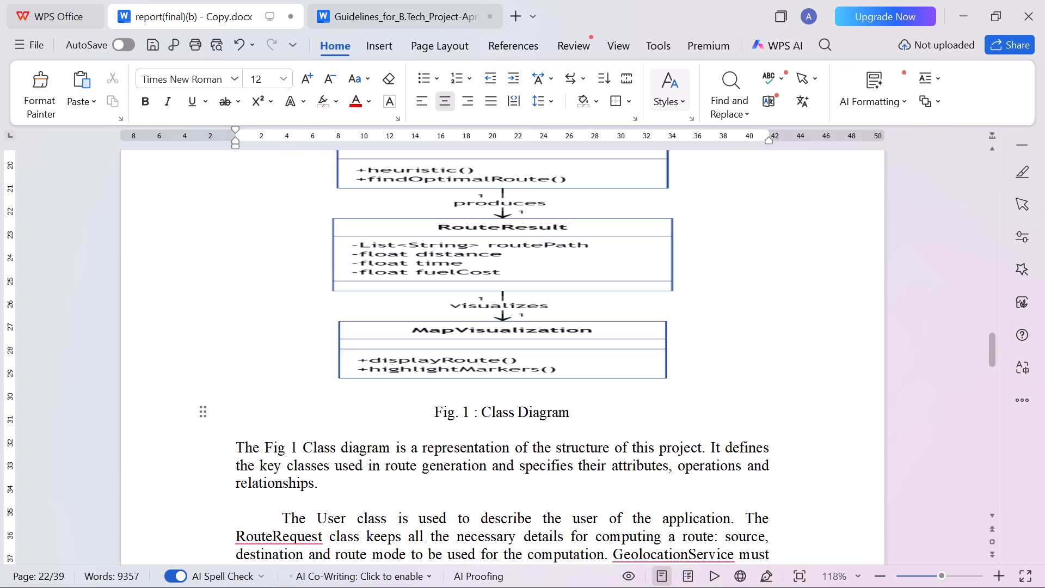
pyautogui.moveTo(433, 410); pyautogui.dragTo(572, 415)
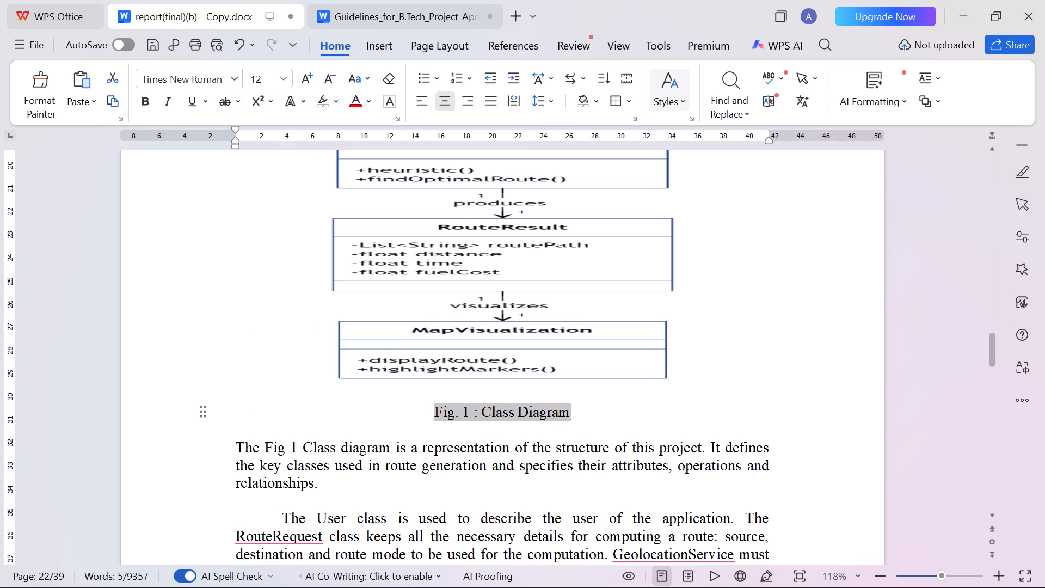
pyautogui.click(145, 91)
pyautogui.click(488, 451)
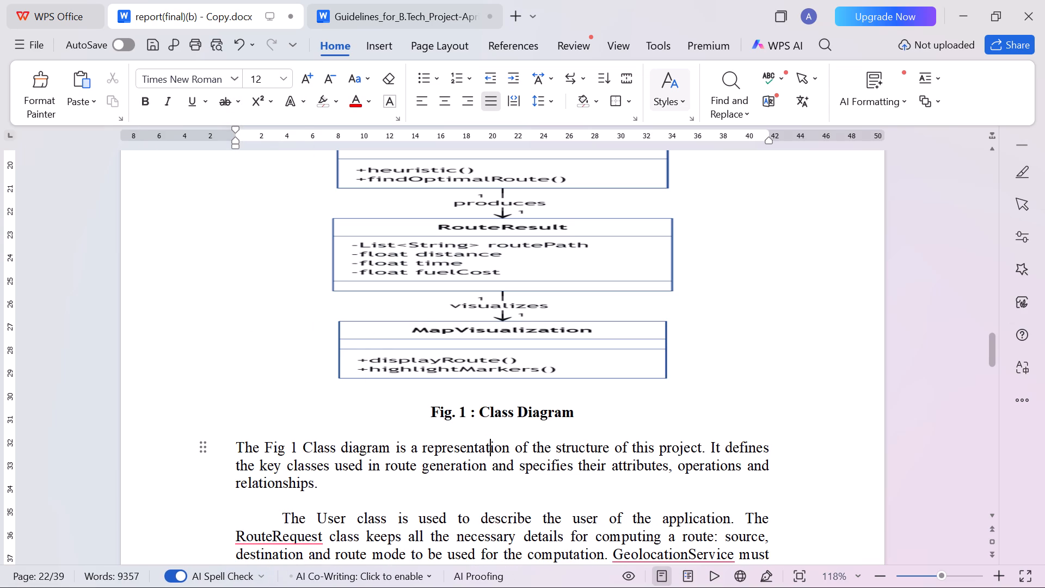
# Check the class diagram, its caption and the Fig 1 reference in the explanatory paragraph below it.
pyautogui.scroll(3, 576, 478)
pyautogui.click(494, 393)
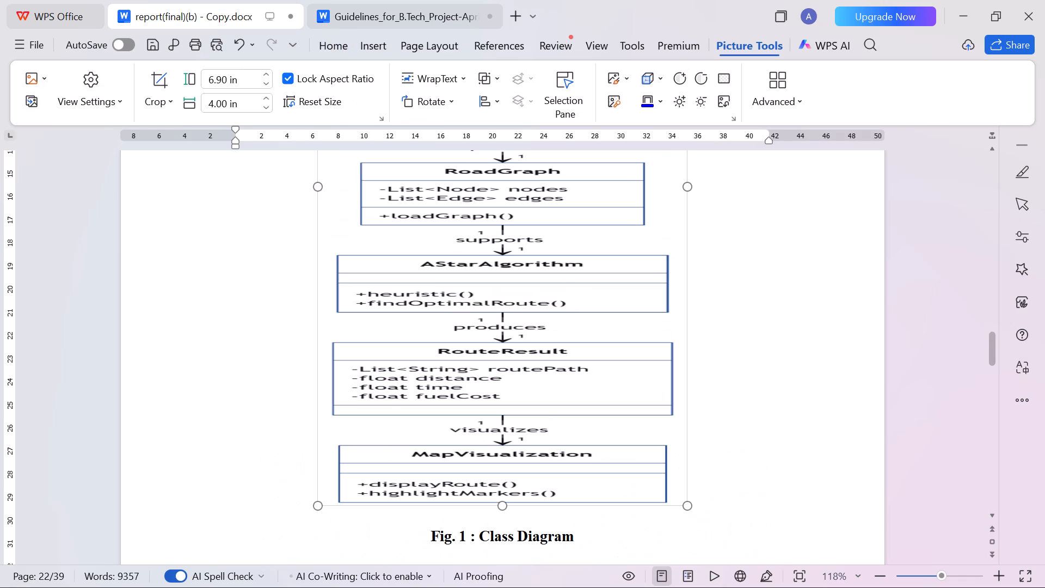
pyautogui.scroll(-9, 613, 449)
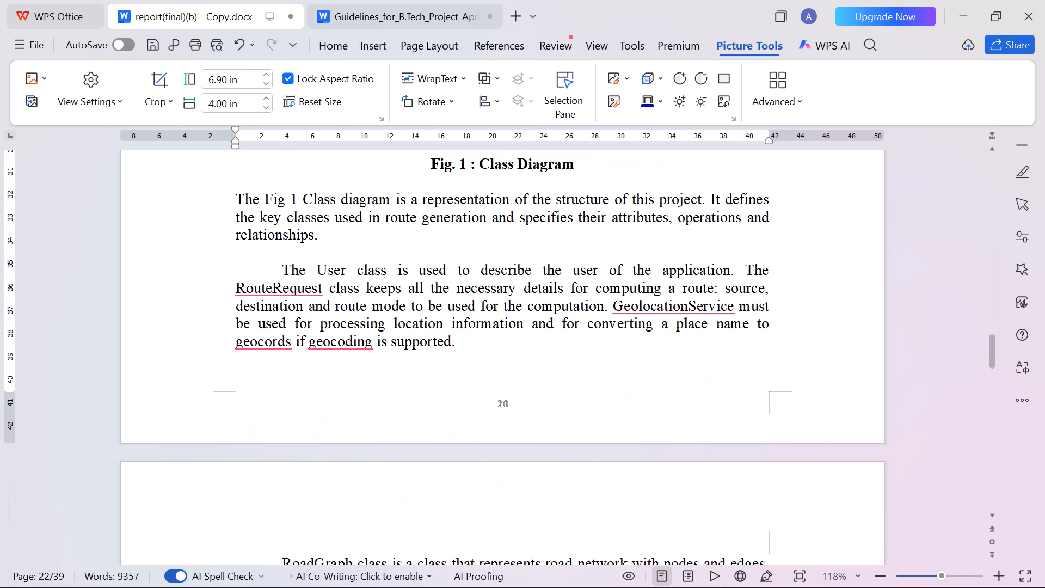
pyautogui.scroll(2, 606, 452)
pyautogui.moveTo(263, 283); pyautogui.dragTo(291, 286)
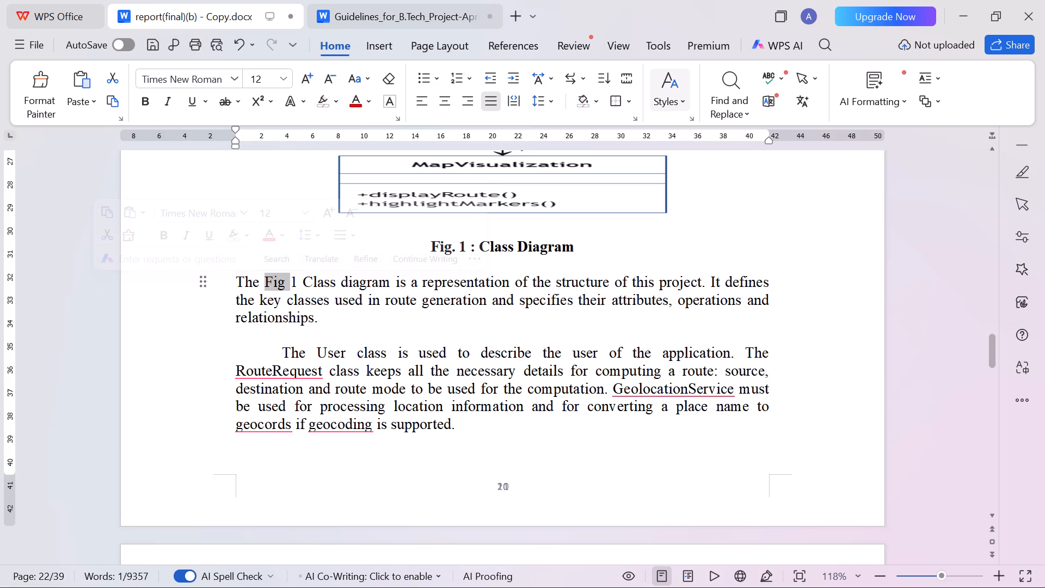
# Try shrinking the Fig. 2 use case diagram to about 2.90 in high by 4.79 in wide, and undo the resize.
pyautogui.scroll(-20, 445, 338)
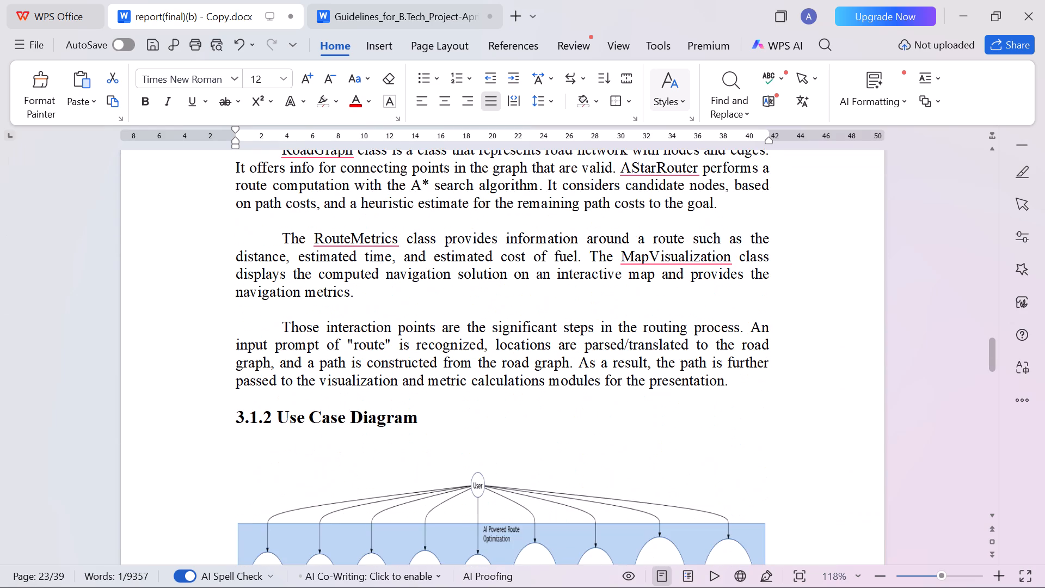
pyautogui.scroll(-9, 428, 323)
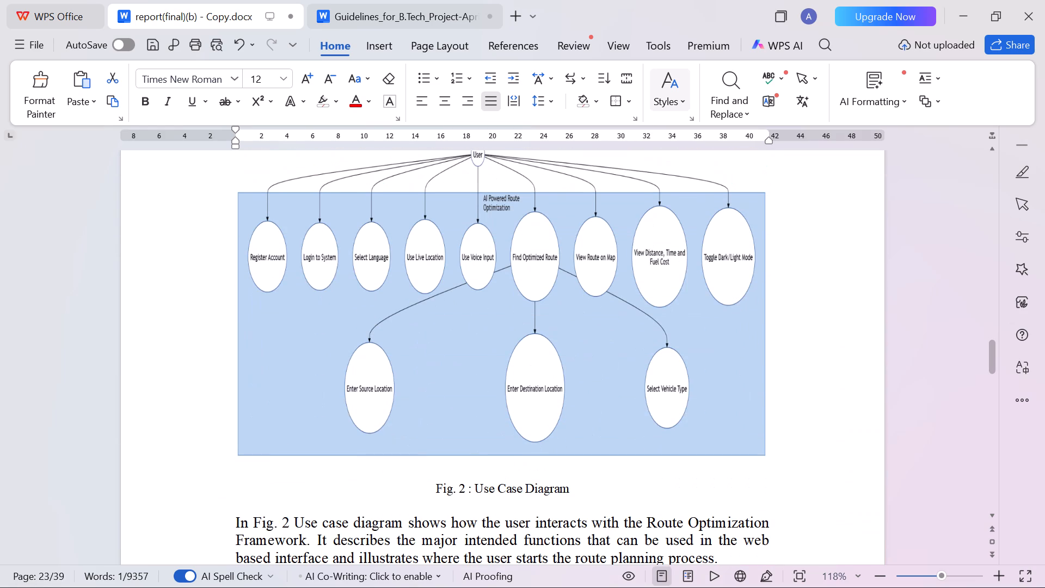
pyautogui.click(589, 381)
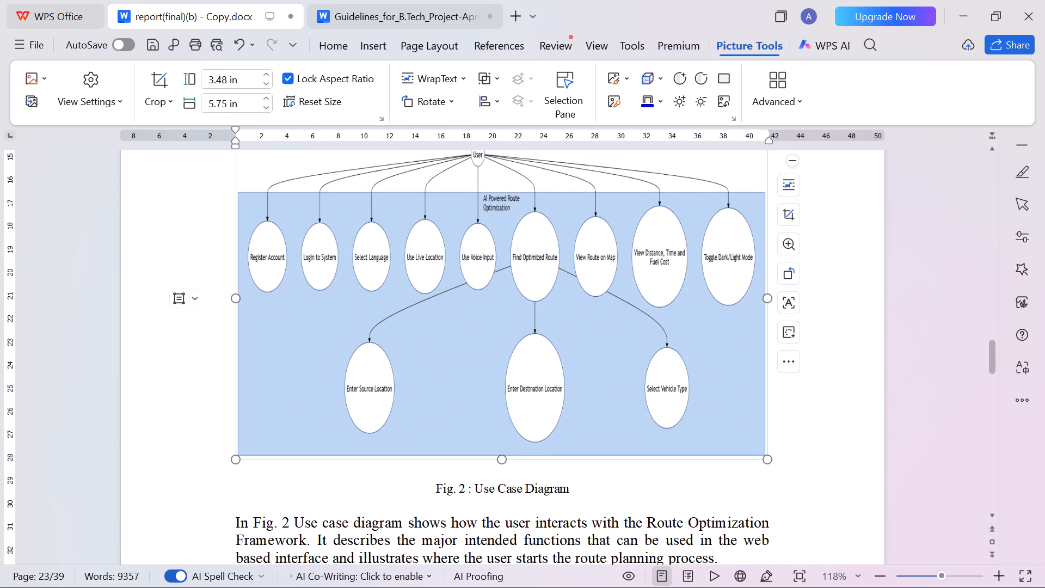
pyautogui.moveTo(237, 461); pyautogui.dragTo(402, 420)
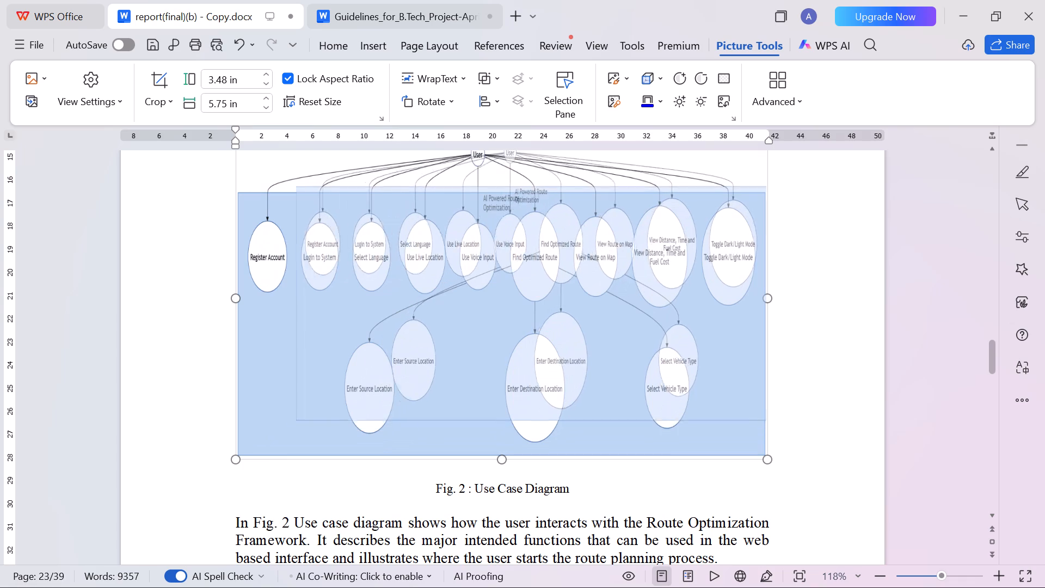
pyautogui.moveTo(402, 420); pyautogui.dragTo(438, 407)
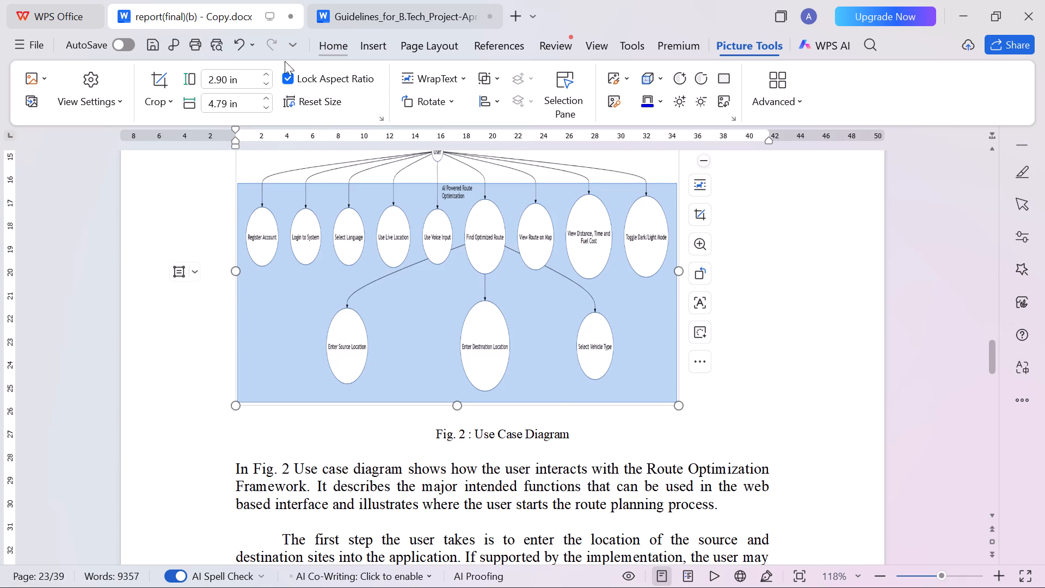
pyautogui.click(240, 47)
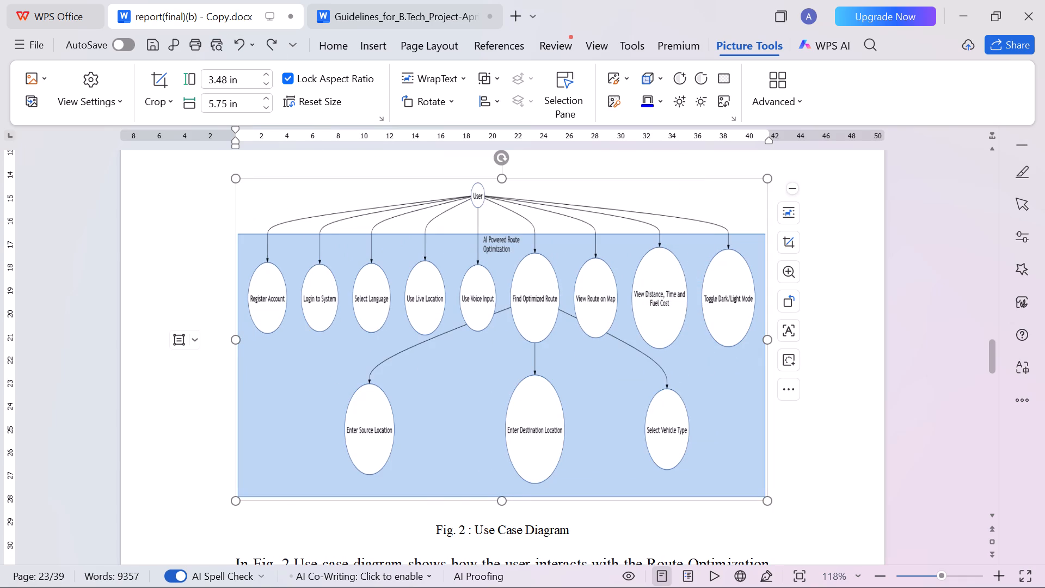
# Examine the figures, captions and text from the Fig. 2 caption through the sequence diagram to the flowchart on page 25.
pyautogui.scroll(-5, 667, 494)
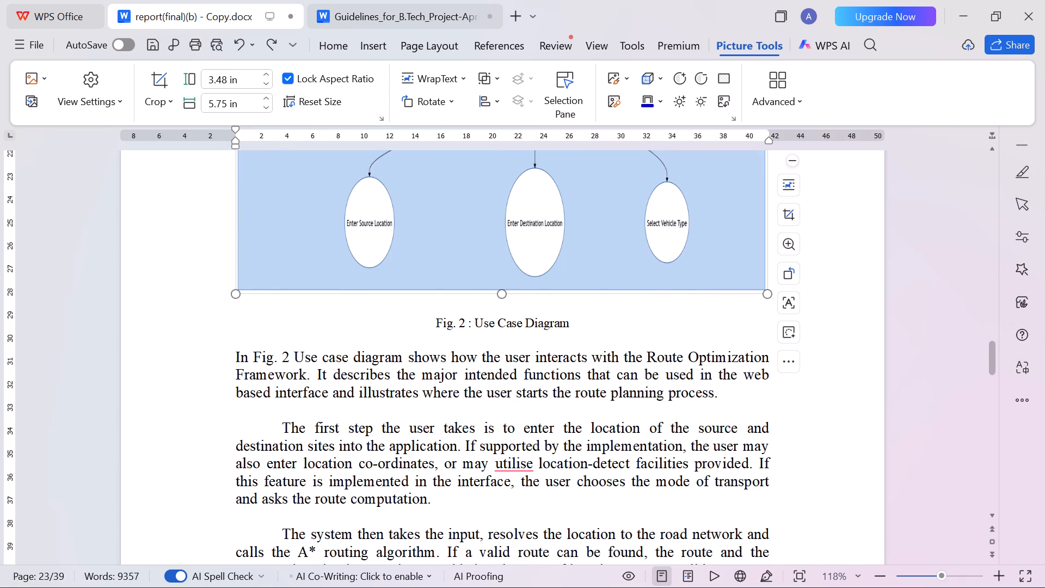
pyautogui.scroll(-16, 546, 444)
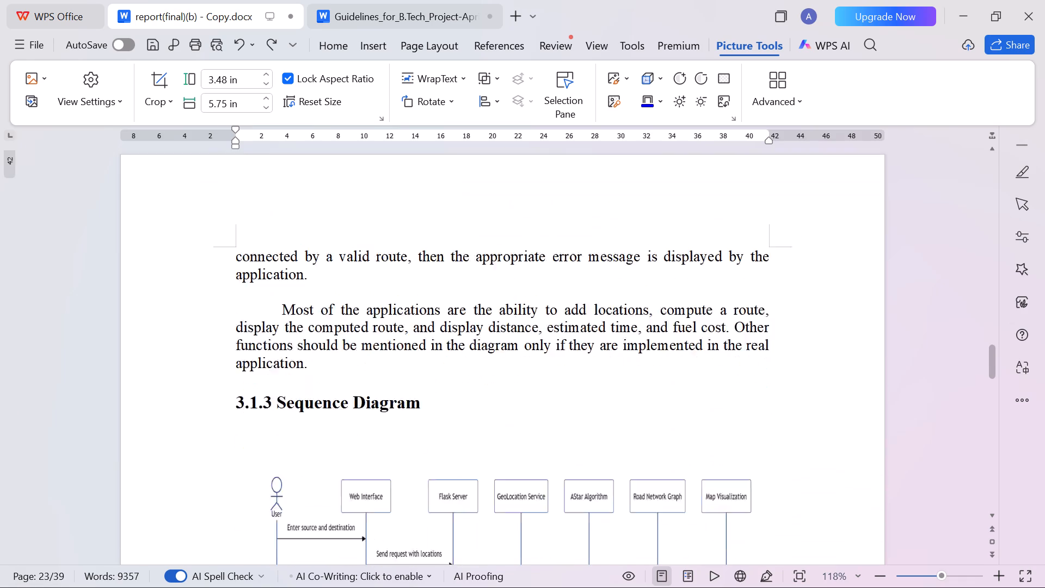
pyautogui.click(349, 285)
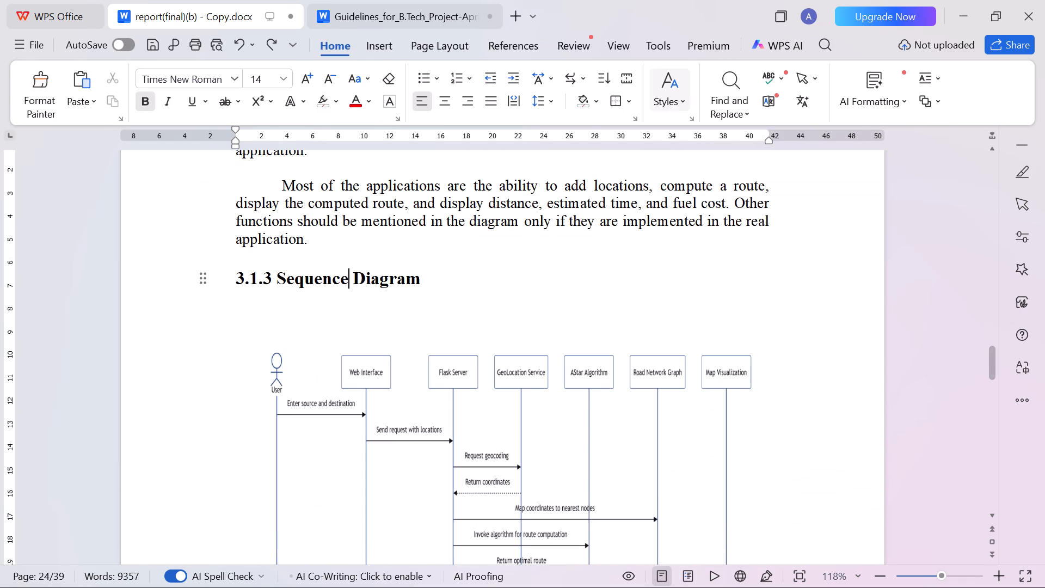
pyautogui.scroll(-6, 481, 343)
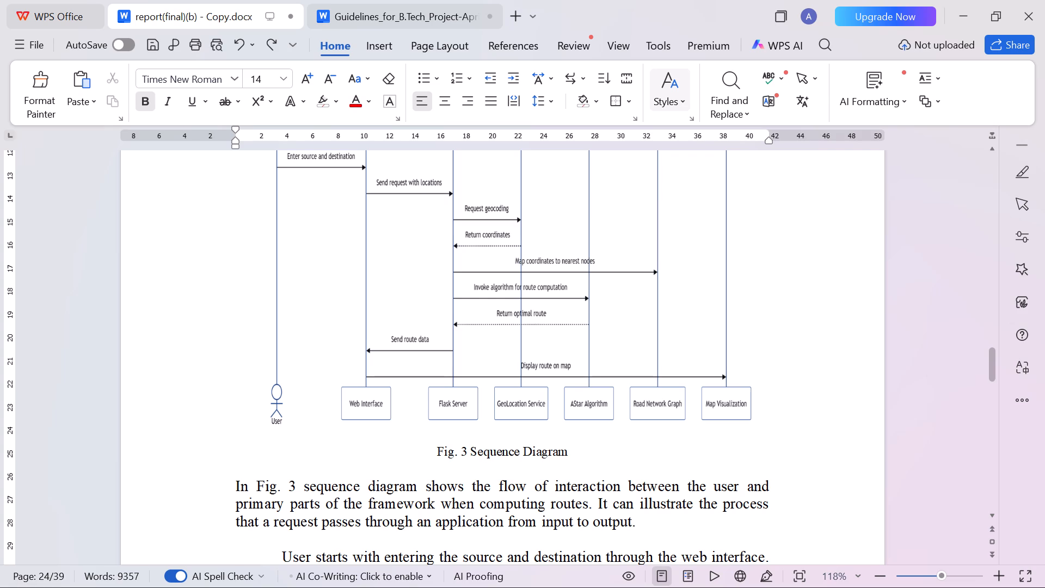
pyautogui.click(510, 451)
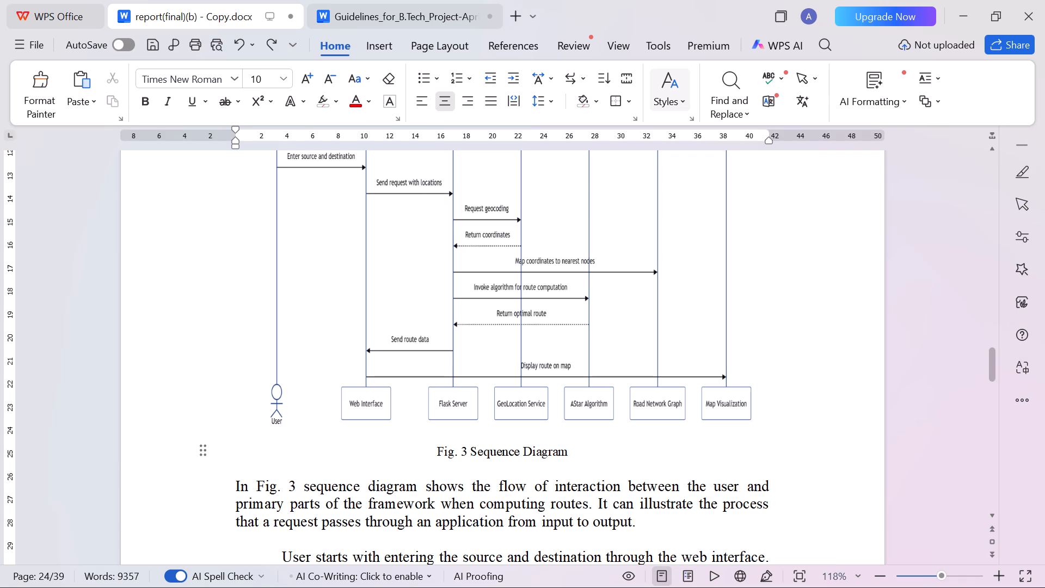
pyautogui.scroll(-7, 691, 406)
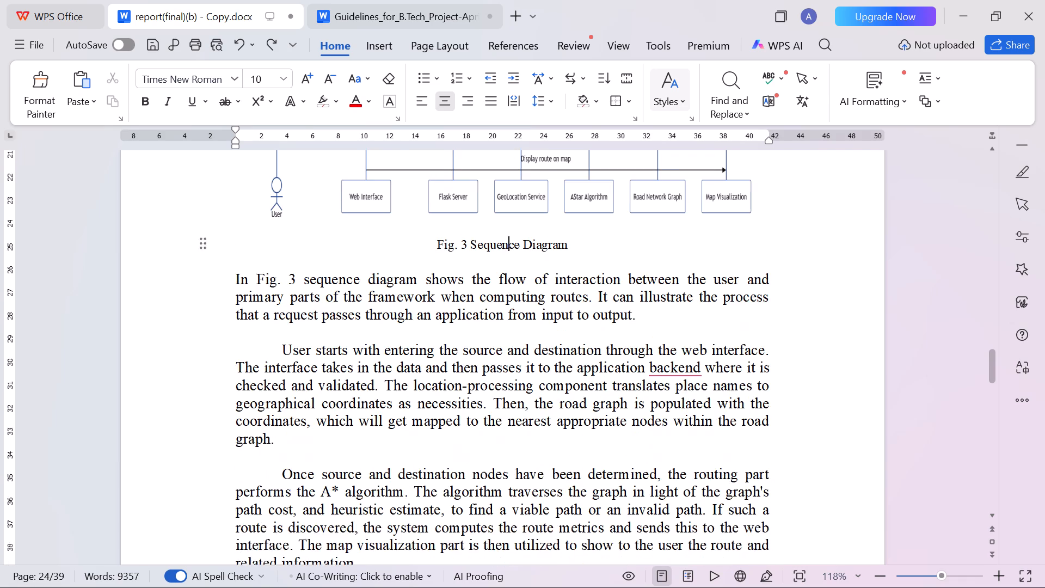
pyautogui.scroll(-18, 685, 428)
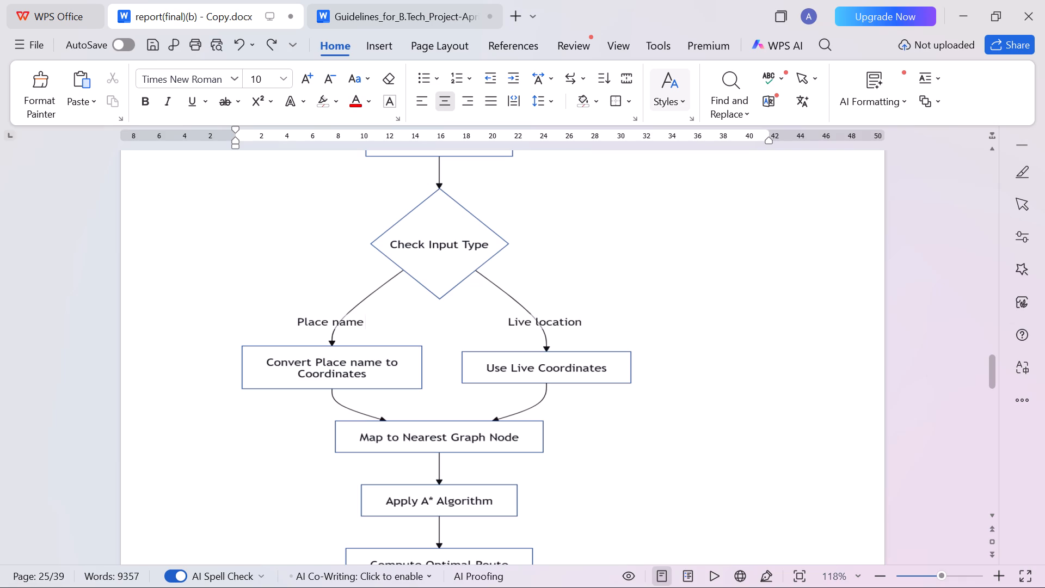
# Examine the rest of the activity diagram, its Fig. 4 caption and the following pages up to the Chapter 4 opening.
pyautogui.scroll(-18, 458, 479)
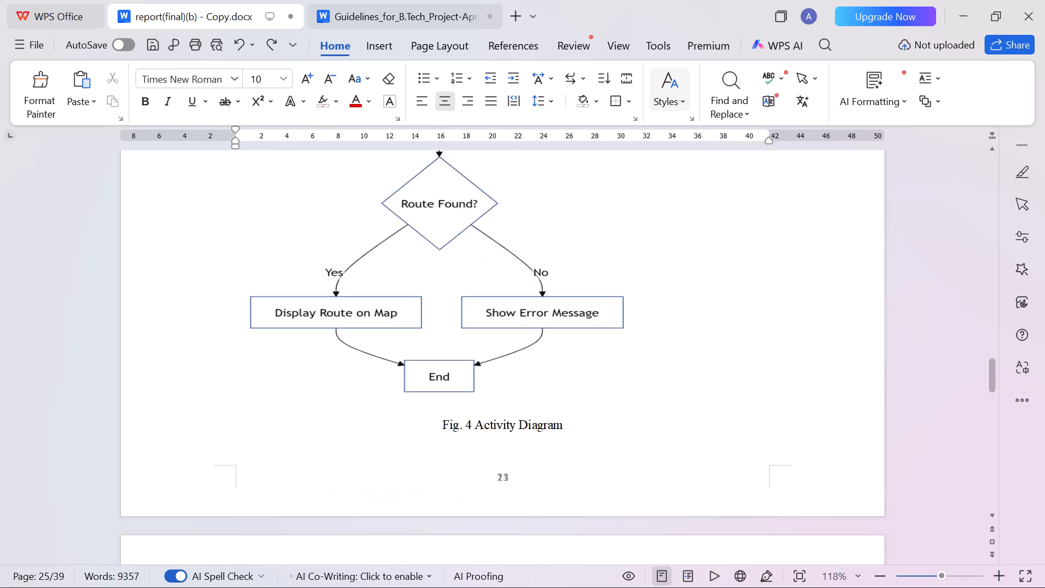
pyautogui.scroll(-14, 457, 480)
pyautogui.scroll(-17, 457, 478)
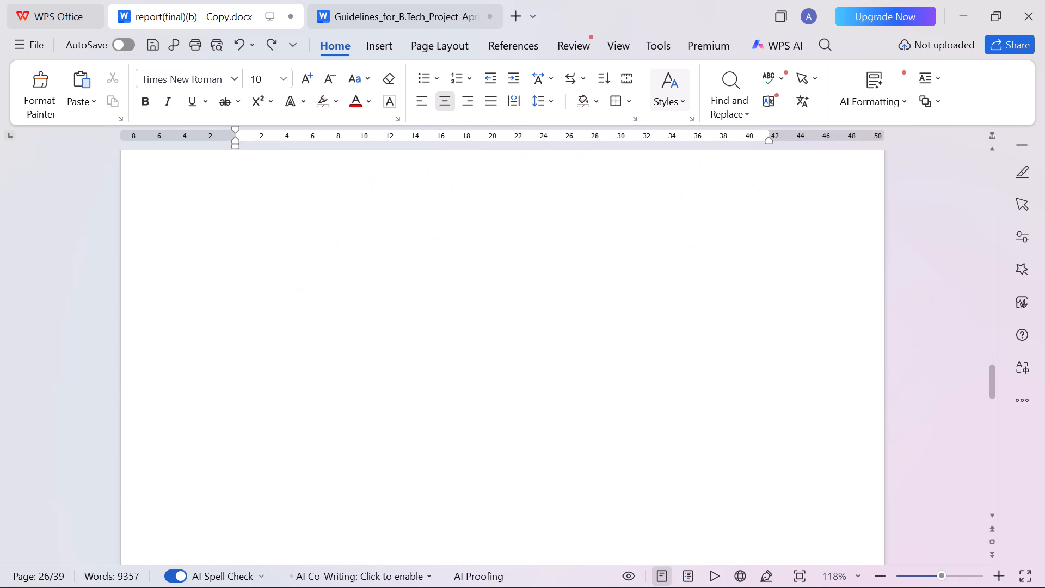
pyautogui.scroll(-14, 457, 476)
pyautogui.scroll(-5, 636, 480)
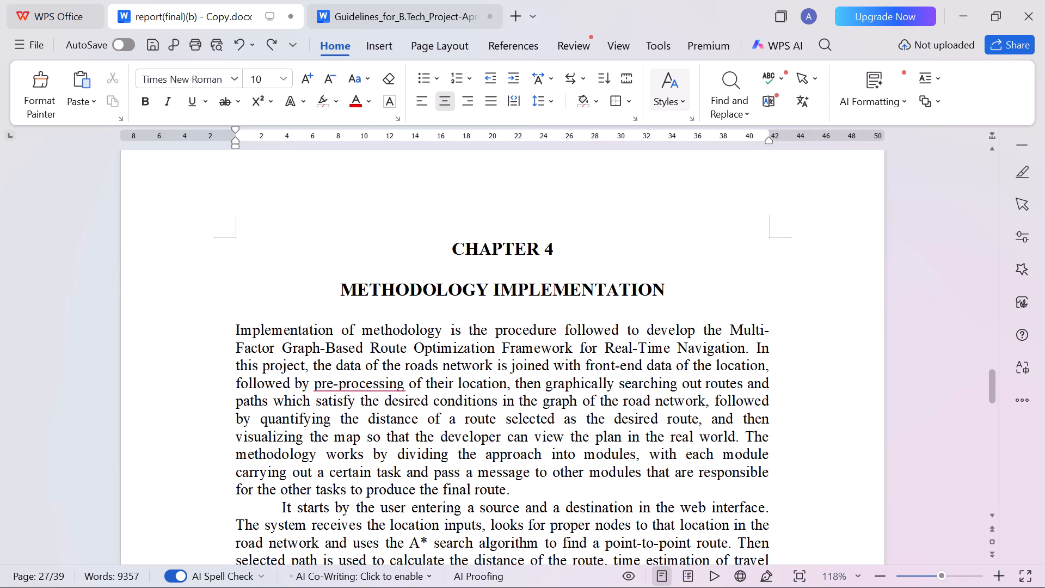
# Search the B.Tech project guidelines document for "CHAPTER" through to the chapter titles in the sample table of contents.
pyautogui.click(395, 17)
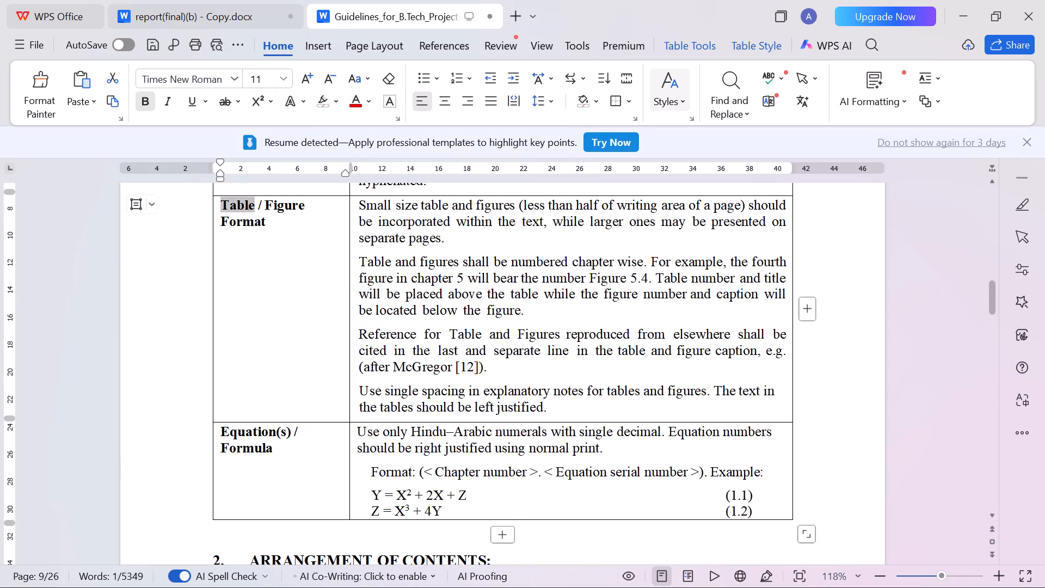
pyautogui.scroll(20, 512, 397)
pyautogui.scroll(15, 512, 397)
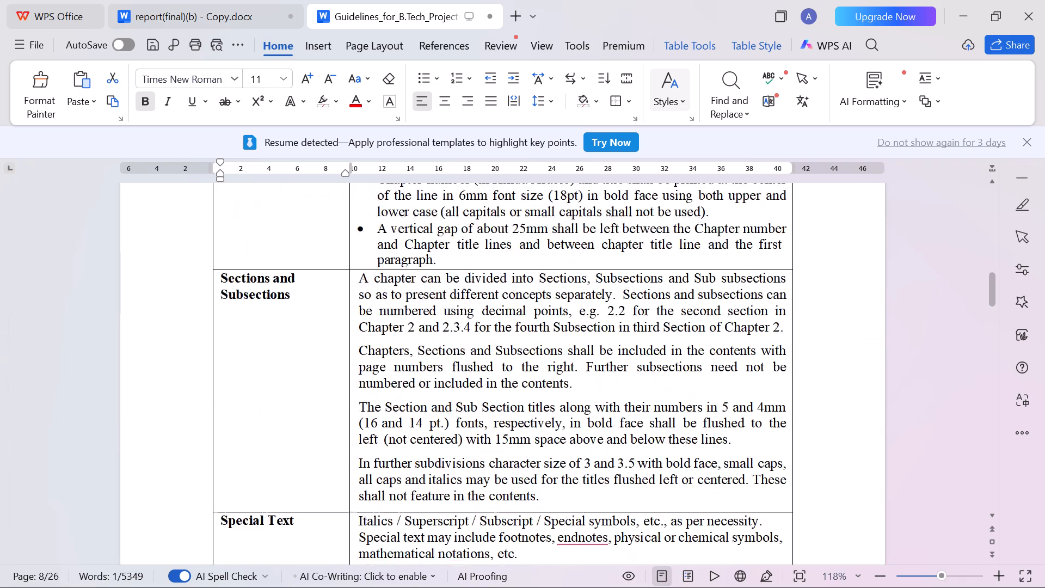
pyautogui.scroll(6, 512, 397)
pyautogui.hotkey('ctrl', 'f')
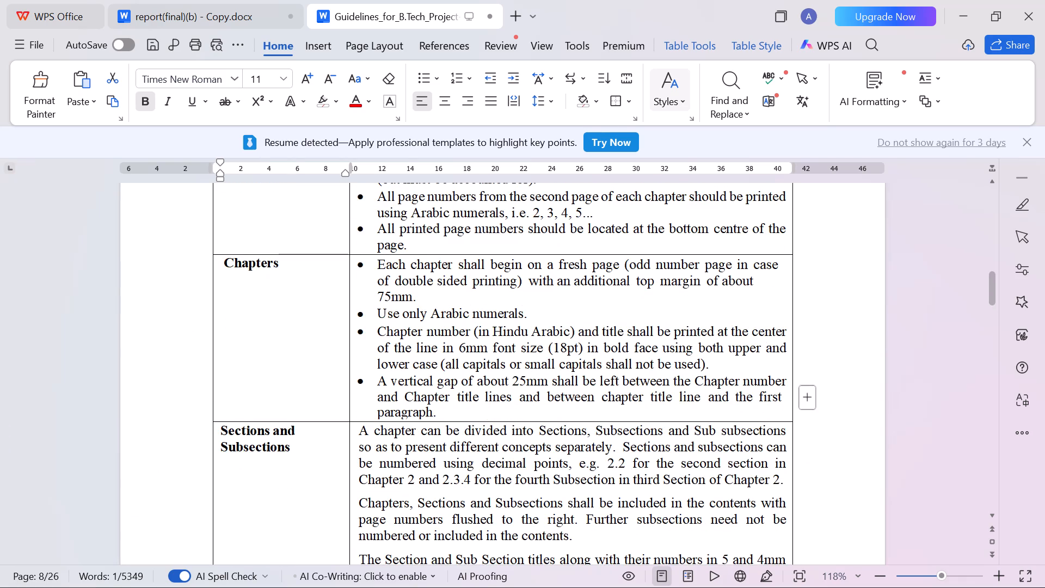
pyautogui.write('CHAPTER')
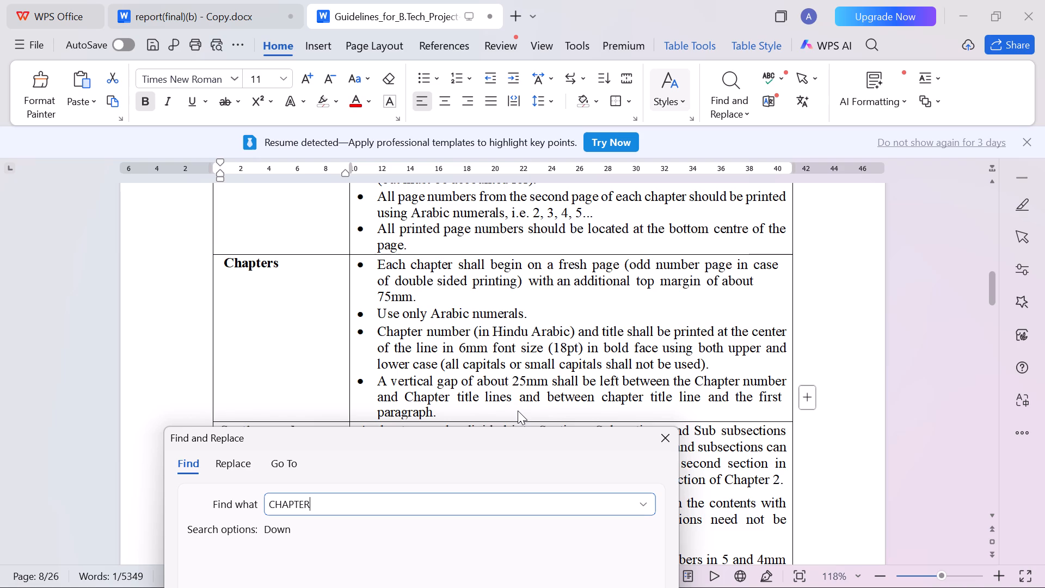
pyautogui.press('Return')
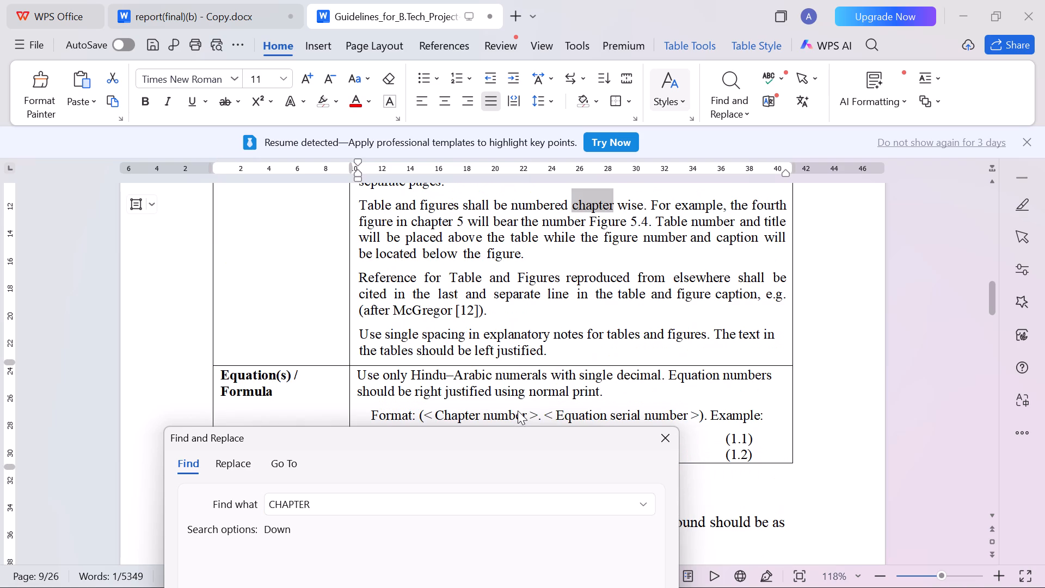
pyautogui.press('Return')
pyautogui.press('Return')
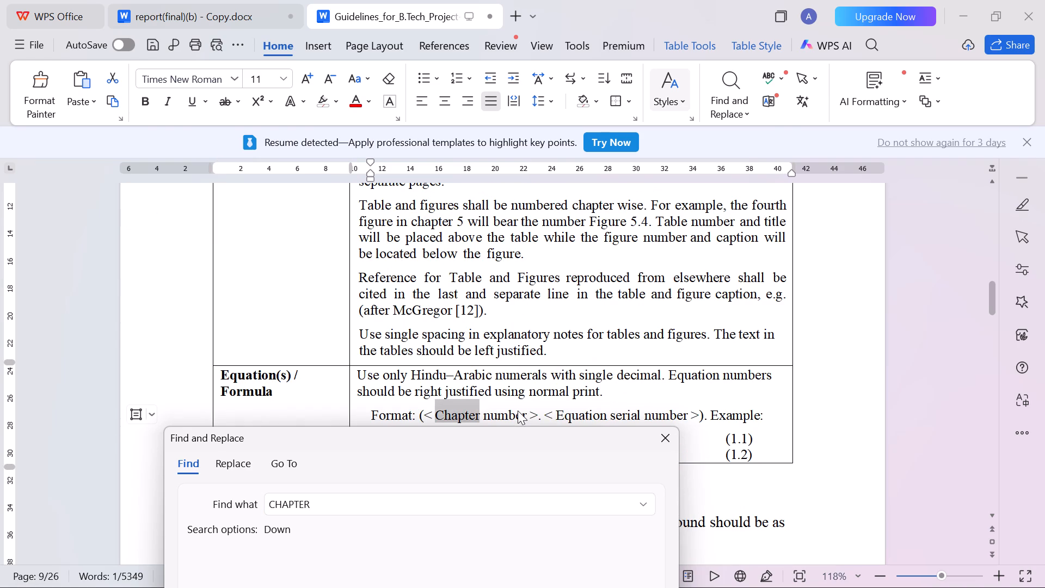
pyautogui.press('Return')
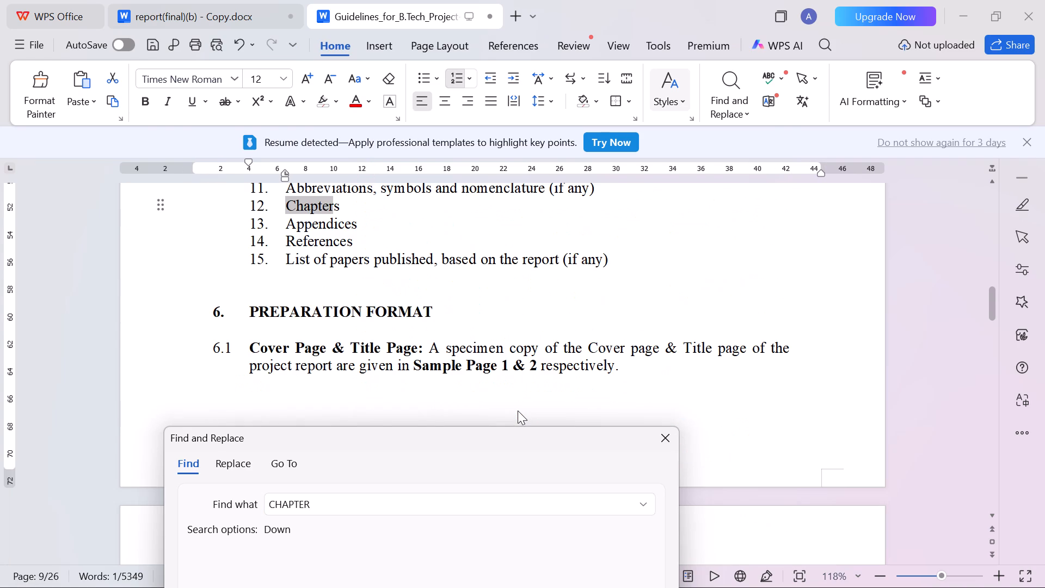
pyautogui.press('Return')
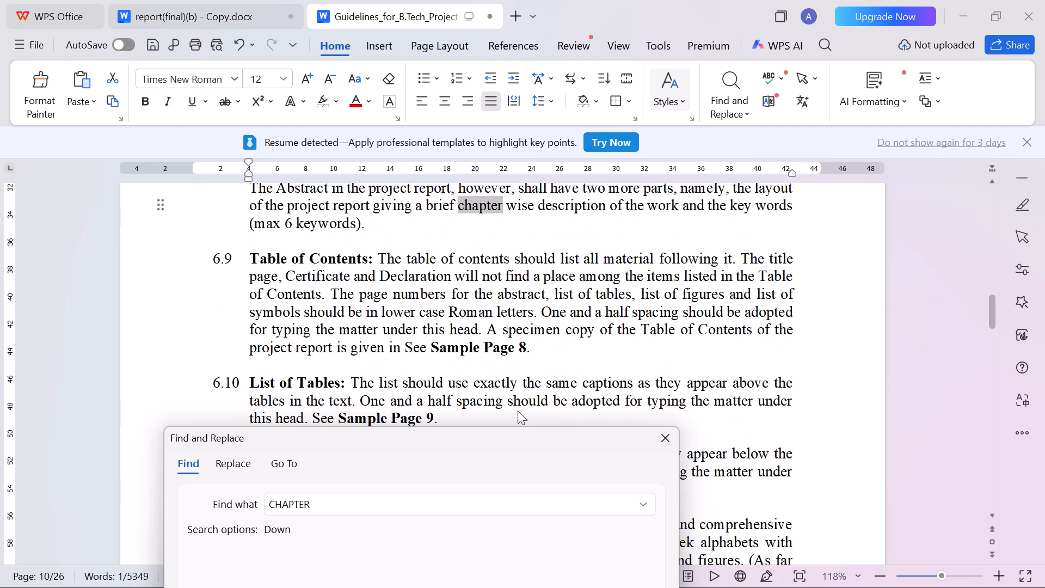
pyautogui.press('Return')
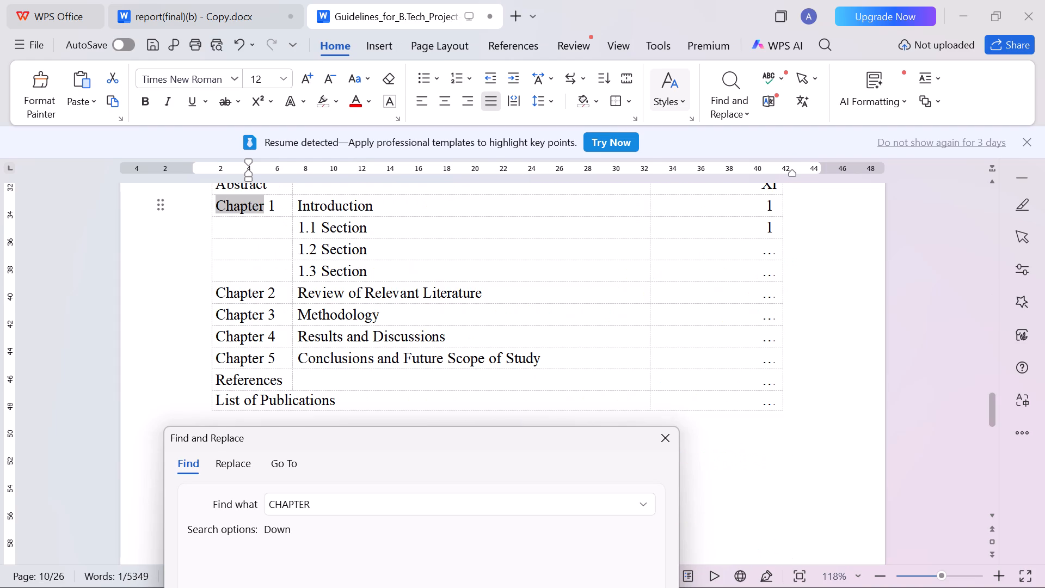
pyautogui.press('Return')
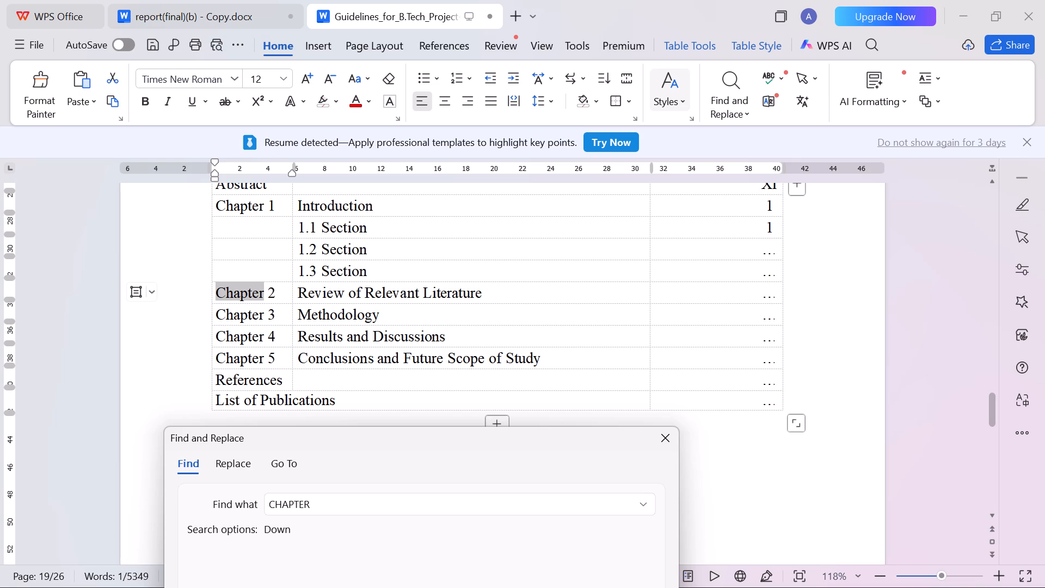
# In the report, replace the Chapter 4 title with "RESULTS AND DISCUSSIONS".
pyautogui.click(223, 5)
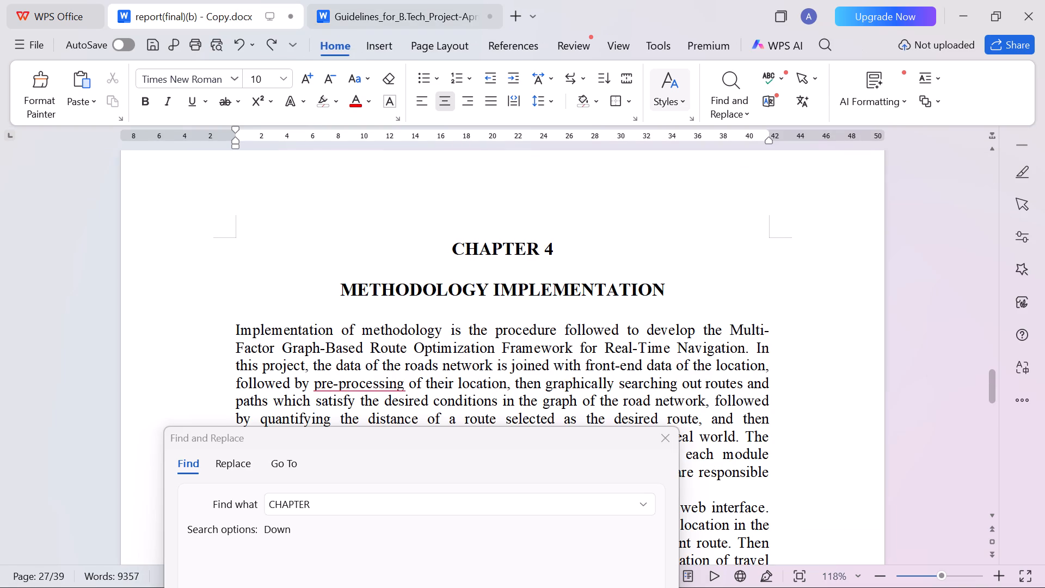
pyautogui.moveTo(345, 290); pyautogui.dragTo(669, 287)
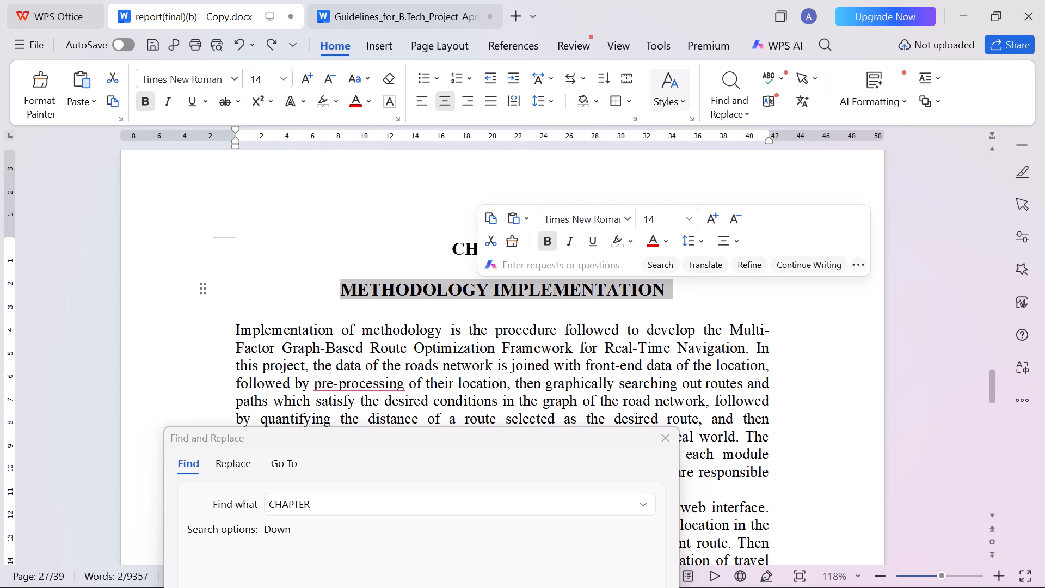
pyautogui.write('RESULTS AND DISCUSSIONS')
pyautogui.press('Return')
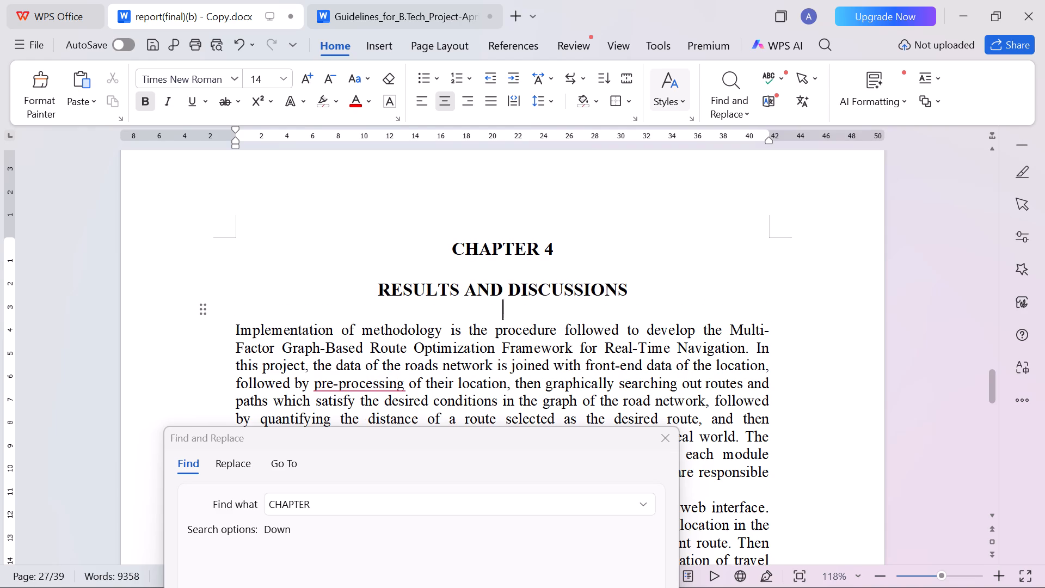
# Examine the Chapter 4 headings and body text from section 4.1 Modules to the start of section 4.4 Equations.
pyautogui.scroll(-3, 600, 355)
pyautogui.scroll(-5, 411, 327)
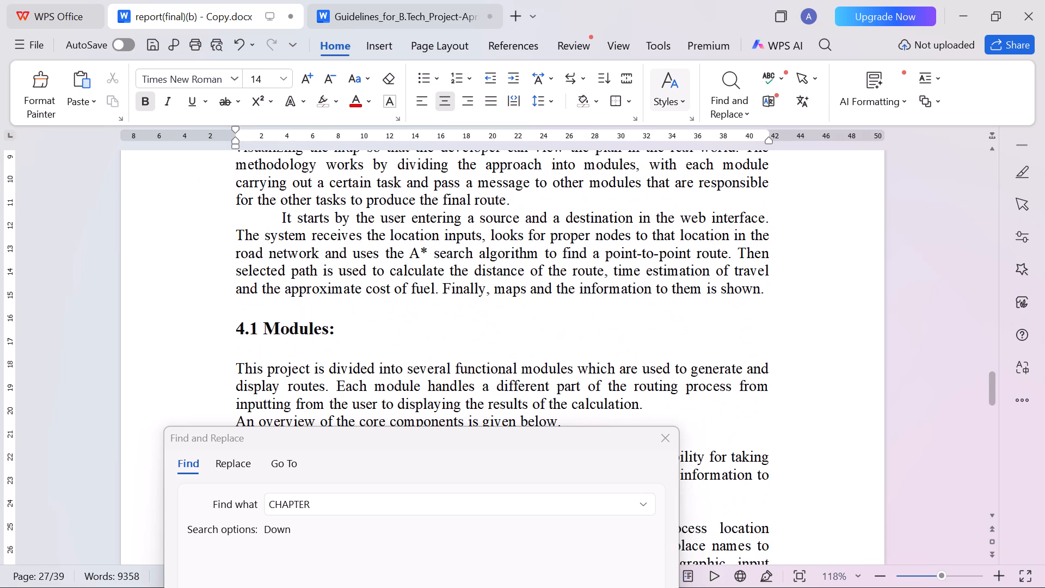
pyautogui.scroll(-2, 430, 359)
pyautogui.scroll(-2, 312, 356)
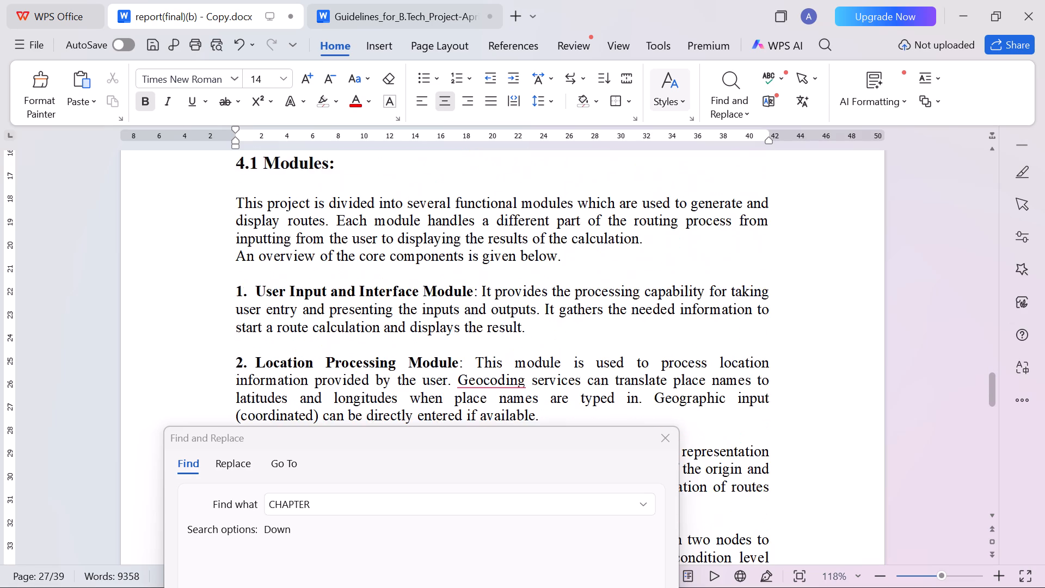
pyautogui.scroll(-20, 312, 356)
pyautogui.scroll(-6, 315, 356)
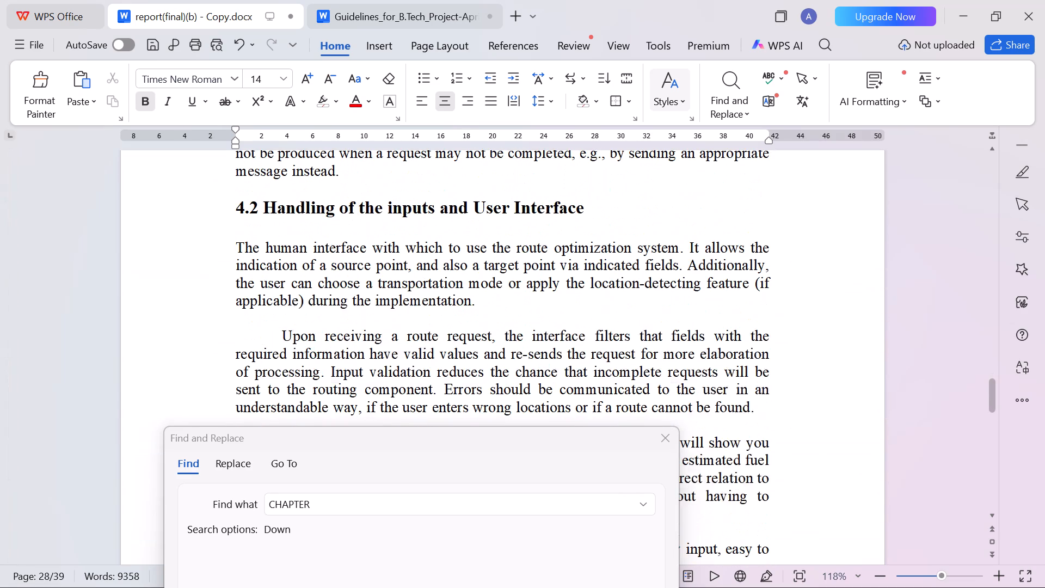
pyautogui.scroll(-9, 521, 266)
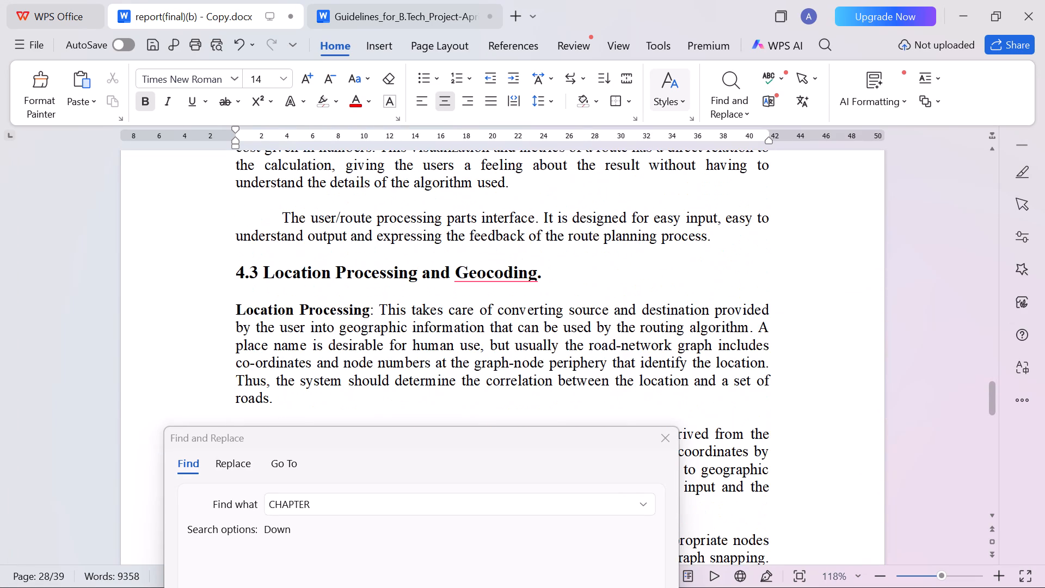
pyautogui.scroll(-17, 428, 285)
pyautogui.scroll(-5, 458, 299)
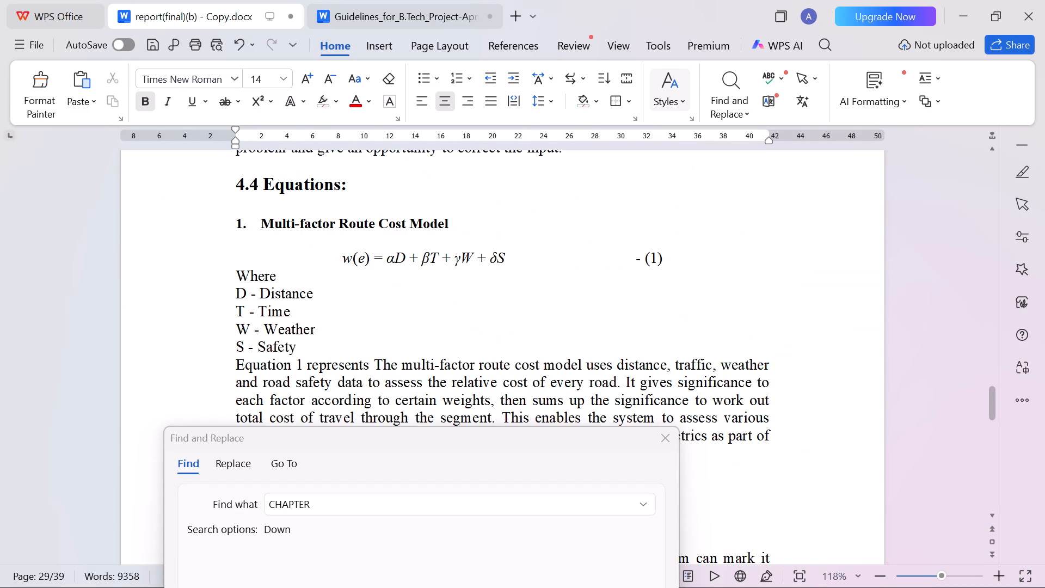
# Check the numbering, fonts and subheadings of the five equations in section 4.4, from the route cost model to Fuel Cost.
pyautogui.scroll(15, 502, 305)
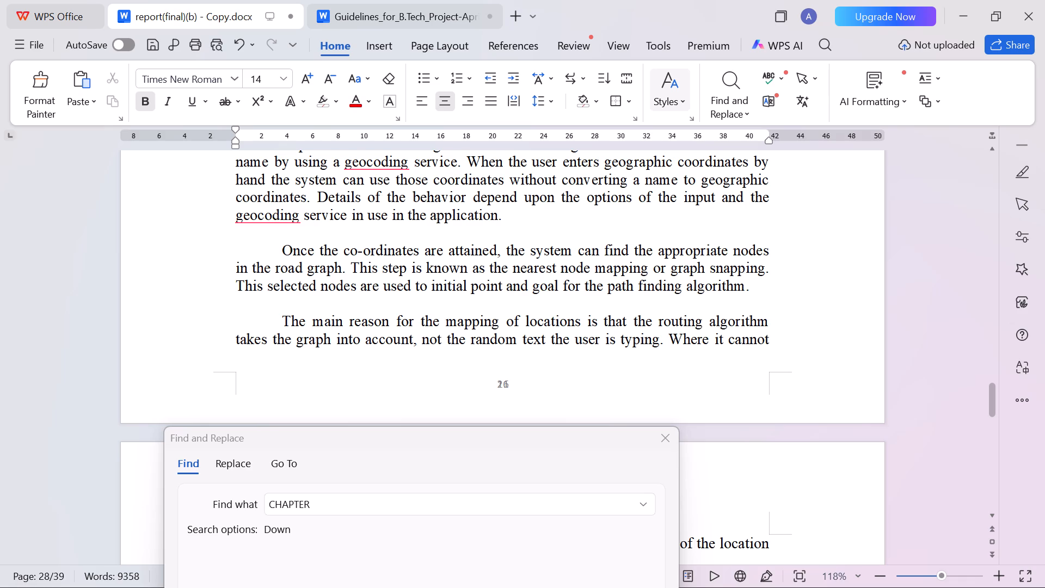
pyautogui.scroll(-13, 607, 351)
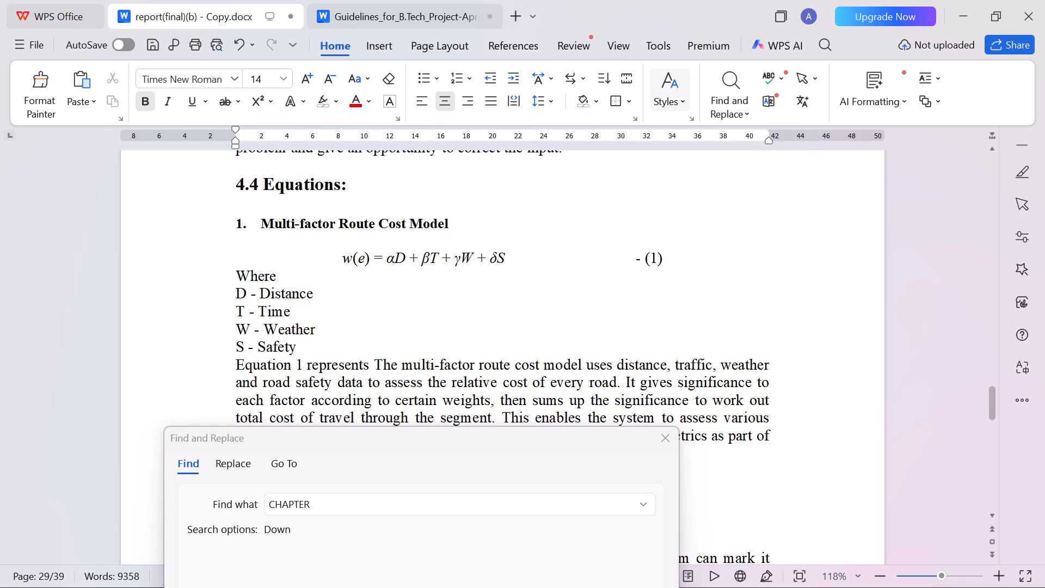
pyautogui.scroll(-7, 318, 303)
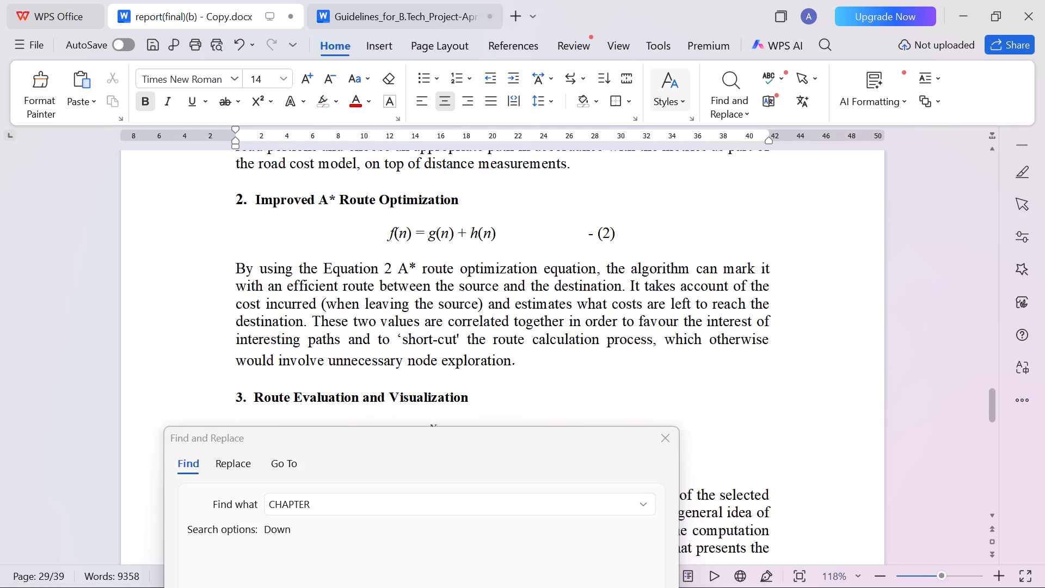
pyautogui.scroll(-1, 414, 304)
pyautogui.scroll(1, 414, 304)
pyautogui.scroll(-1, 414, 304)
pyautogui.scroll(3, 414, 304)
pyautogui.scroll(-1, 420, 340)
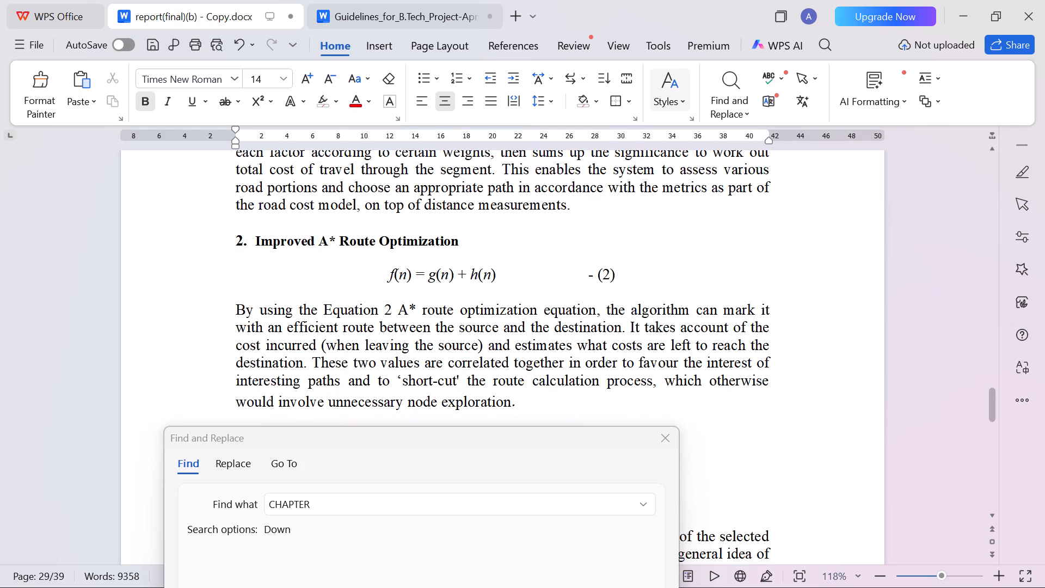
pyautogui.scroll(-4, 495, 316)
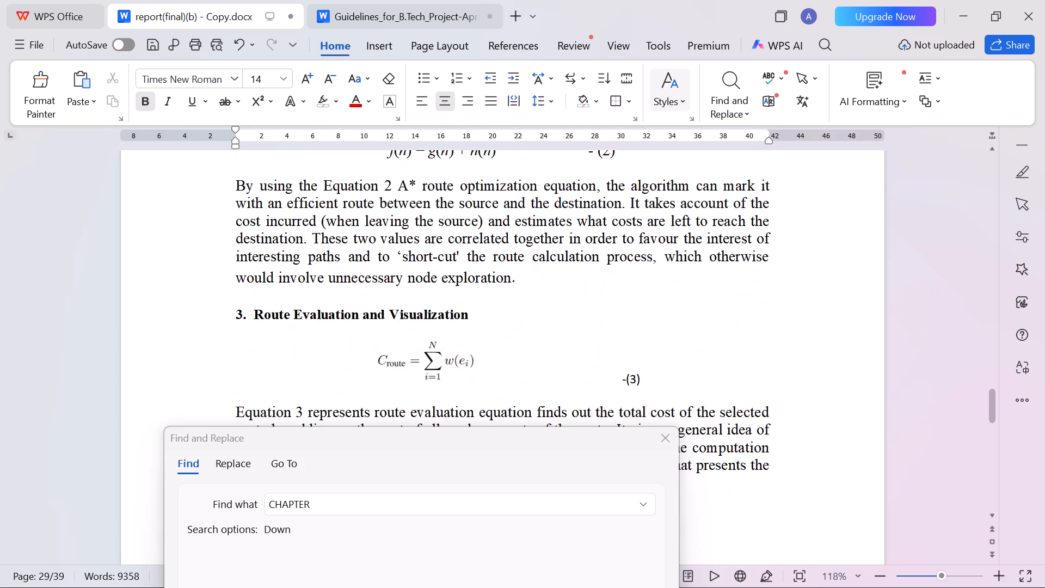
pyautogui.scroll(-1, 489, 319)
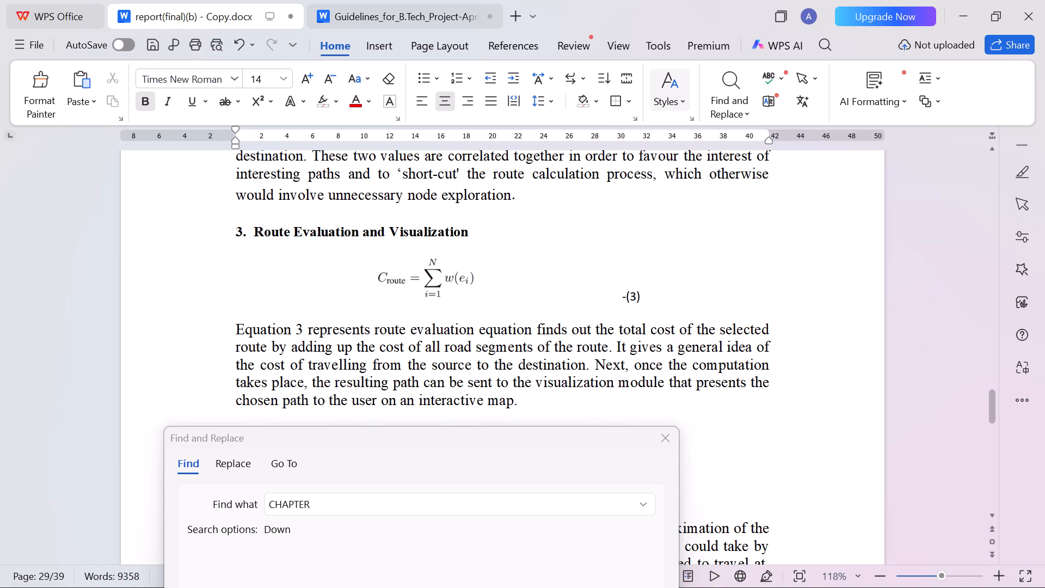
pyautogui.scroll(-1, 451, 350)
pyautogui.scroll(-1, 618, 289)
pyautogui.scroll(5, 618, 289)
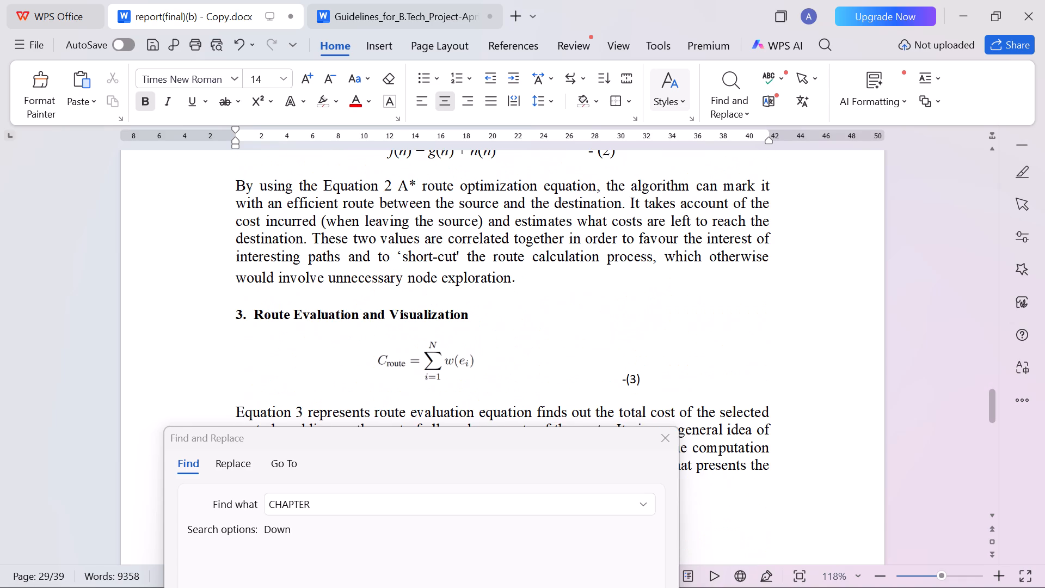
pyautogui.scroll(1, 595, 266)
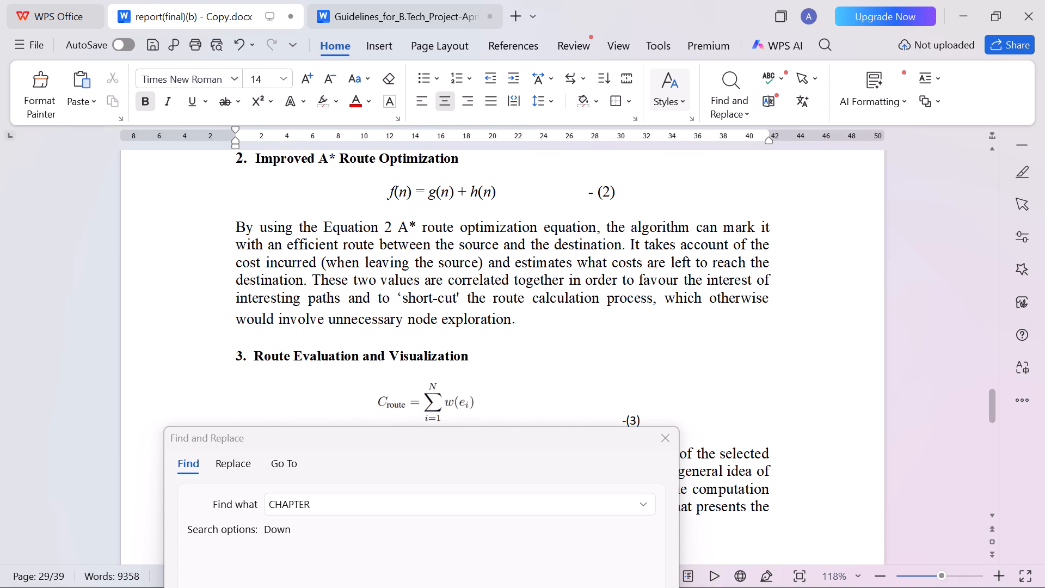
pyautogui.click(606, 194)
pyautogui.scroll(-3, 672, 310)
pyautogui.click(636, 295)
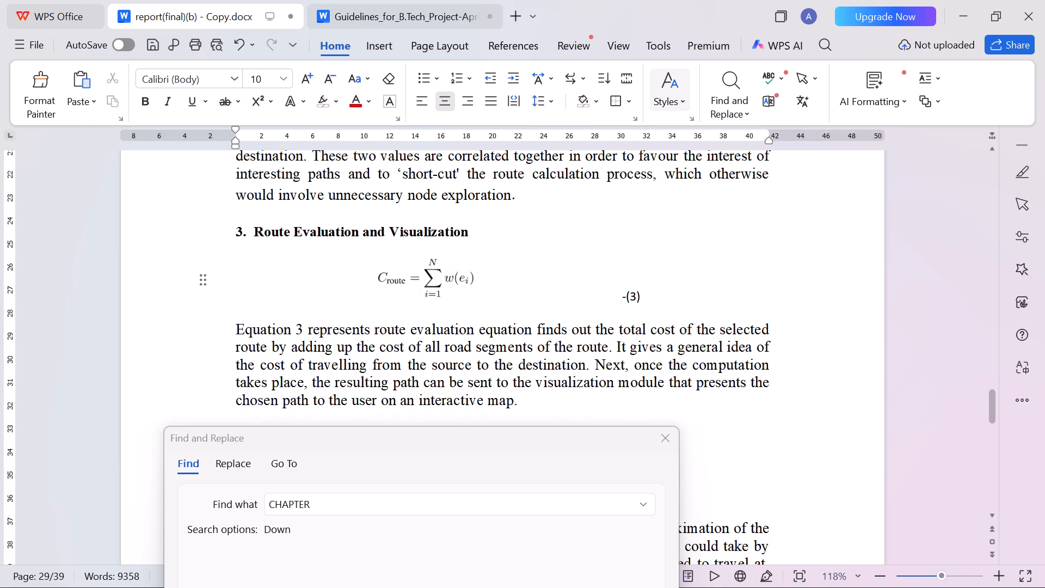
pyautogui.scroll(-7, 714, 358)
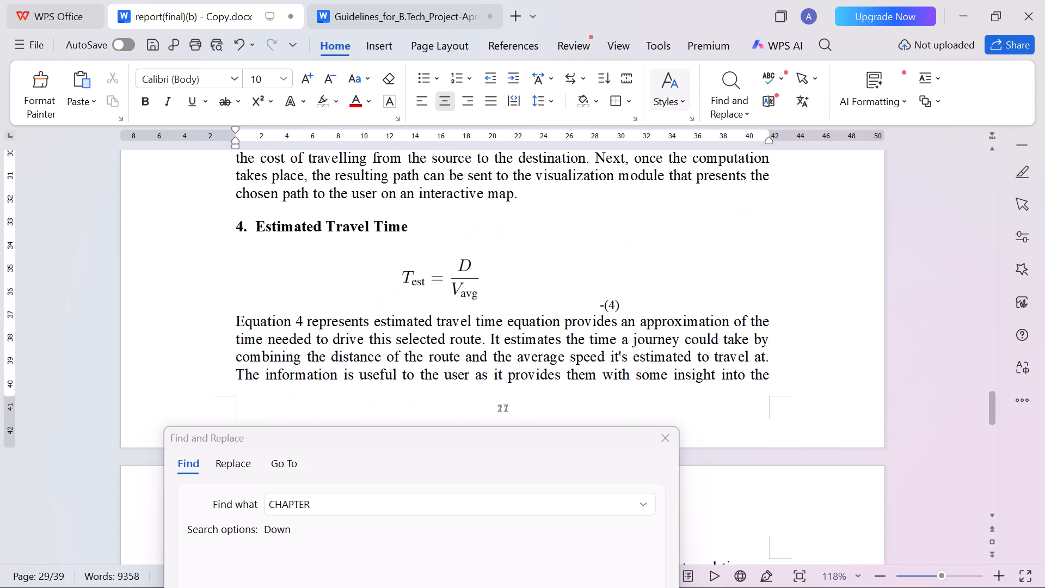
pyautogui.scroll(-15, 555, 297)
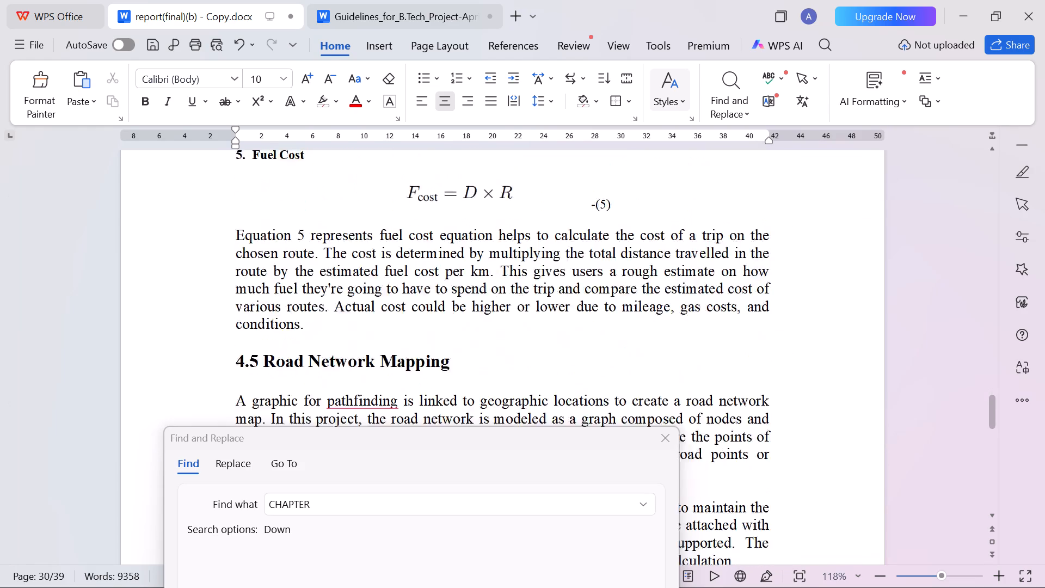
pyautogui.scroll(4, 554, 303)
pyautogui.moveTo(256, 237); pyautogui.dragTo(289, 236)
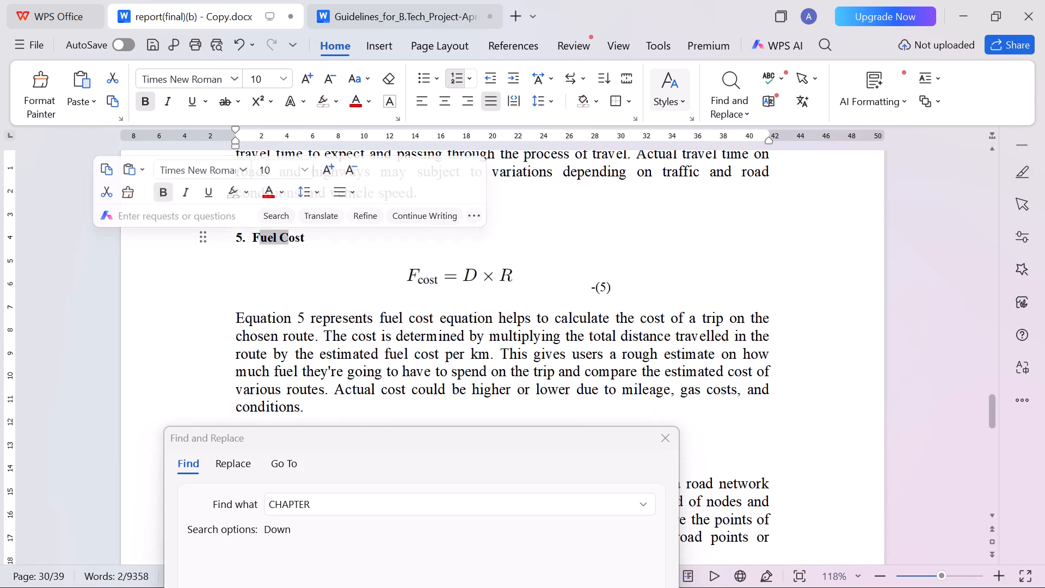
# Examine the headings and body text from section 4.5 Road Network Mapping to the end of Chapter 4.
pyautogui.scroll(-5, 364, 289)
pyautogui.click(278, 237)
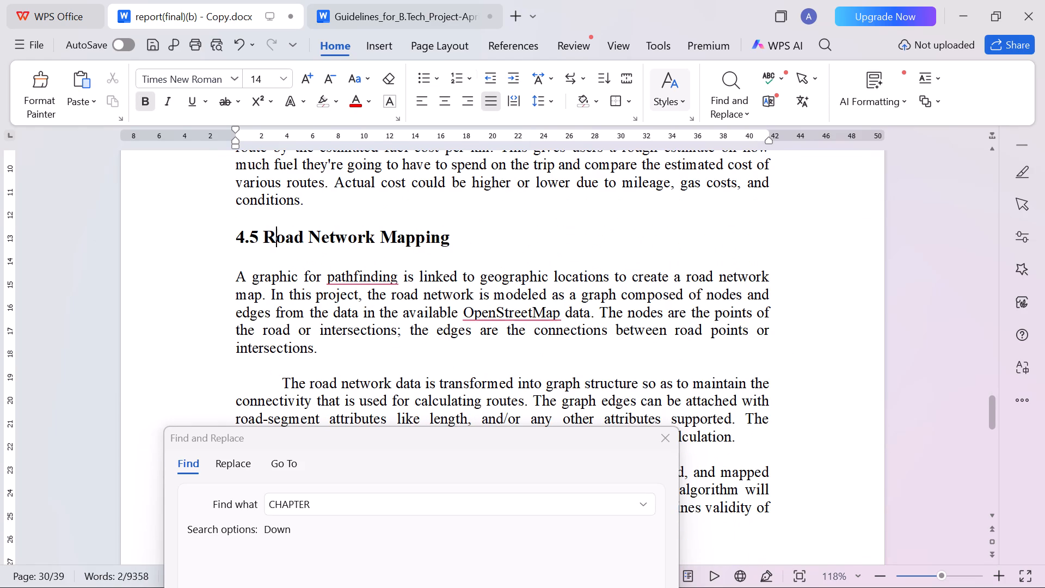
pyautogui.scroll(-19, 543, 261)
pyautogui.scroll(-8, 546, 273)
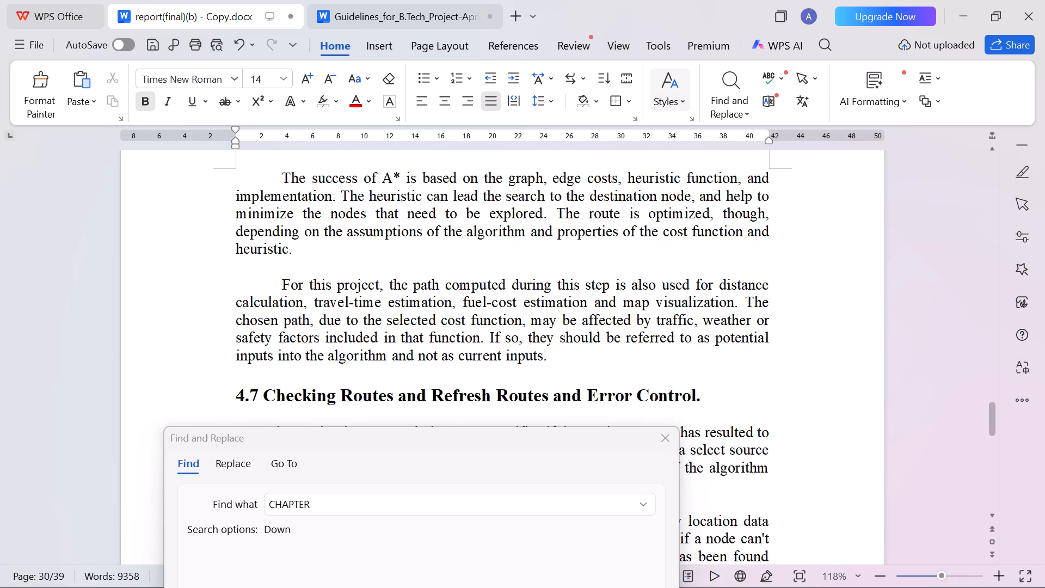
pyautogui.scroll(-15, 546, 273)
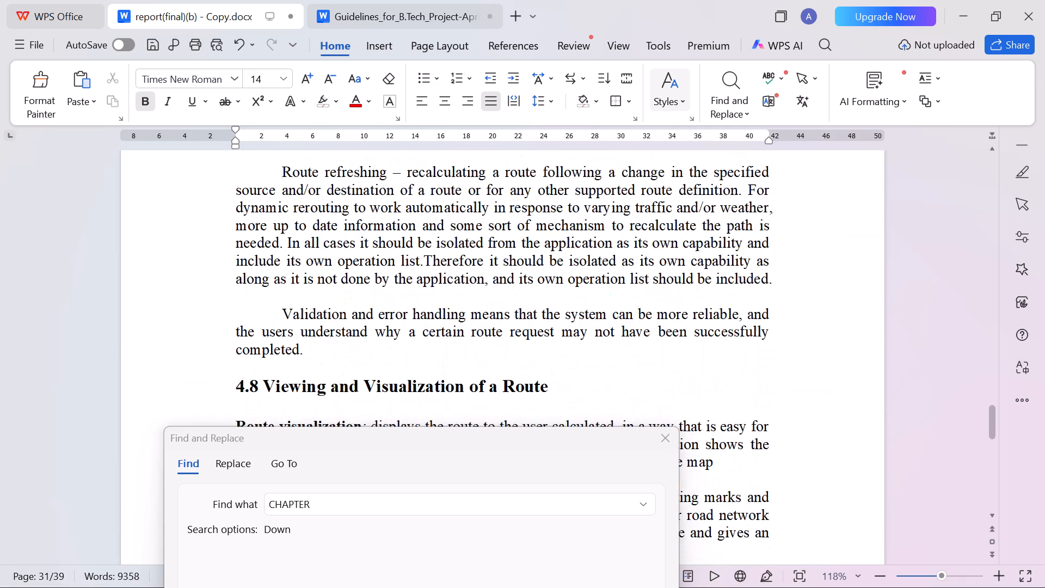
pyautogui.scroll(-12, 546, 274)
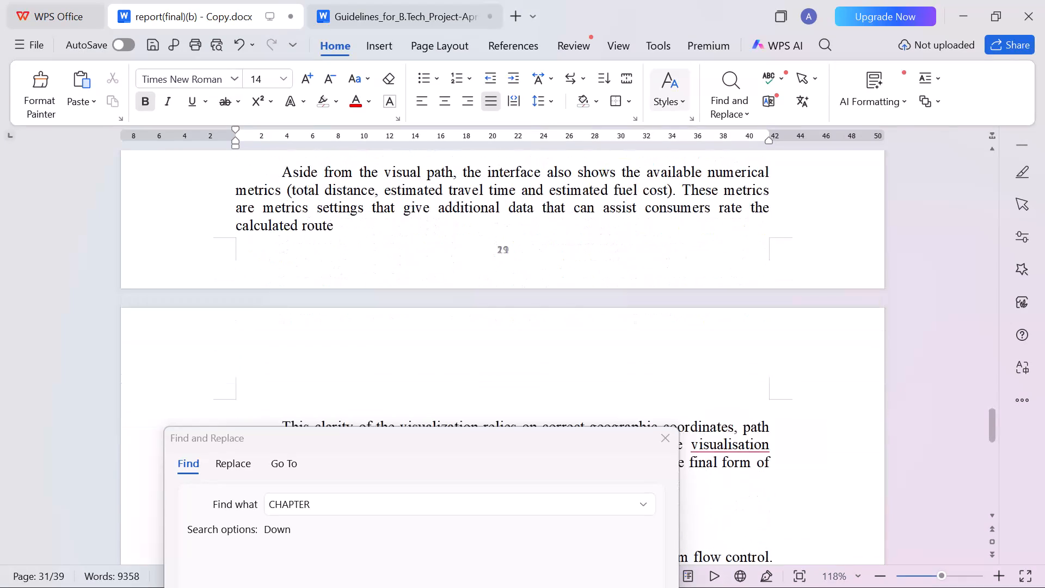
pyautogui.scroll(-11, 549, 278)
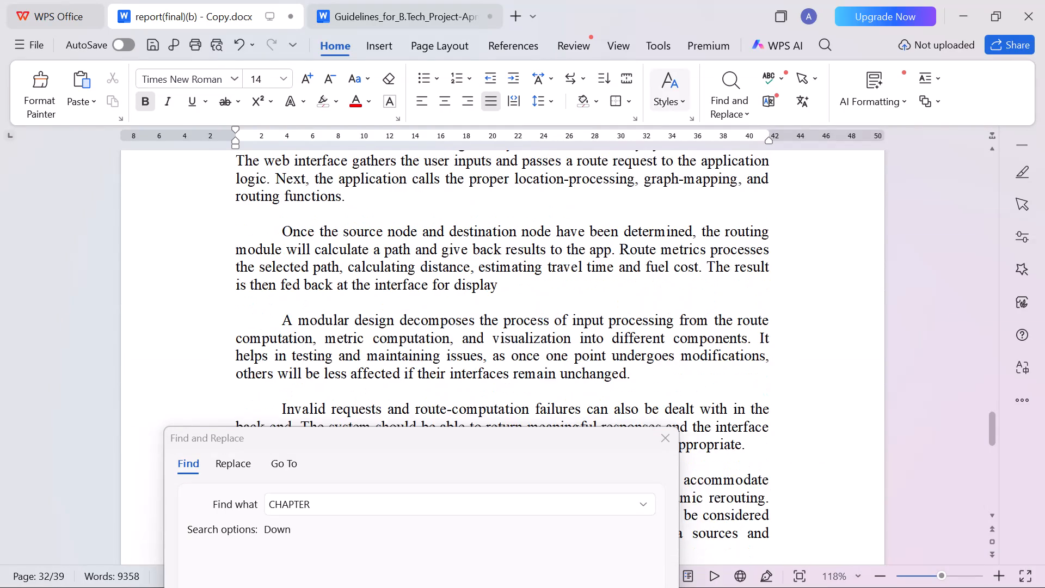
pyautogui.scroll(-4, 554, 280)
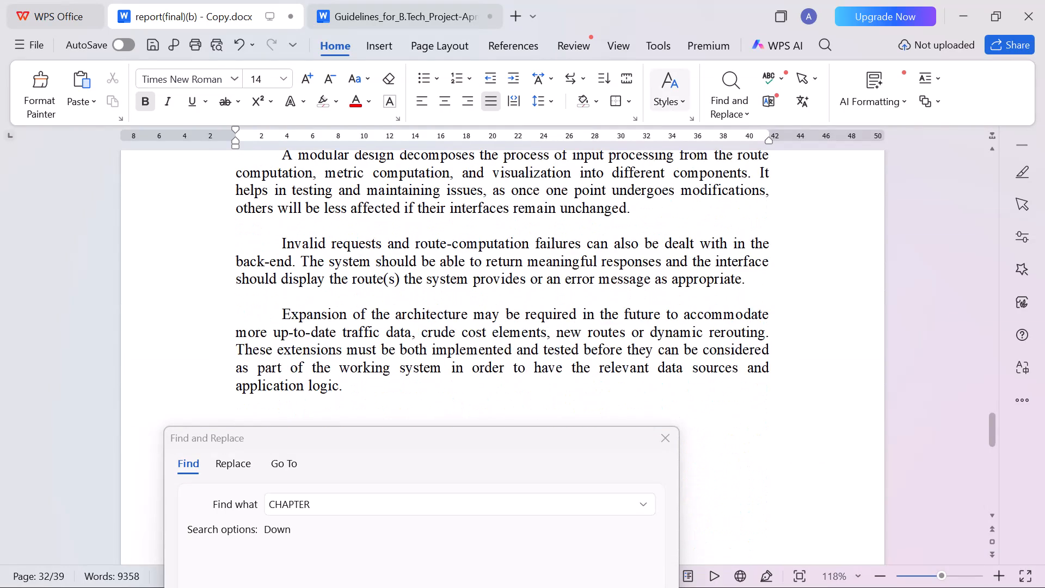
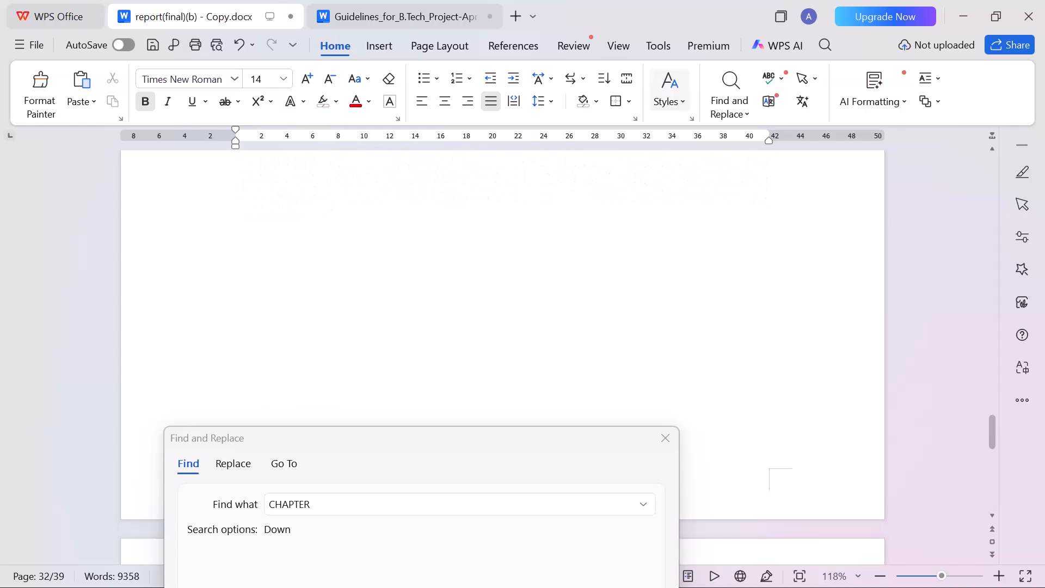
# Examine section 4.10 Methodology Diagram, including its figure, the Fig. 5 caption and the explanatory text.
pyautogui.scroll(-2, 554, 281)
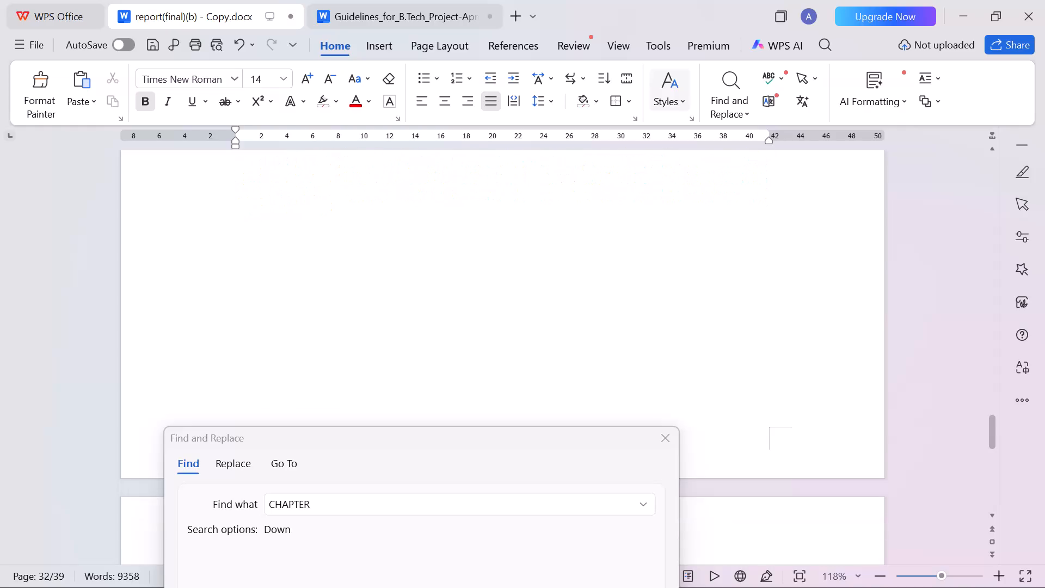
pyautogui.scroll(-8, 554, 281)
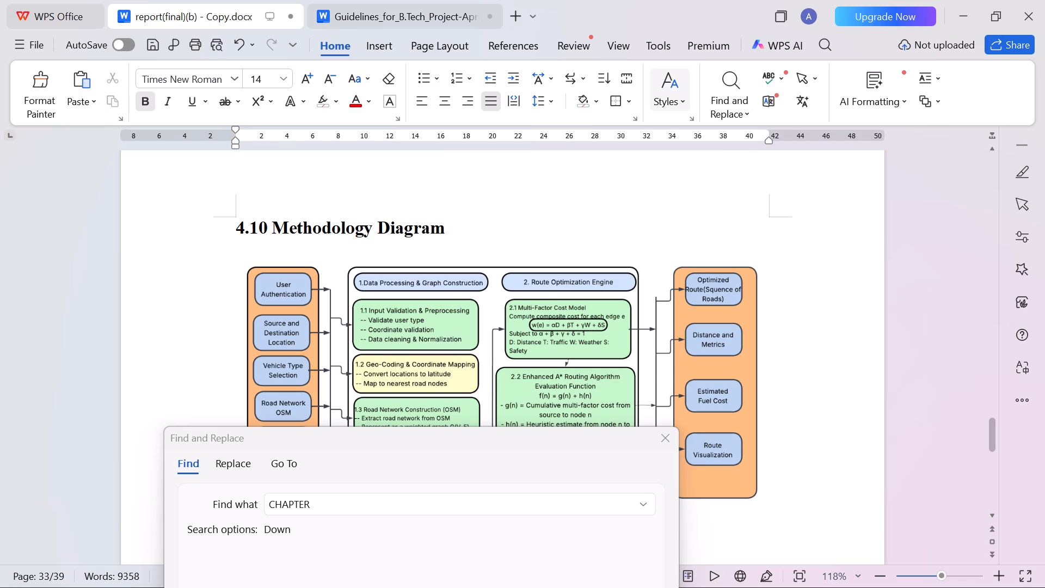
pyautogui.scroll(-2, 619, 328)
pyautogui.click(618, 332)
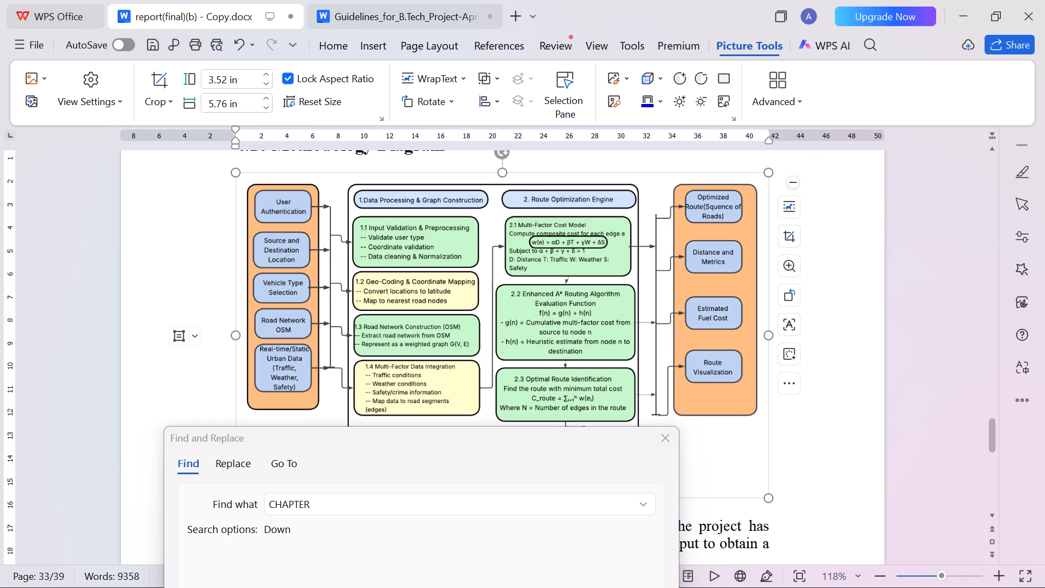
pyautogui.scroll(-3, 665, 333)
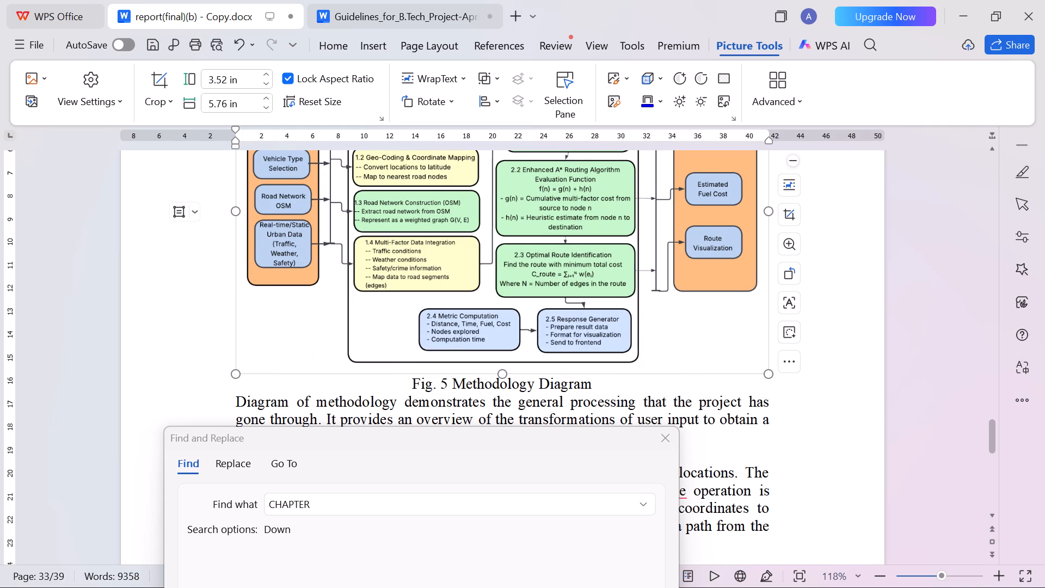
pyautogui.scroll(-20, 569, 379)
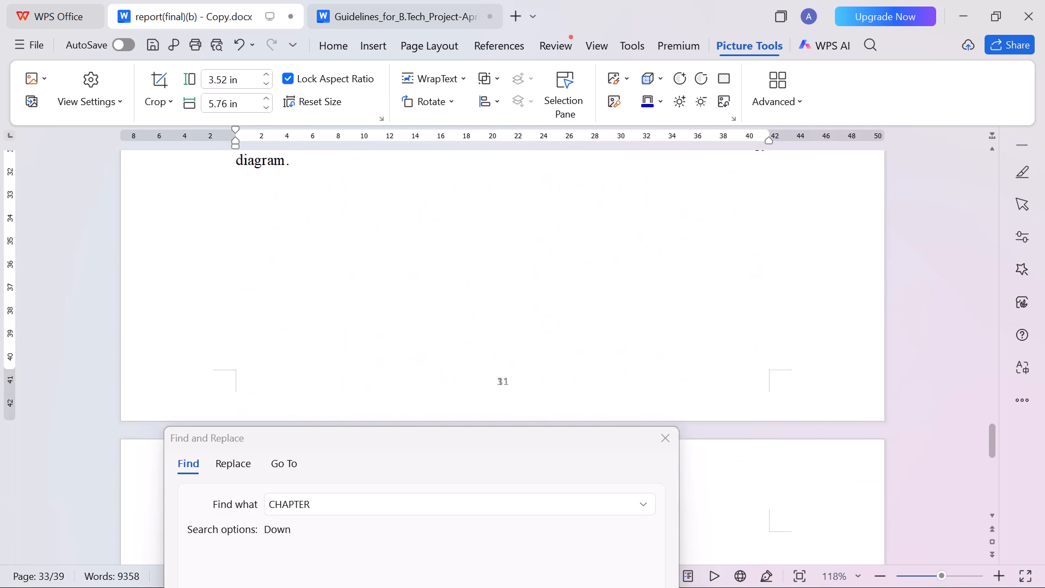
pyautogui.scroll(-10, 572, 382)
pyautogui.scroll(7, 573, 384)
pyautogui.scroll(-1, 569, 378)
pyautogui.scroll(5, 568, 378)
pyautogui.scroll(-1, 568, 378)
pyautogui.scroll(2, 568, 378)
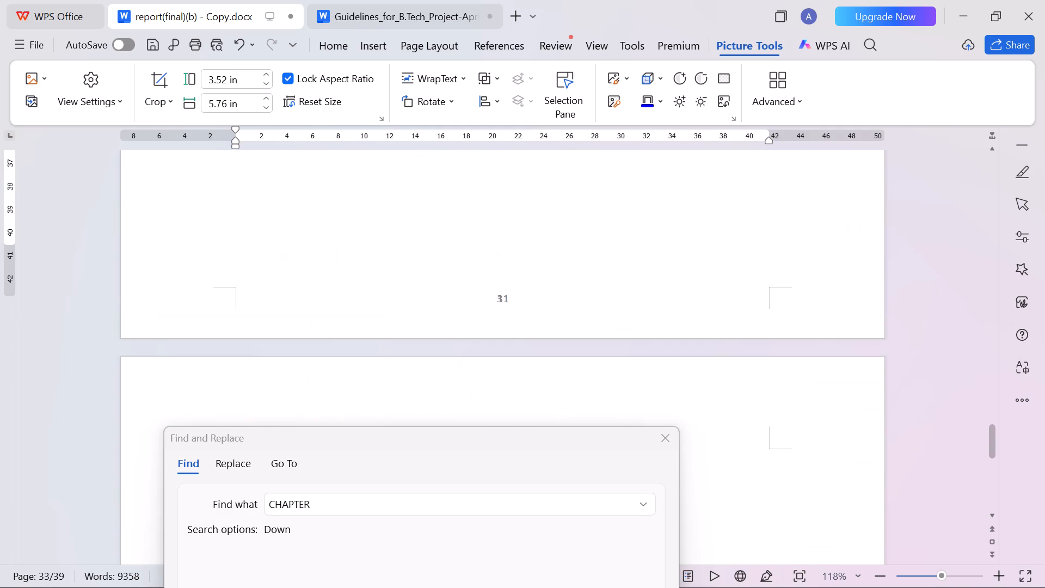
pyautogui.scroll(20, 568, 378)
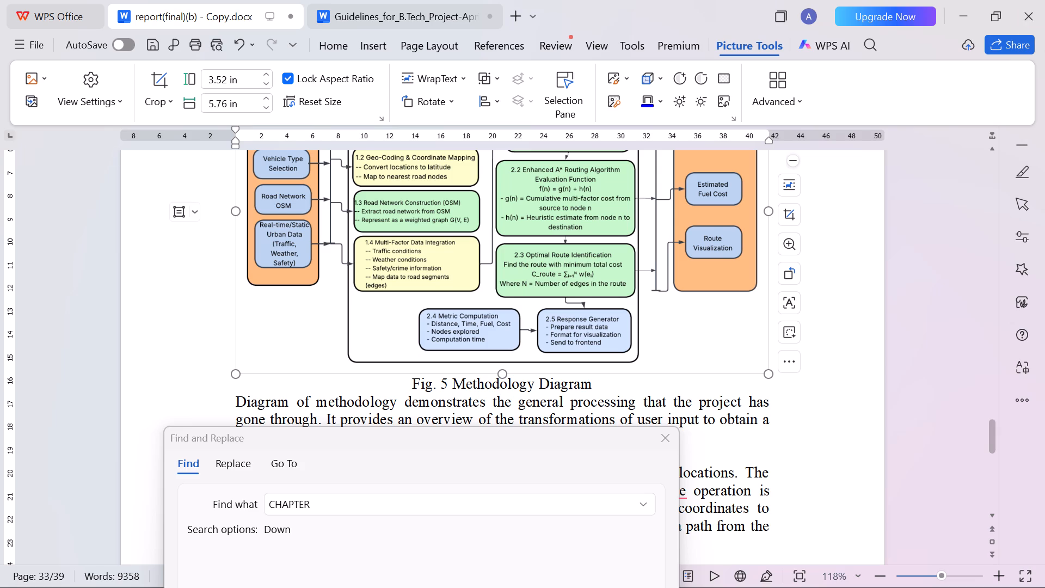
# Examine the Chapter 5 title, its unnumbered section headings and the Fig. 6 caption.
pyautogui.scroll(-16, 500, 287)
pyautogui.scroll(-14, 498, 306)
pyautogui.scroll(3, 451, 297)
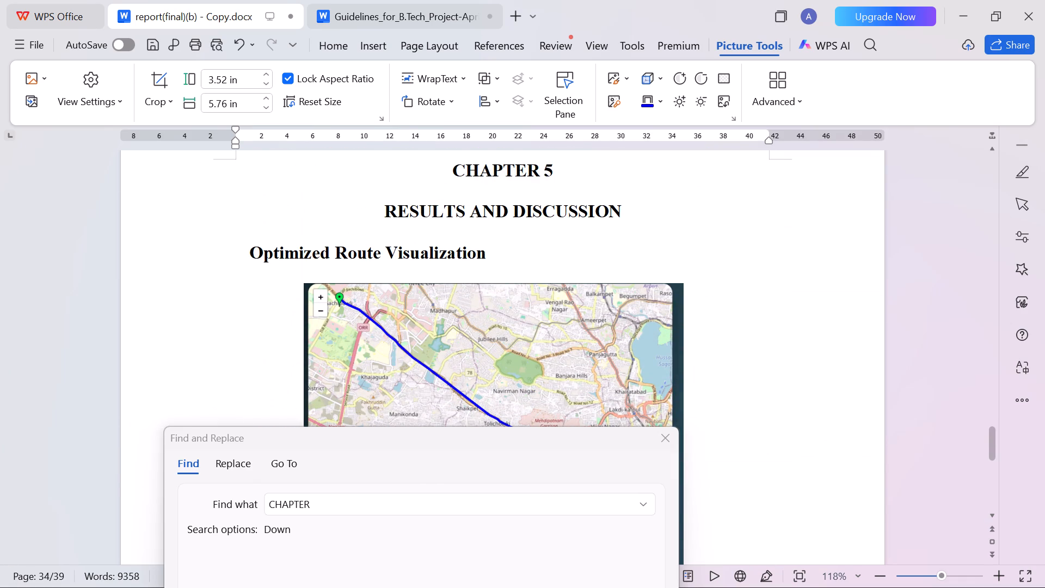
pyautogui.moveTo(440, 211); pyautogui.dragTo(558, 213)
pyautogui.click(564, 230)
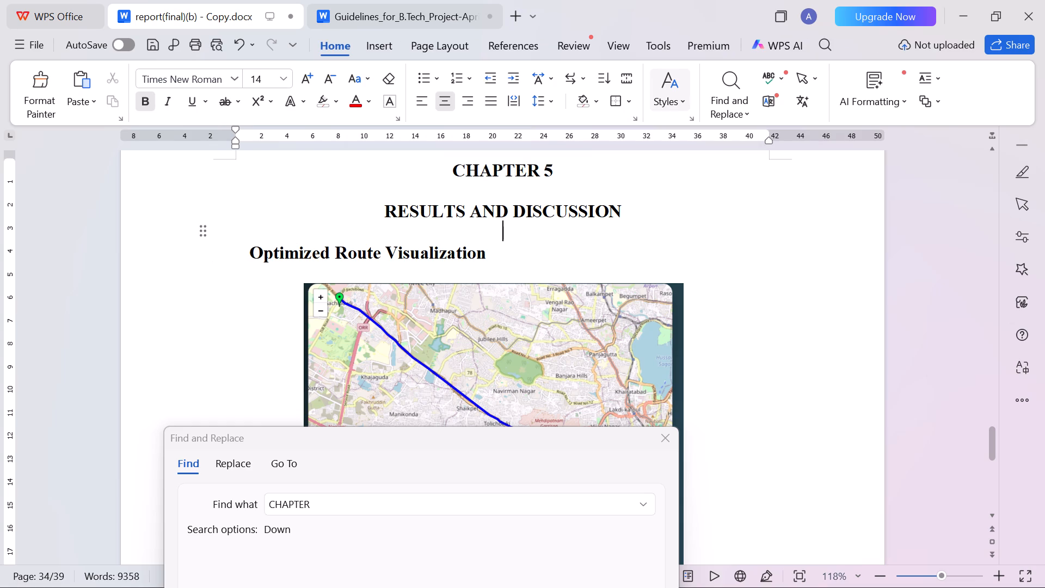
pyautogui.scroll(-4, 550, 286)
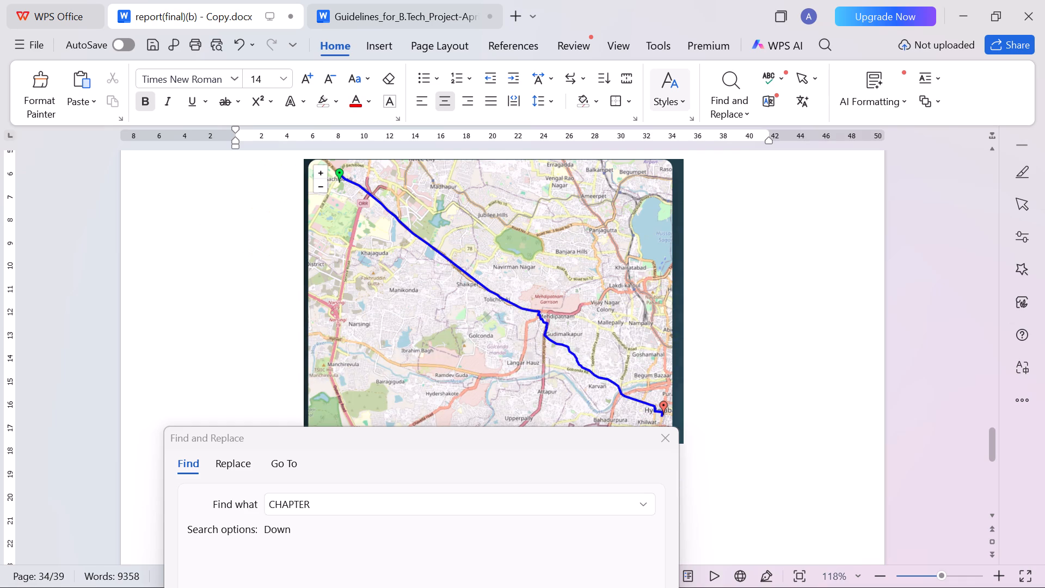
pyautogui.scroll(2, 519, 292)
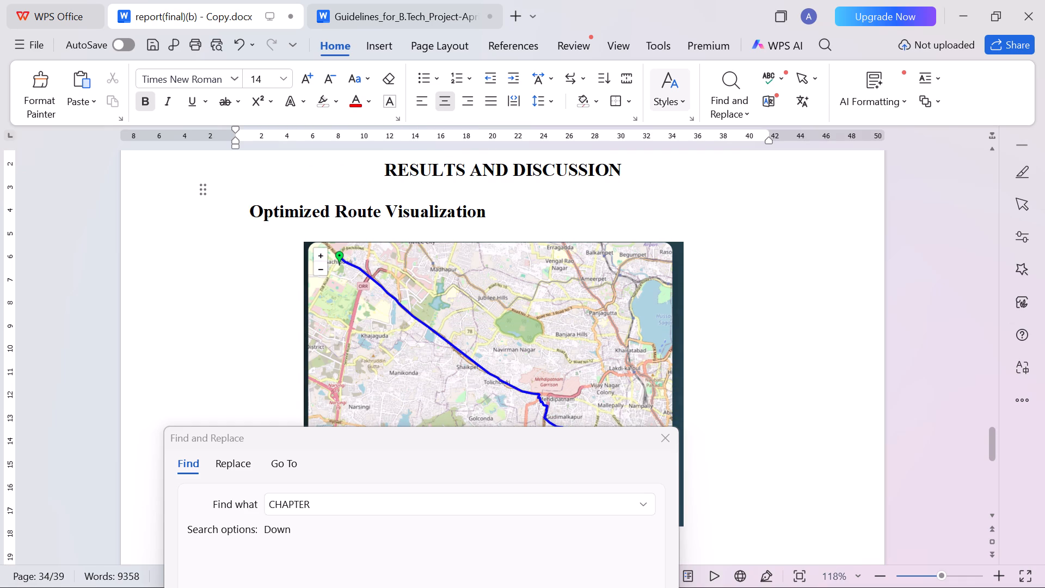
pyautogui.scroll(-9, 419, 279)
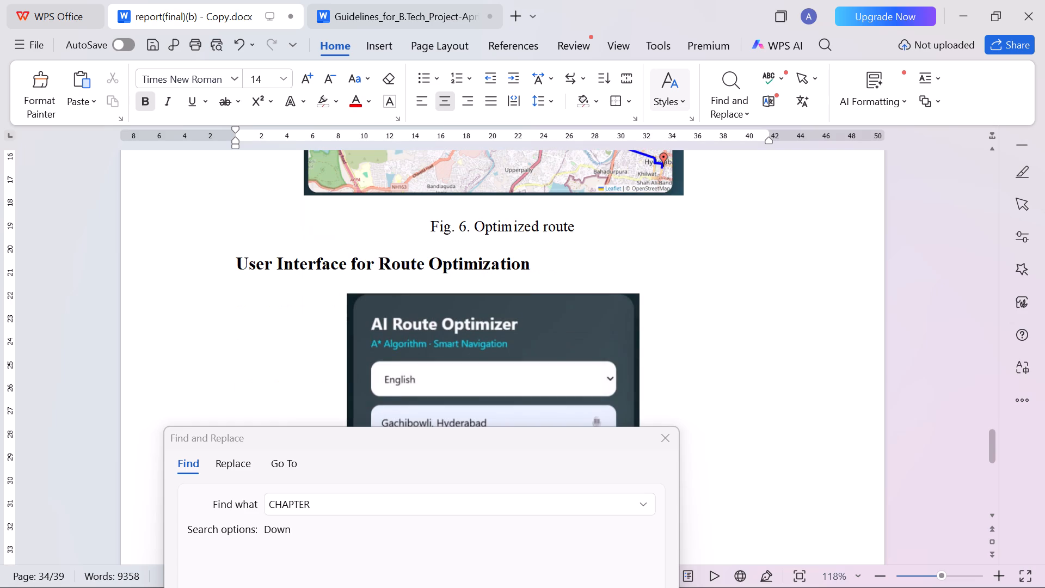
pyautogui.scroll(-3, 403, 319)
pyautogui.scroll(5, 340, 296)
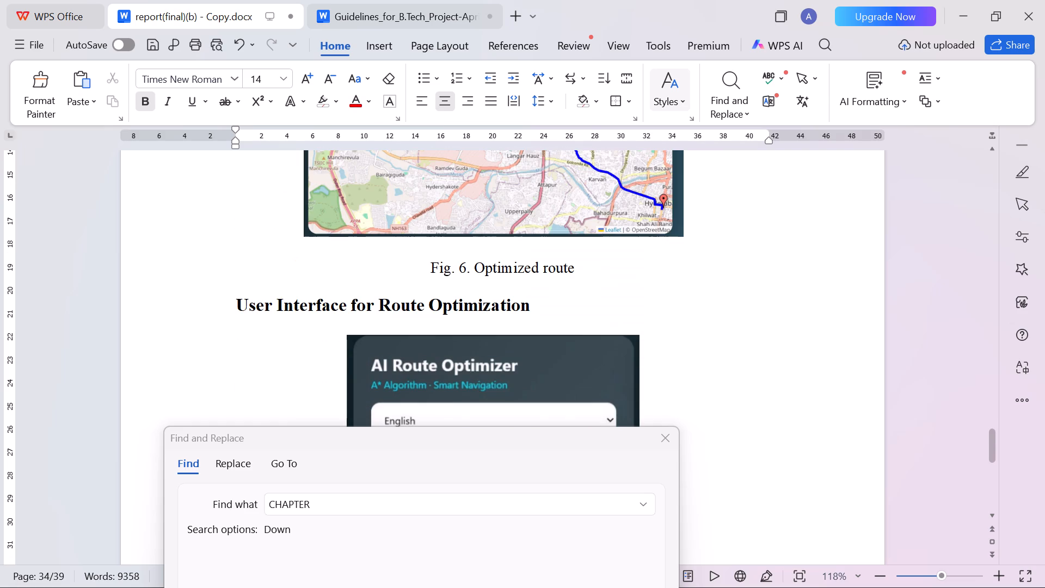
pyautogui.scroll(3, 335, 307)
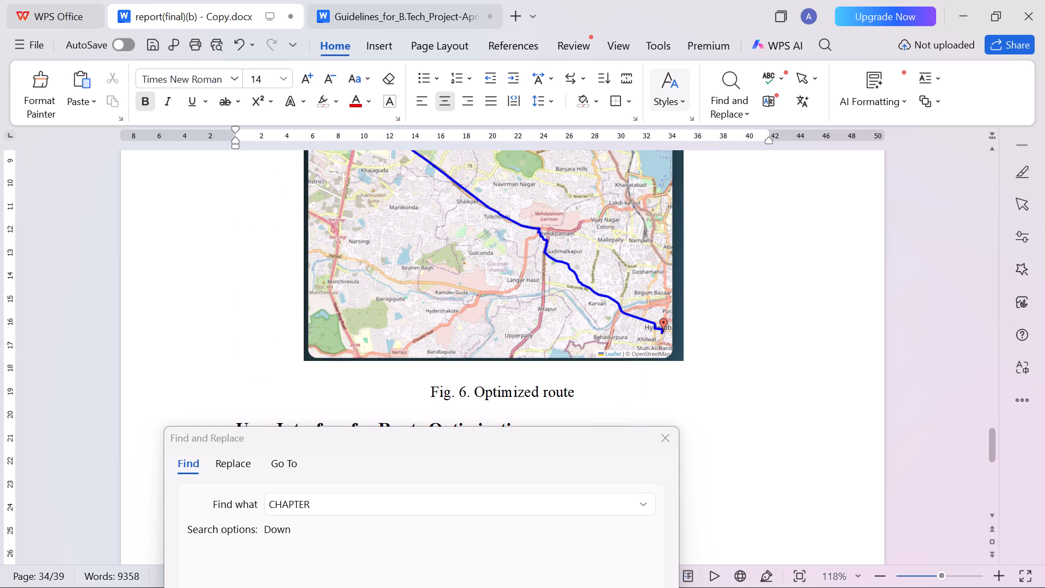
pyautogui.scroll(8, 353, 304)
pyautogui.scroll(-1, 514, 333)
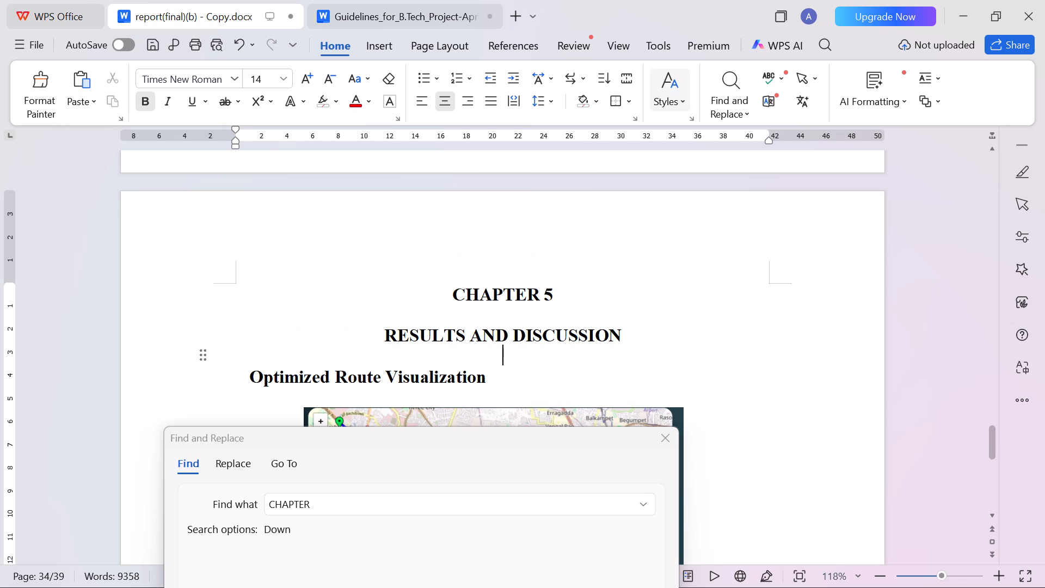
pyautogui.scroll(-1, 514, 333)
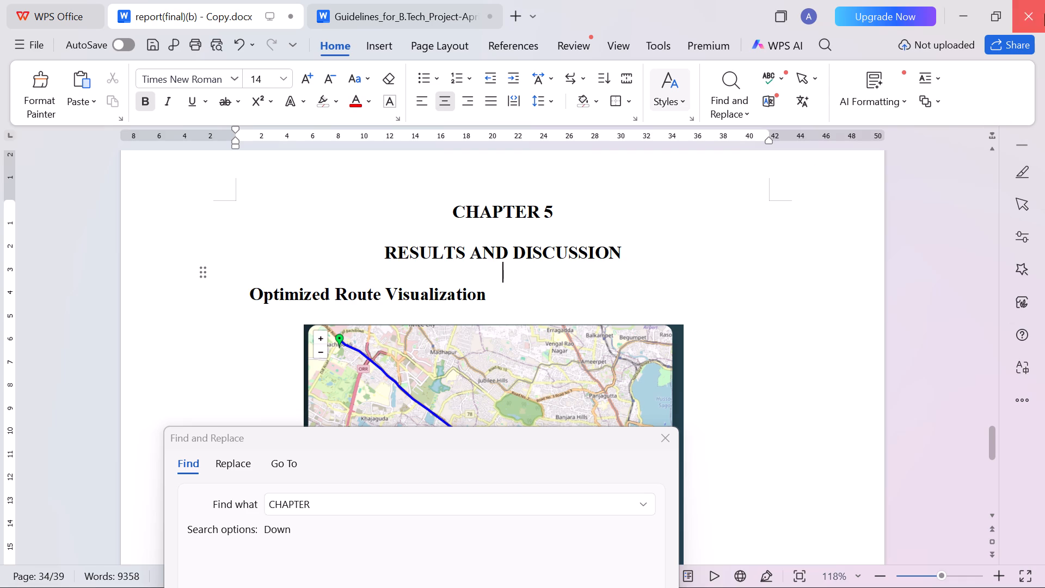
# Close the Find and Replace dialog.
pyautogui.click(672, 431)
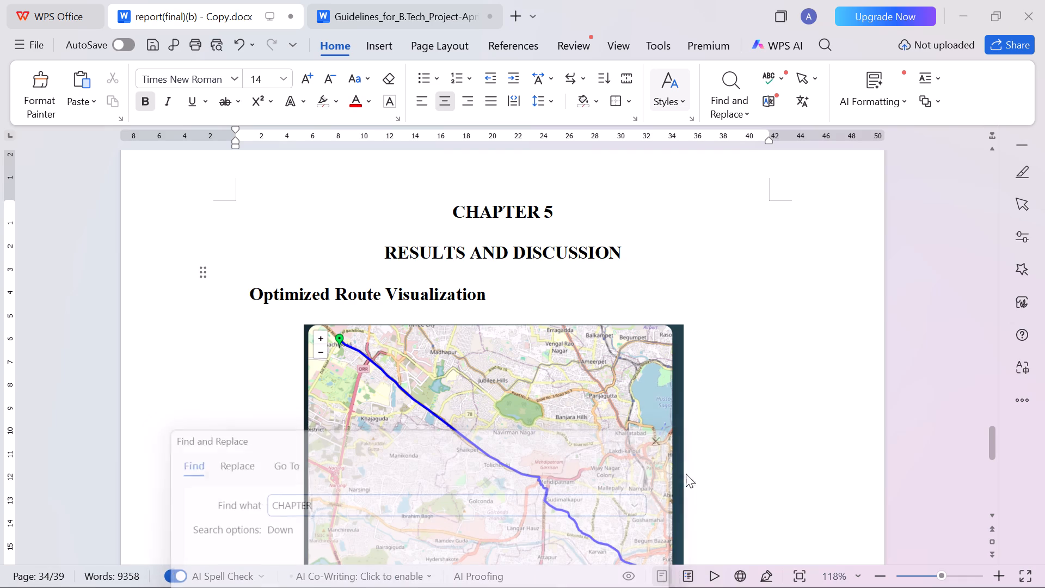
# Check the Chapter 5 headings, images and captions for Fig. 6 and Fig. 7, plus the paragraph describing the user interface.
pyautogui.scroll(-3, 660, 437)
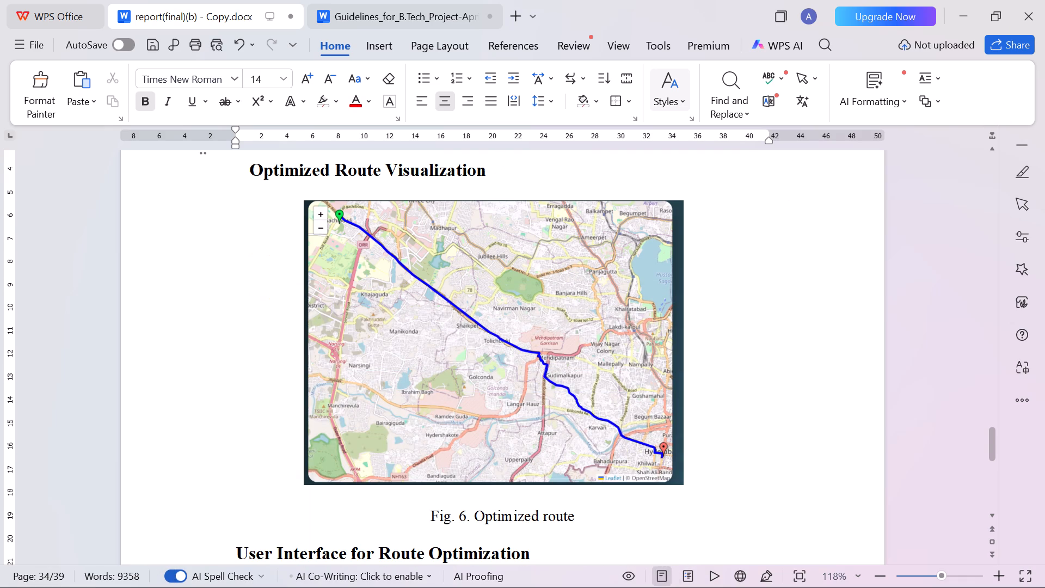
pyautogui.scroll(-3, 659, 438)
pyautogui.scroll(3, 658, 439)
pyautogui.scroll(-1, 658, 439)
pyautogui.scroll(6, 658, 439)
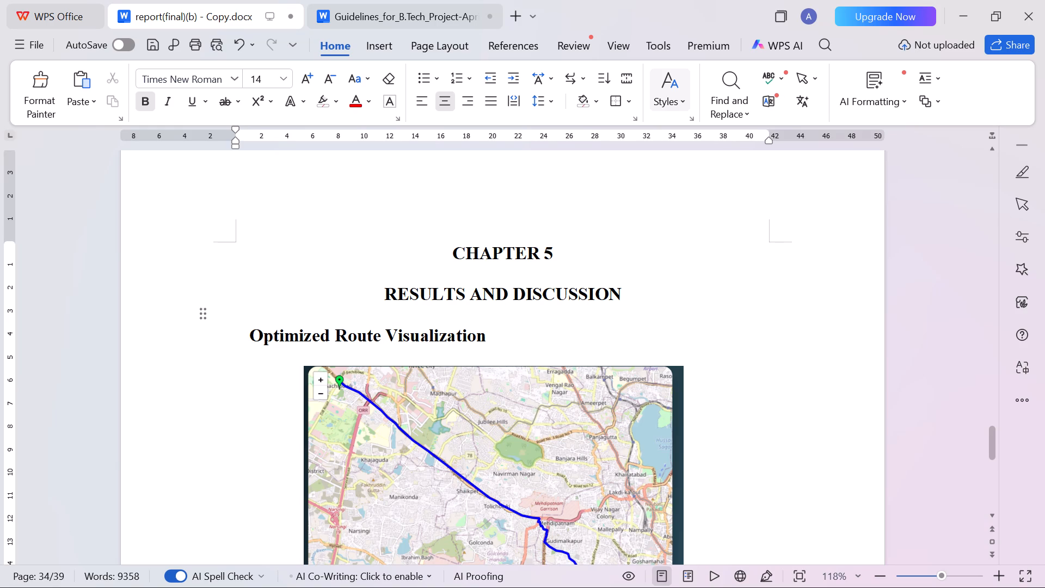
pyautogui.scroll(-3, 626, 397)
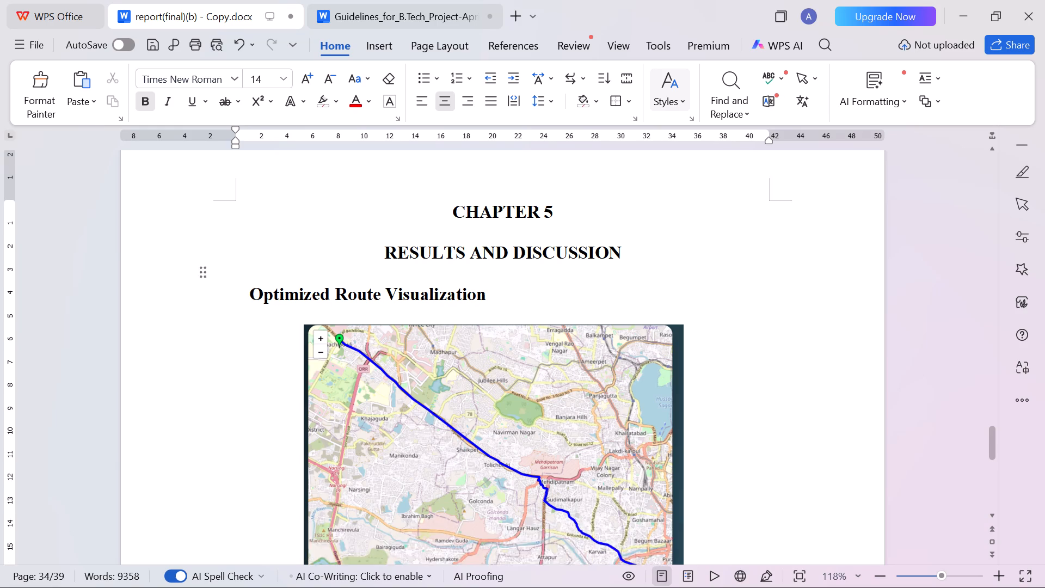
pyautogui.scroll(-4, 622, 398)
pyautogui.scroll(1, 621, 399)
pyautogui.scroll(-7, 621, 399)
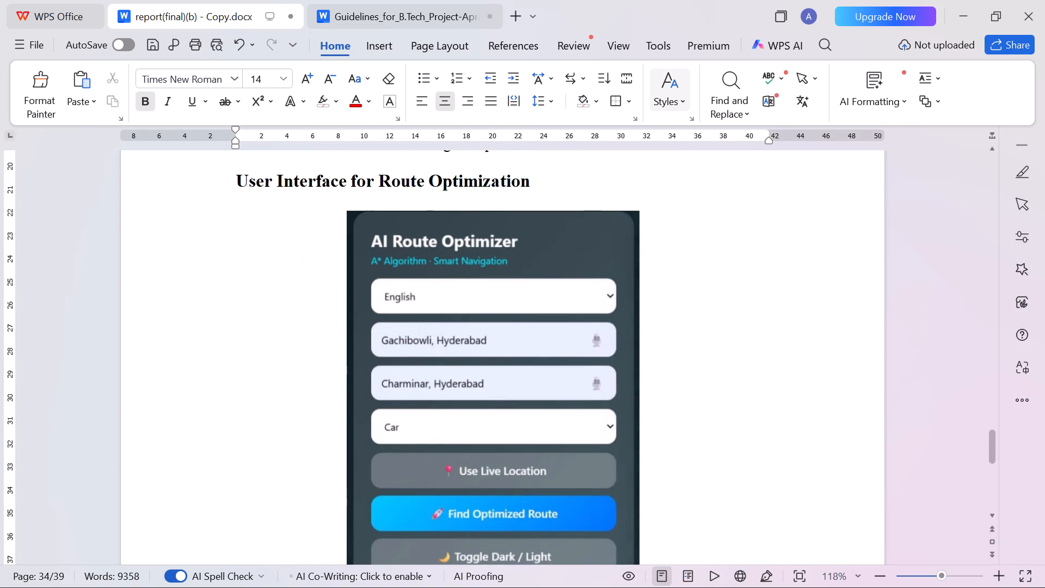
pyautogui.scroll(-3, 612, 401)
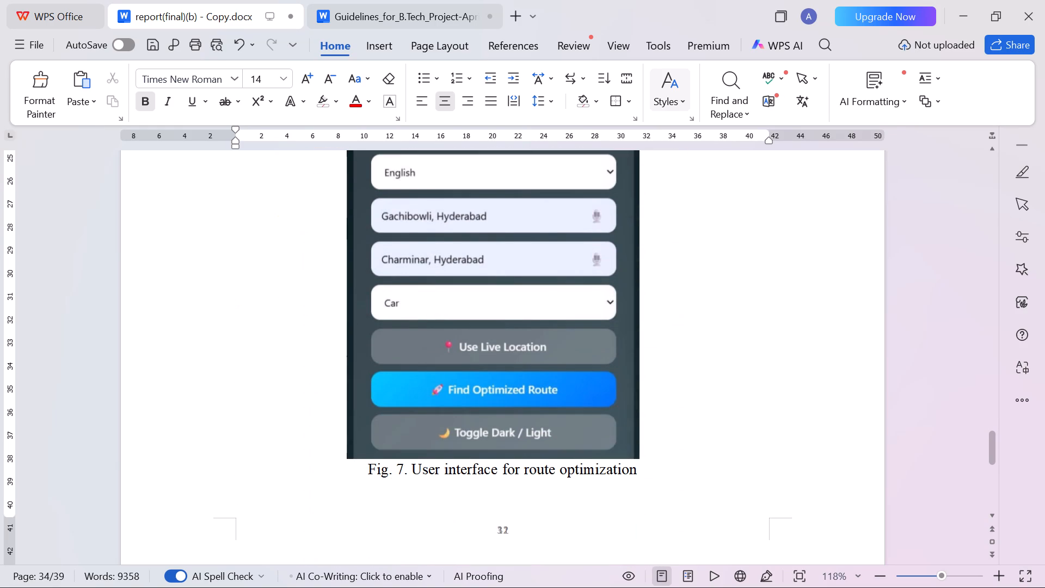
pyautogui.scroll(-4, 611, 403)
pyautogui.scroll(-1, 568, 373)
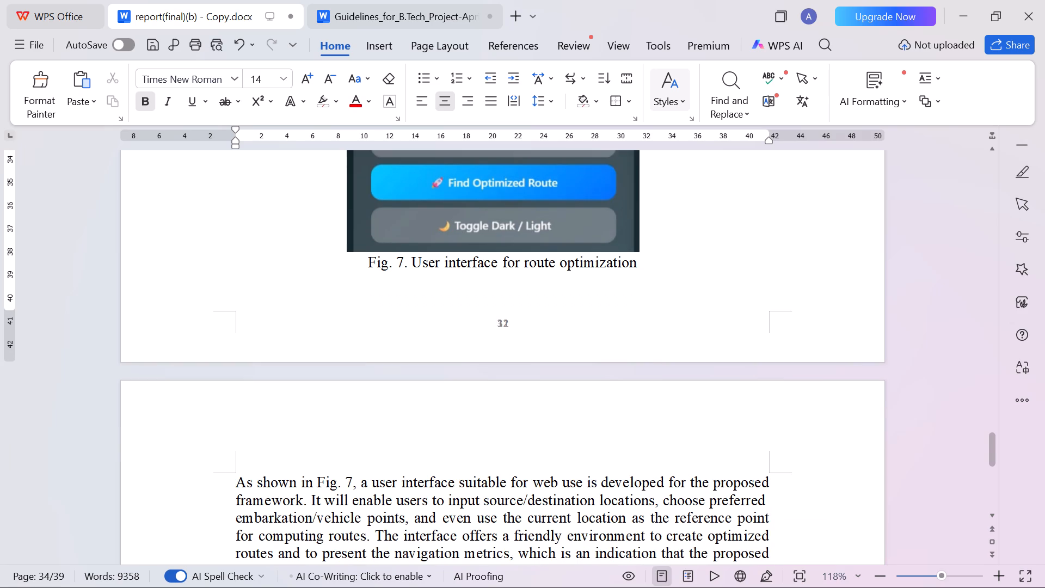
pyautogui.scroll(-2, 556, 378)
pyautogui.scroll(20, 556, 379)
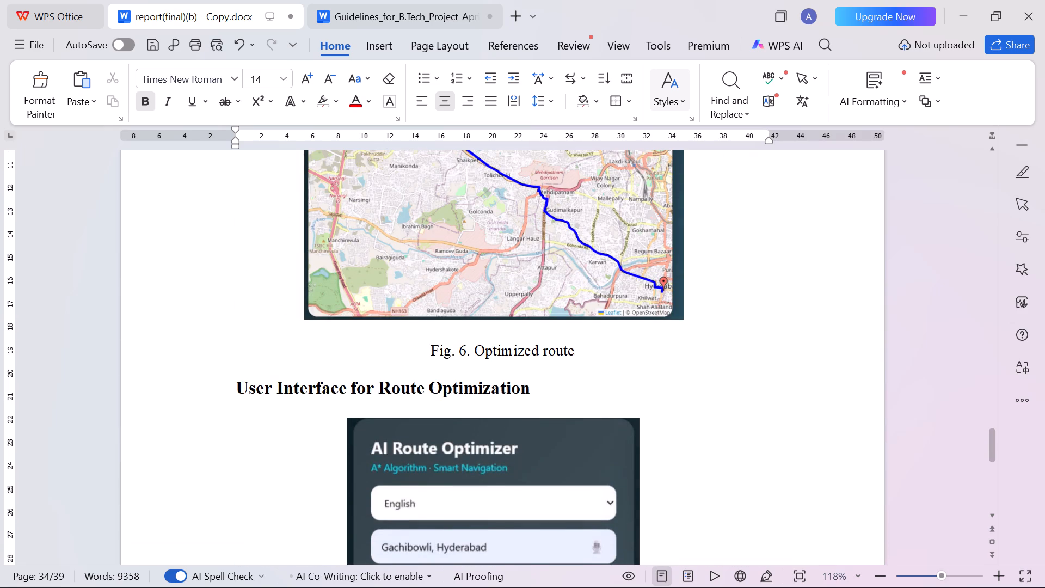
pyautogui.scroll(-10, 534, 489)
pyautogui.scroll(-3, 507, 449)
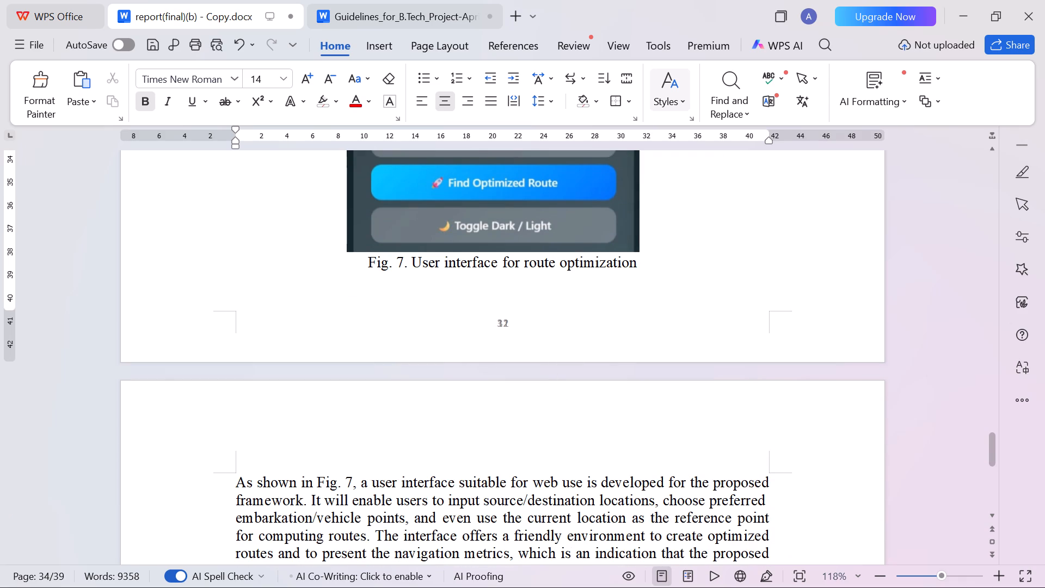
pyautogui.scroll(3, 539, 450)
pyautogui.scroll(-6, 539, 450)
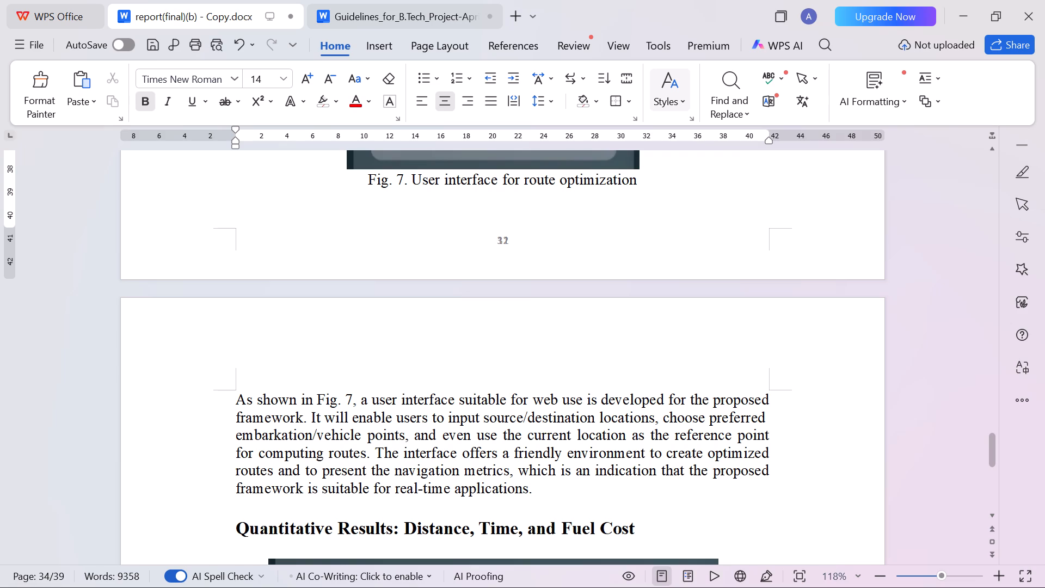
pyautogui.scroll(18, 493, 448)
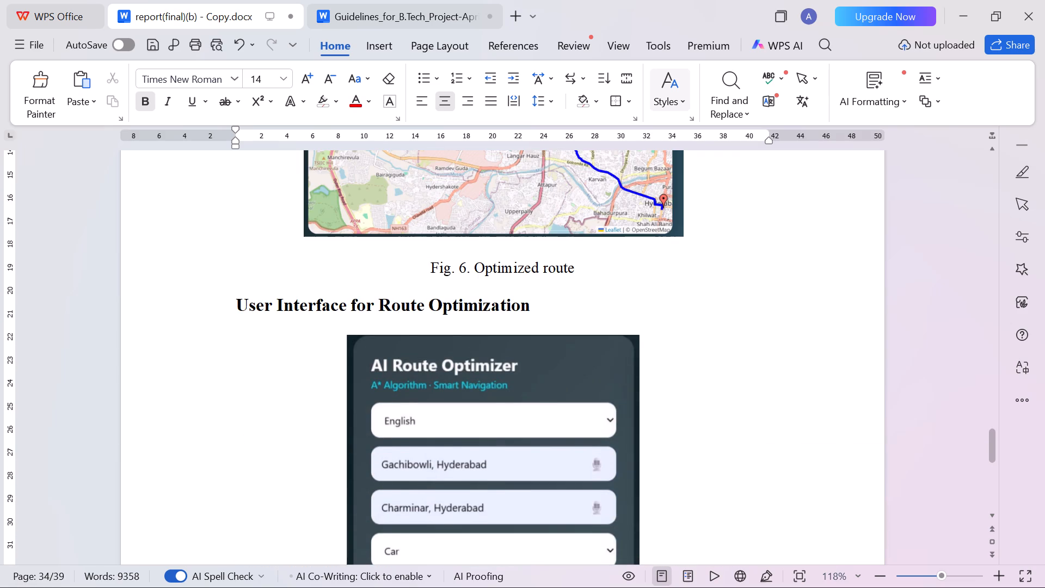
# Examine the Chapter 5 headings, charts and captions from Quantitative Results to Comparison of Nodes Explored, including Fig. 8 to Fig. 10.
pyautogui.scroll(-15, 522, 519)
pyautogui.scroll(-6, 506, 493)
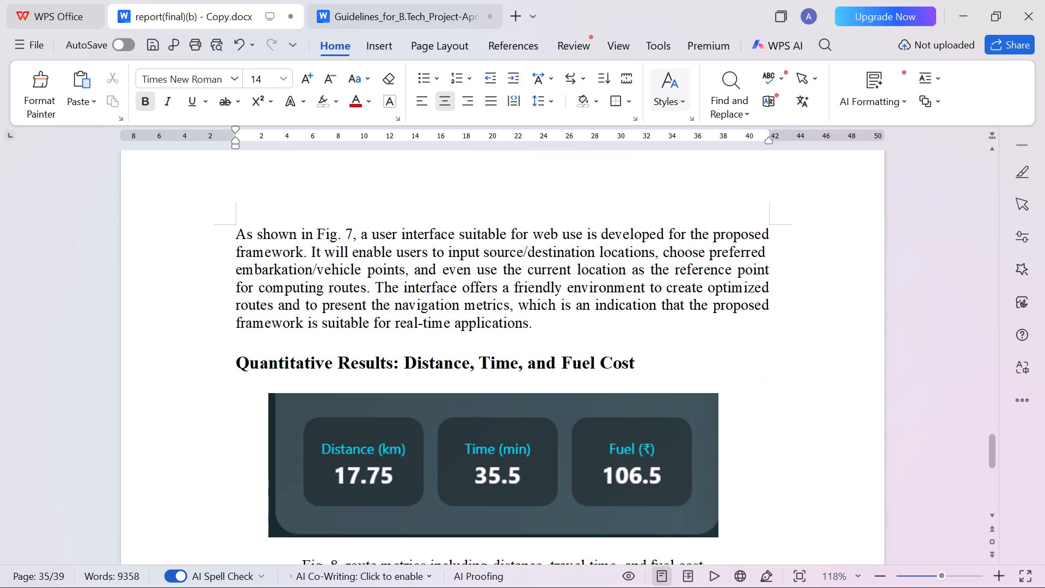
pyautogui.scroll(-4, 482, 372)
pyautogui.scroll(-6, 558, 315)
pyautogui.scroll(-8, 534, 353)
pyautogui.scroll(1, 519, 366)
pyautogui.scroll(-11, 518, 367)
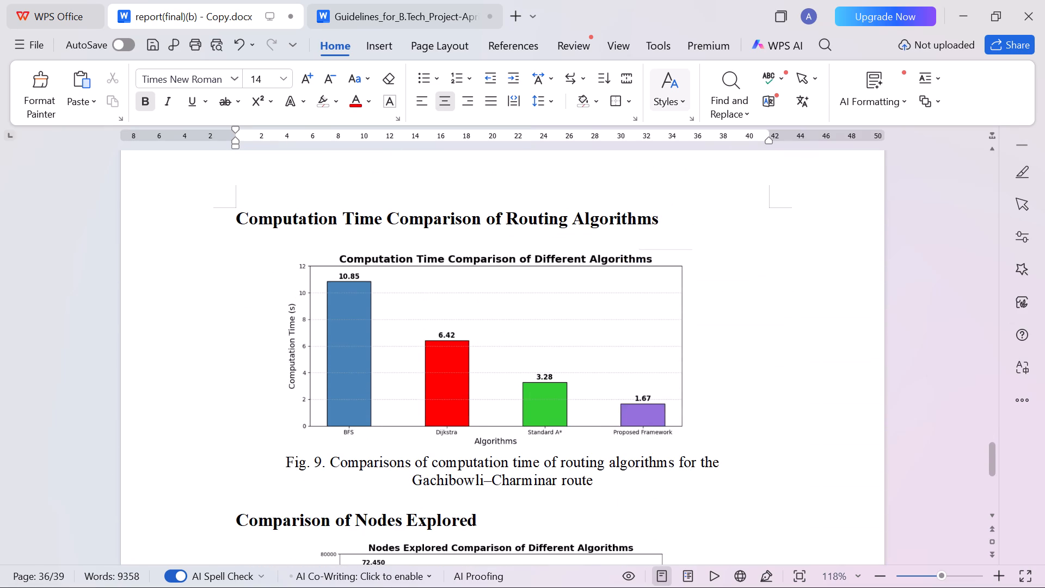
pyautogui.scroll(-2, 678, 414)
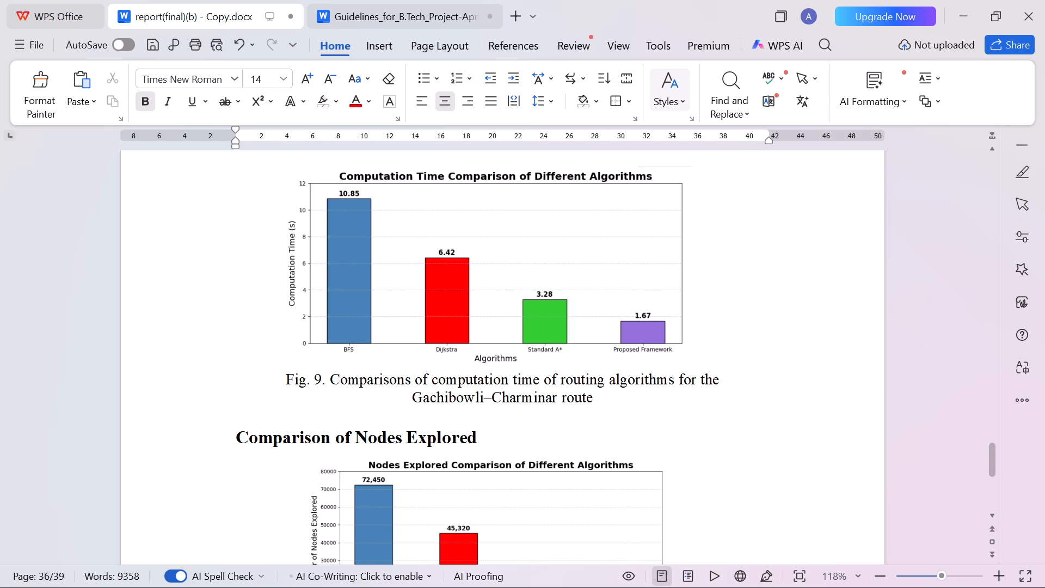
pyautogui.scroll(-9, 581, 360)
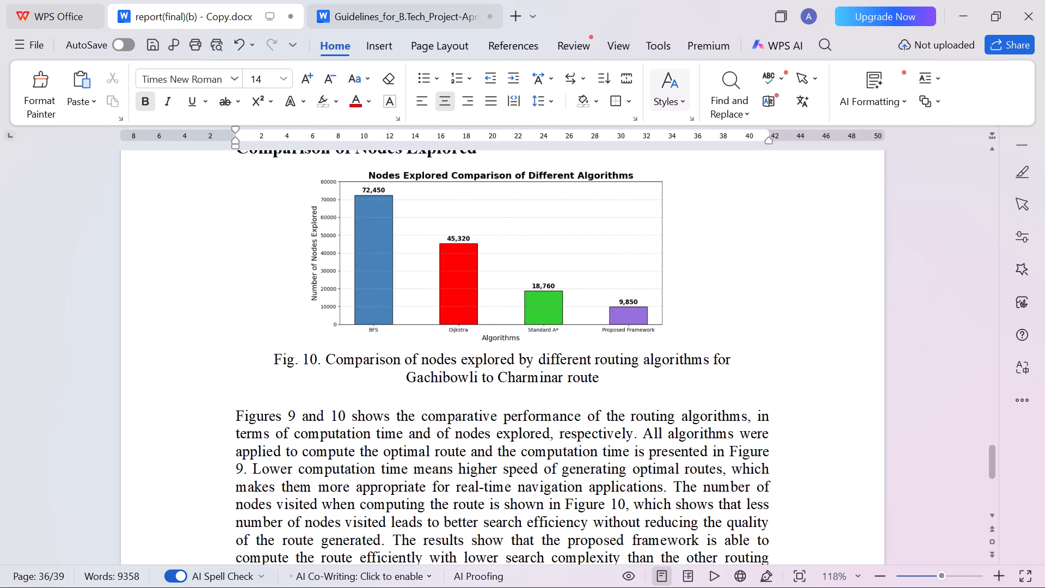
pyautogui.scroll(-3, 568, 362)
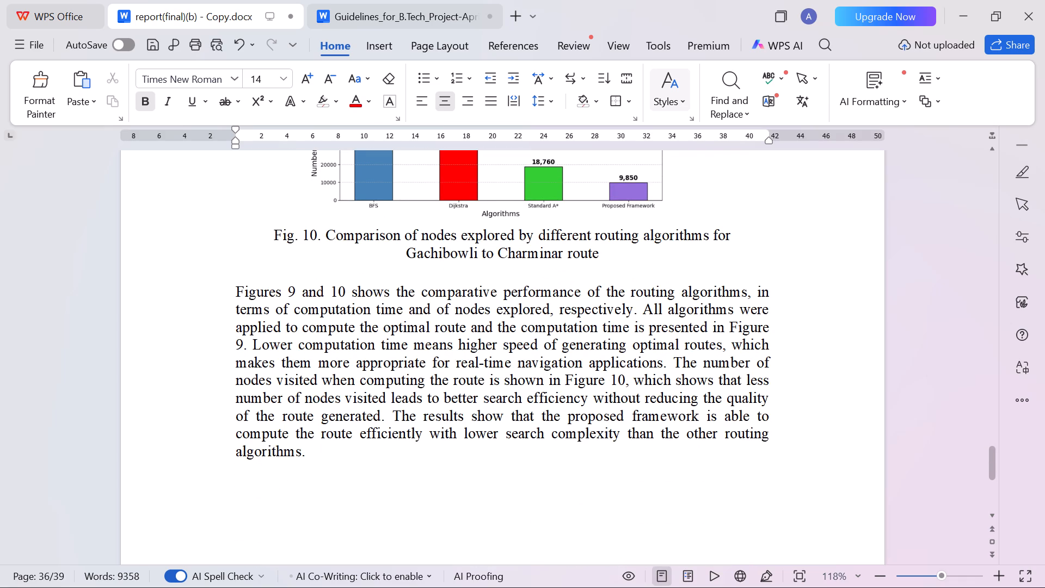
# Check the figure references in the paragraph below Fig. 10 and the Table III title, consulting the guidelines document.
pyautogui.moveTo(237, 292); pyautogui.dragTo(287, 292)
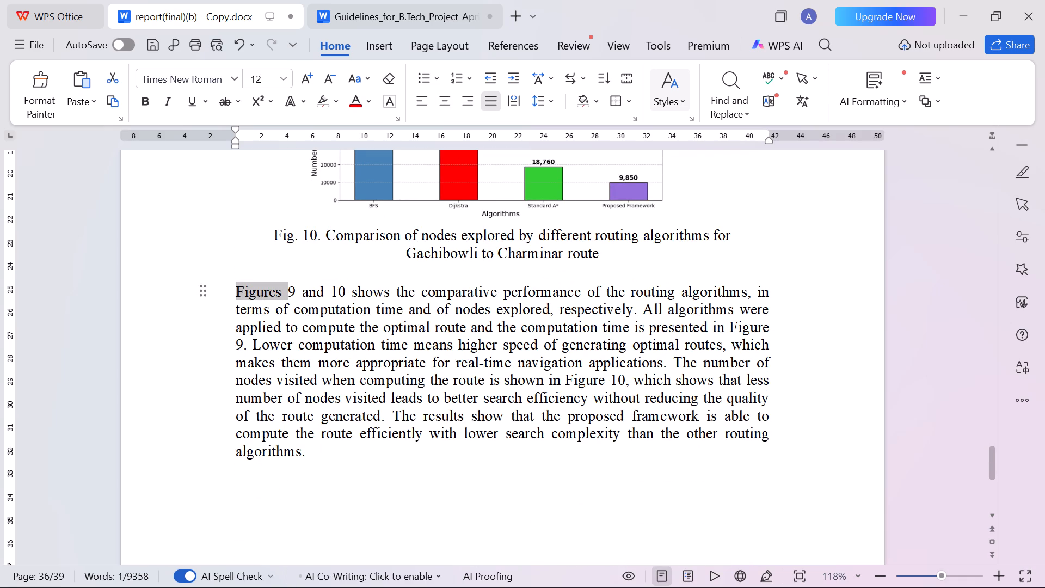
pyautogui.moveTo(731, 328); pyautogui.dragTo(771, 328)
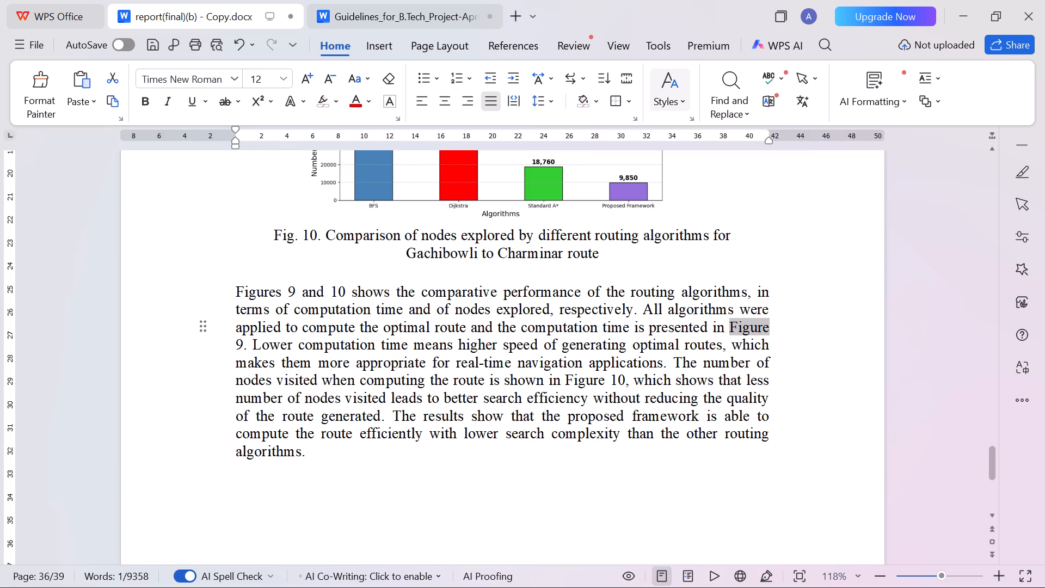
pyautogui.scroll(-17, 635, 445)
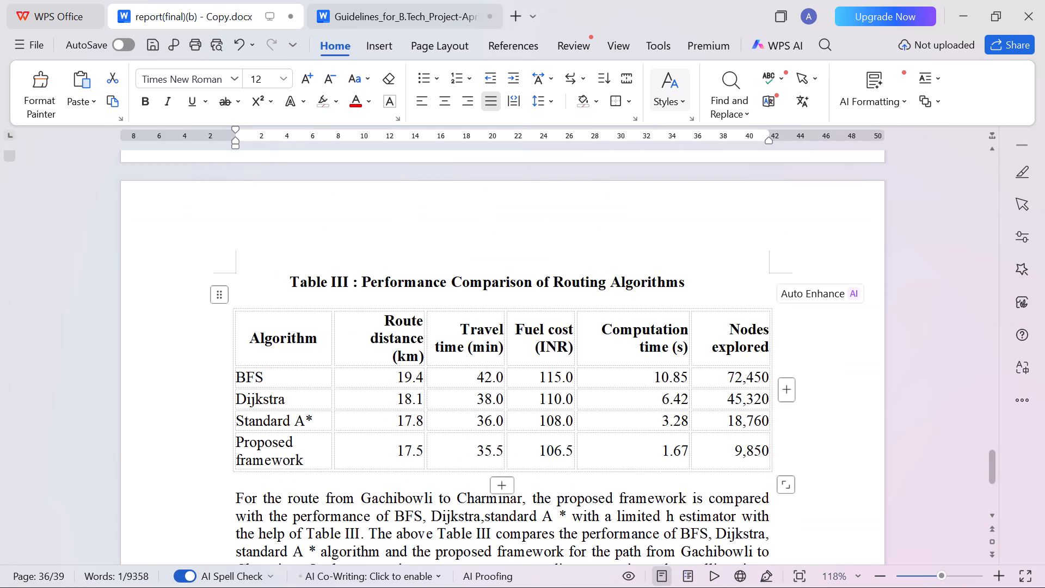
pyautogui.click(334, 280)
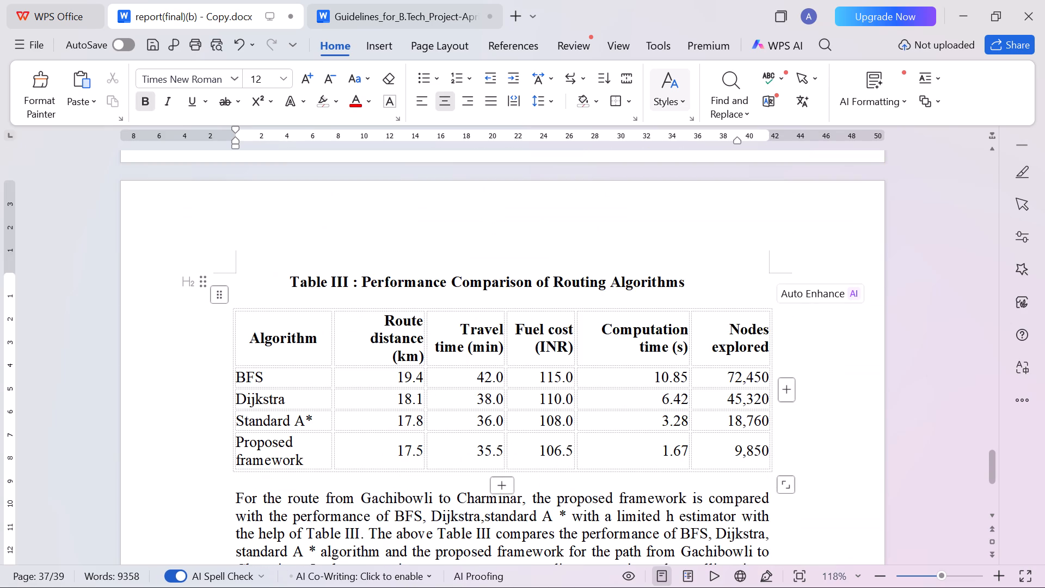
pyautogui.click(349, 9)
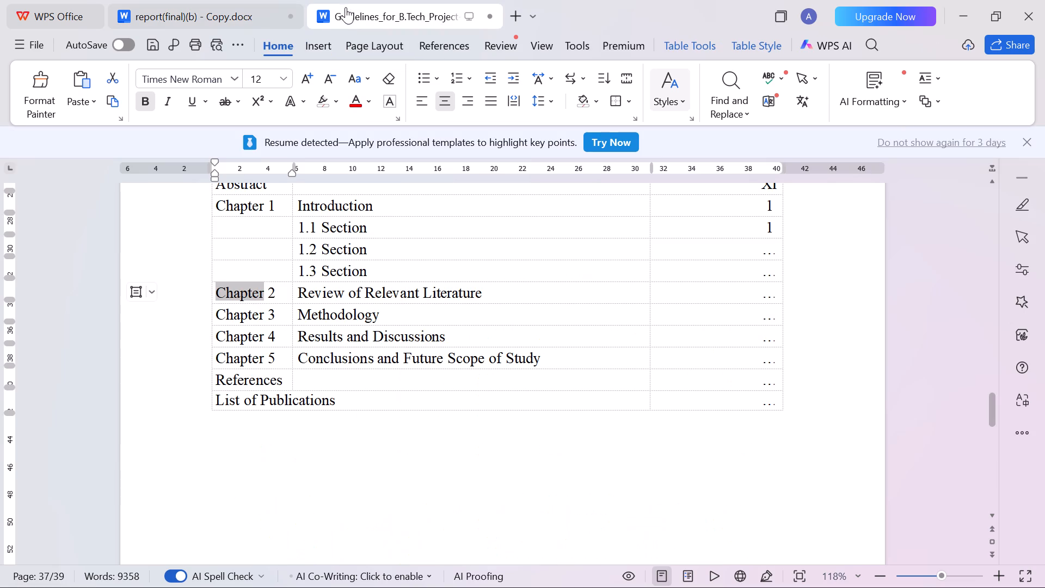
pyautogui.click(198, 20)
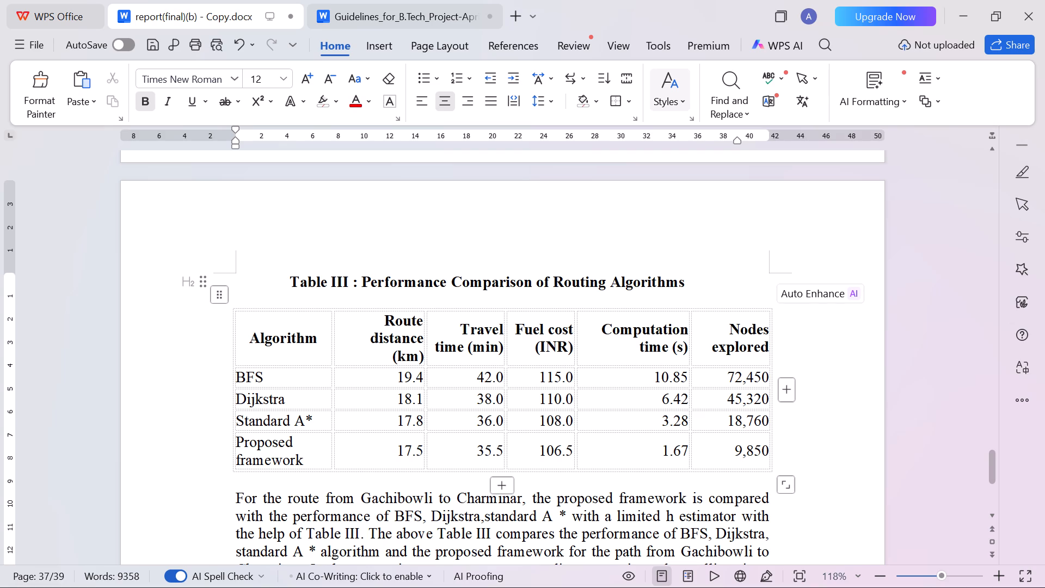
pyautogui.click(336, 290)
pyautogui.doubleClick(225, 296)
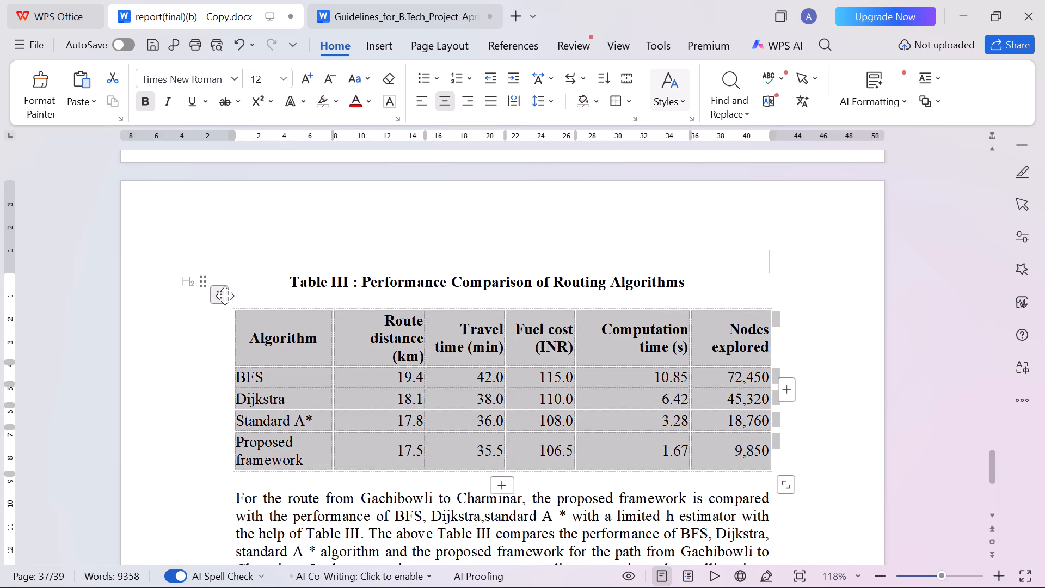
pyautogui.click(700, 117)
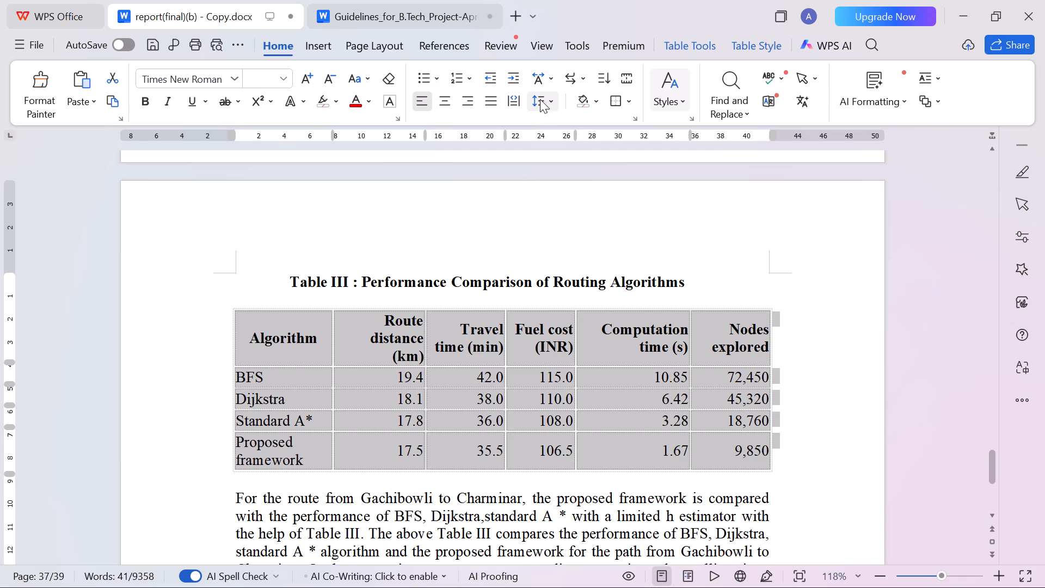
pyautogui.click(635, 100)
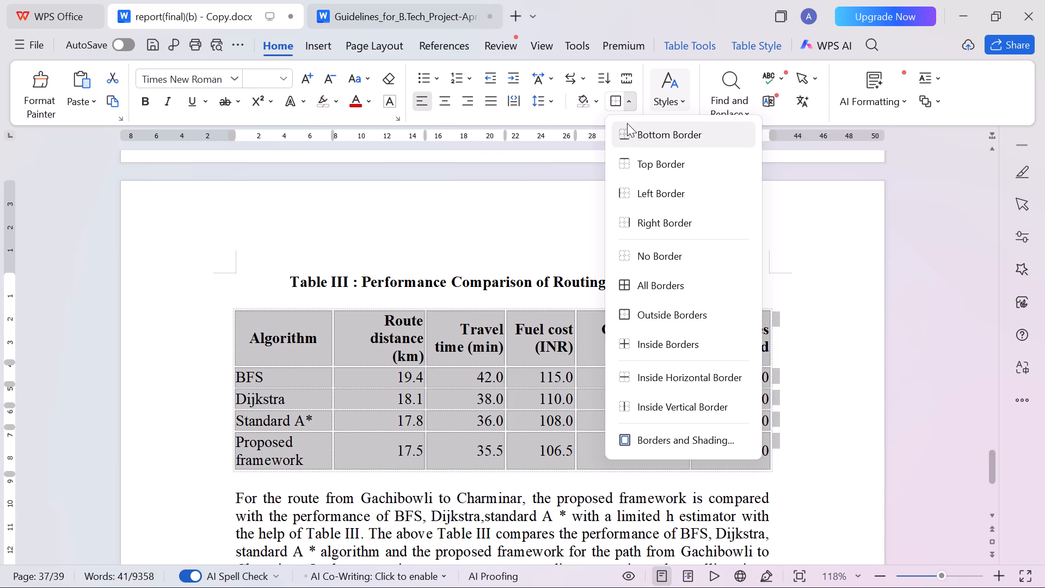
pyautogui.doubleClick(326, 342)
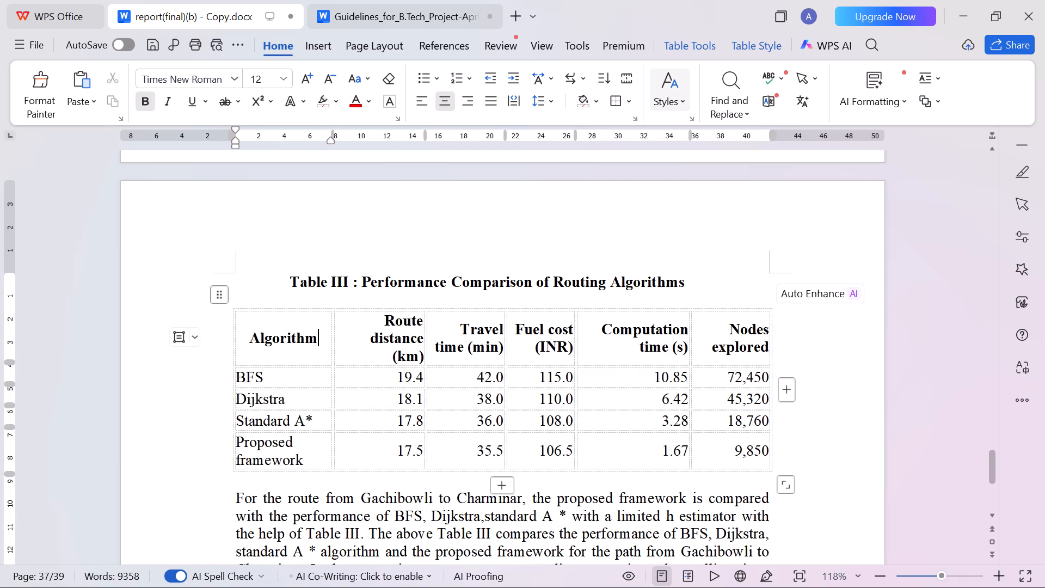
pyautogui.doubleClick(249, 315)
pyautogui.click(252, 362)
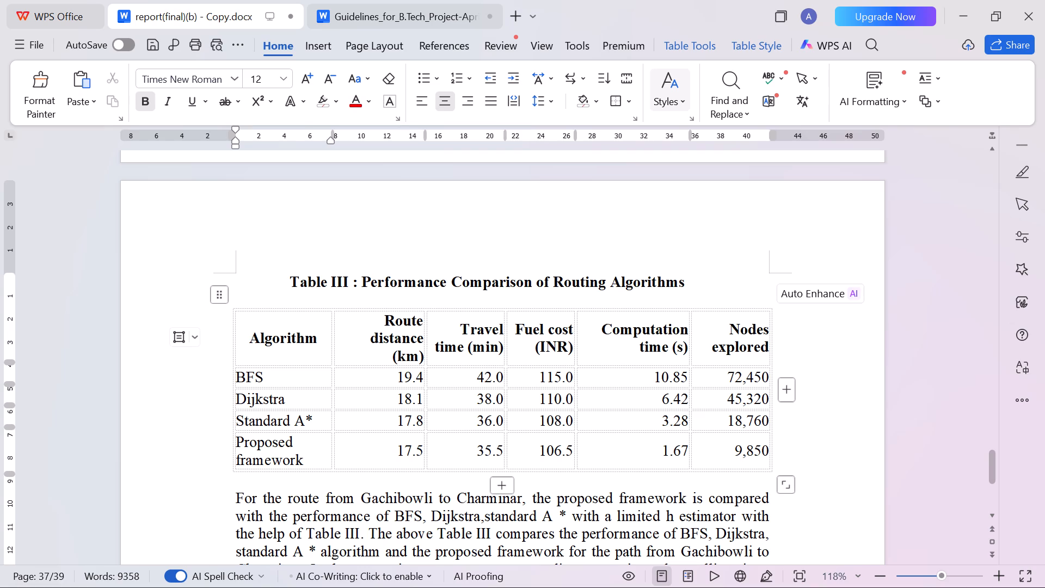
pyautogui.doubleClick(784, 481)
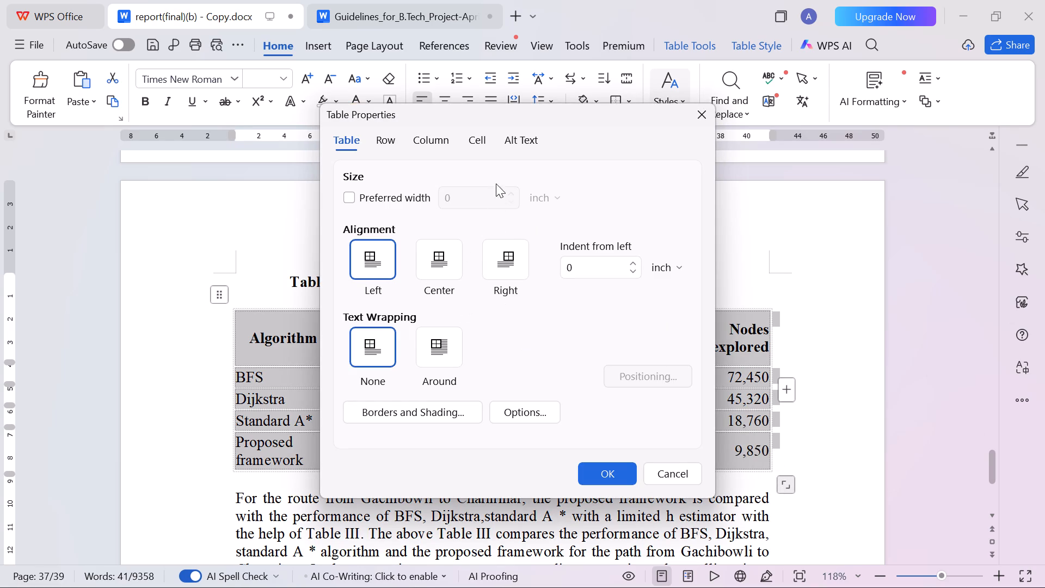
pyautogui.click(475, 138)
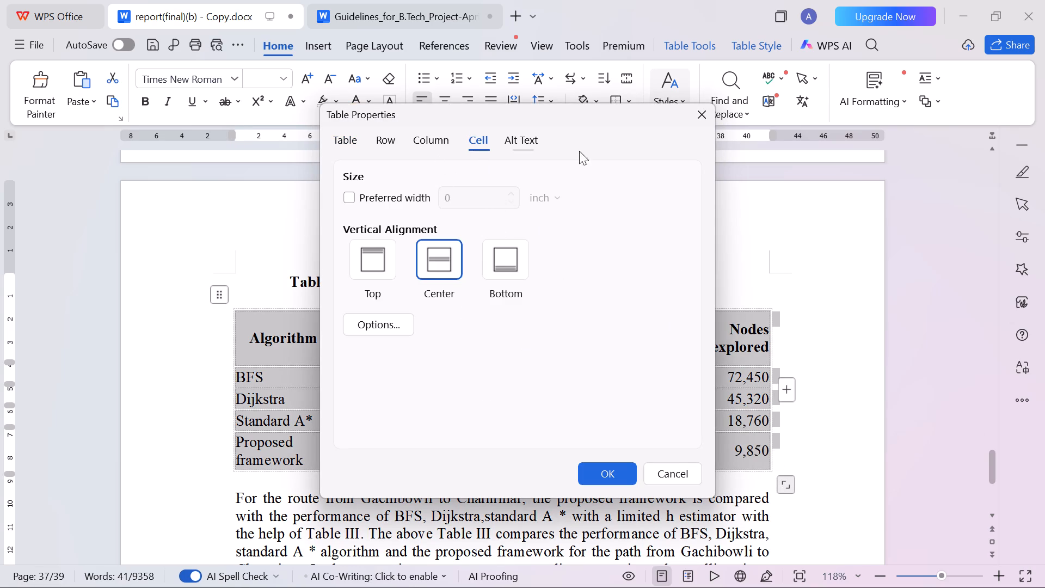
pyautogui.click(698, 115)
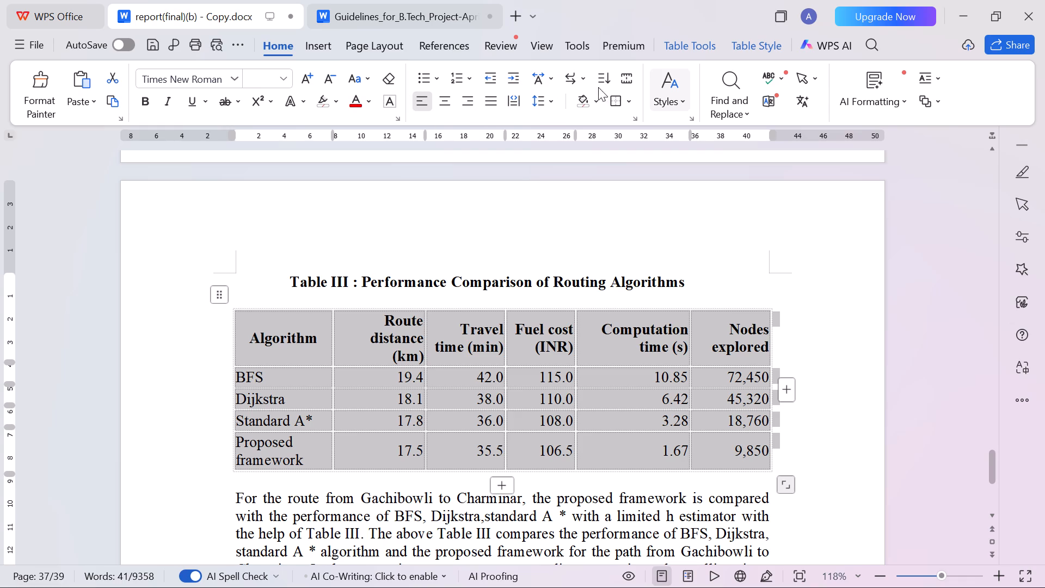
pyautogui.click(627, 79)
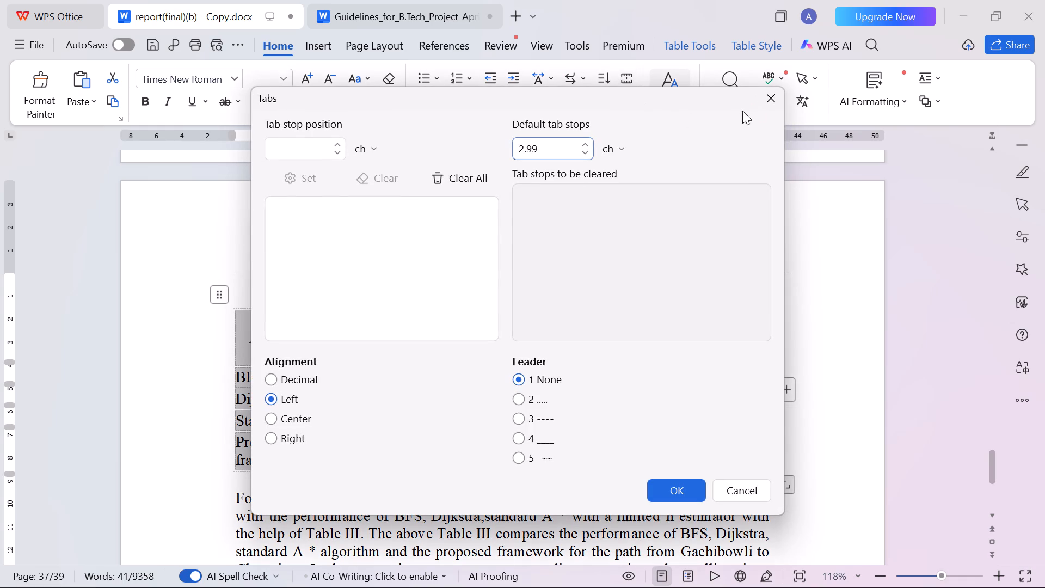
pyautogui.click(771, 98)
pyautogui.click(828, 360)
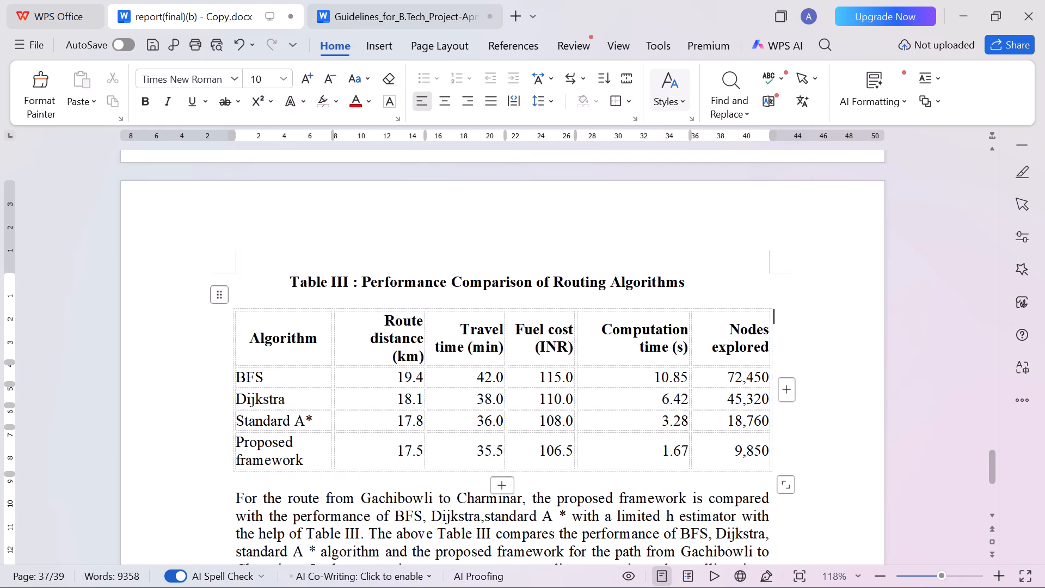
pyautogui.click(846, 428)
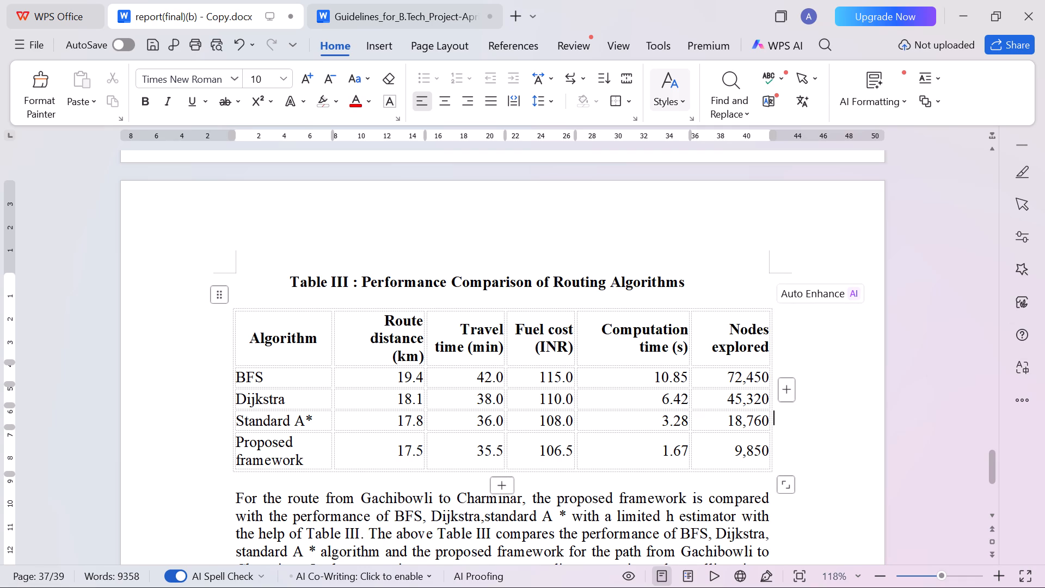
# Centre-align the text in the header row and all data rows of Table III, Performance Comparison of Routing Algorithms.
pyautogui.scroll(-3, 509, 419)
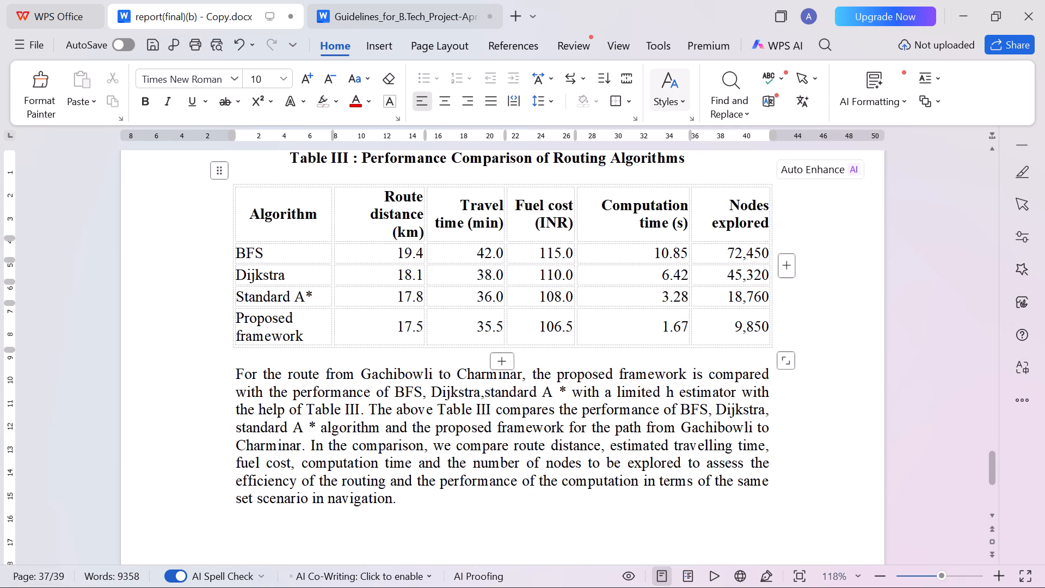
pyautogui.moveTo(255, 204); pyautogui.dragTo(740, 204)
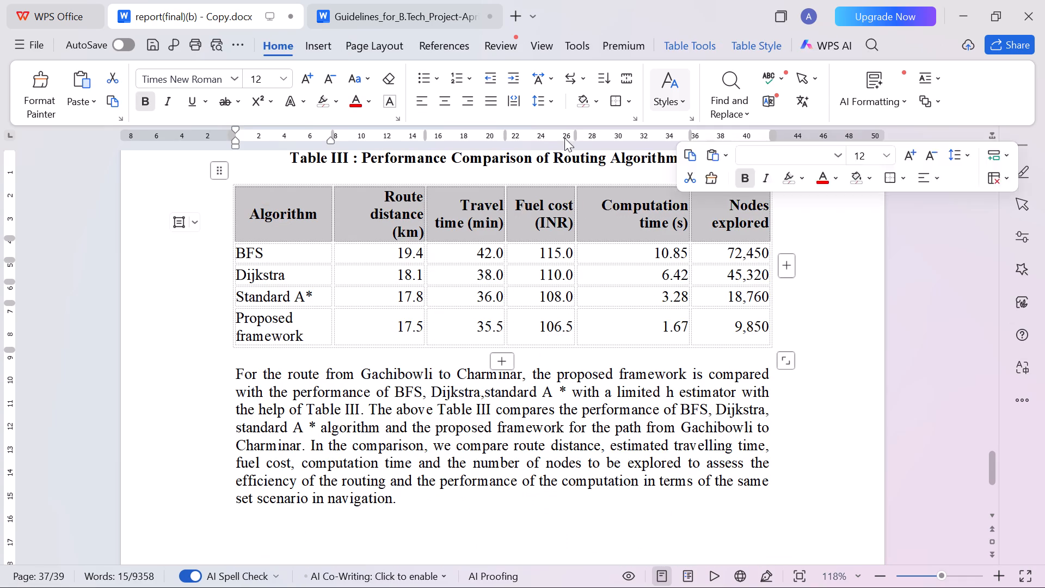
pyautogui.click(448, 103)
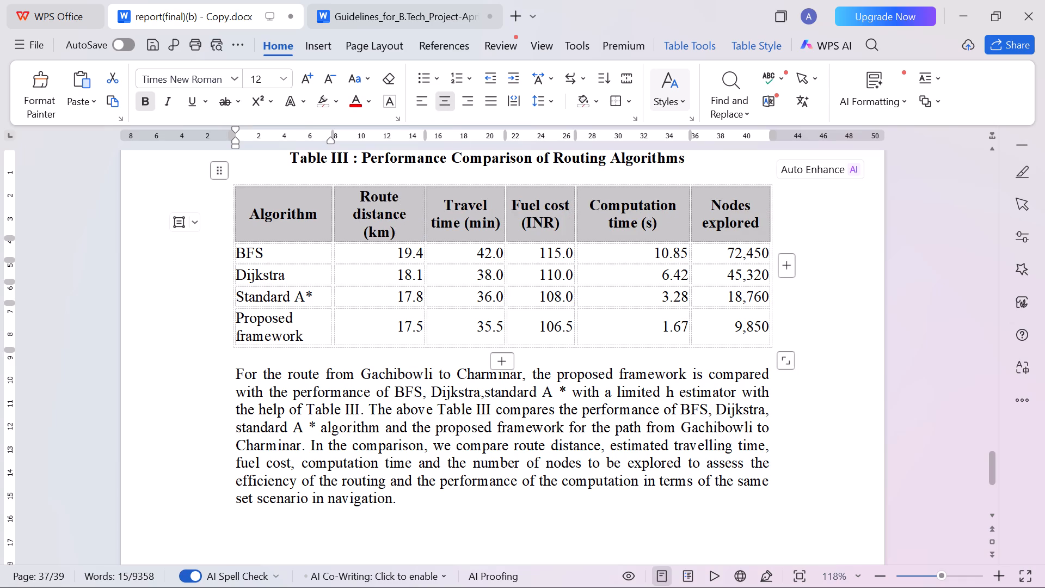
pyautogui.moveTo(237, 252); pyautogui.dragTo(710, 321)
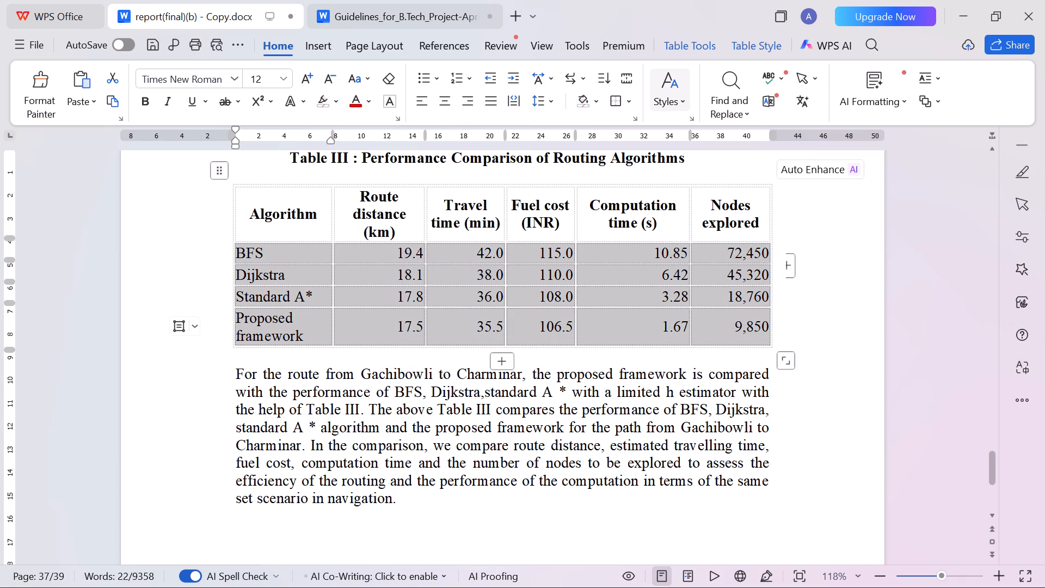
pyautogui.moveTo(710, 321); pyautogui.dragTo(736, 326)
pyautogui.click(442, 100)
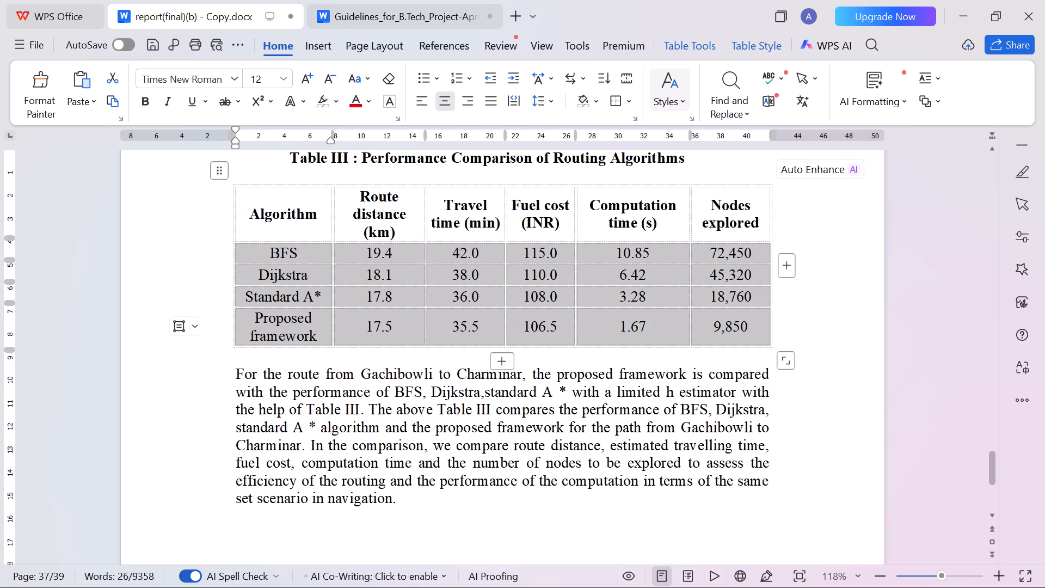
pyautogui.click(549, 417)
pyautogui.click(720, 400)
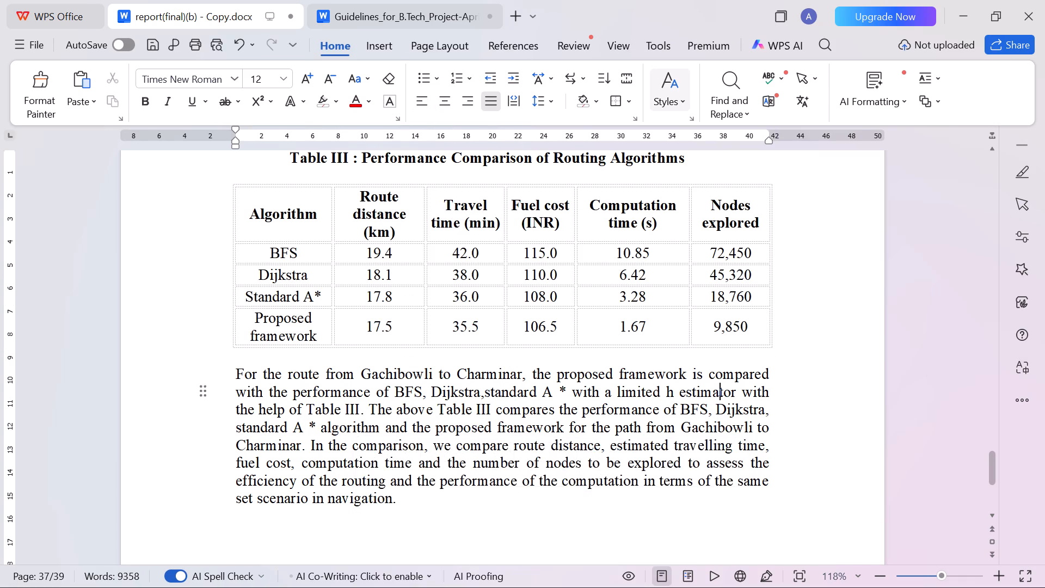
# Compare the Chapter 6 Conclusion title with the final chapter and References entries in the guidelines' contents table.
pyautogui.scroll(-19, 717, 414)
pyautogui.scroll(-7, 702, 441)
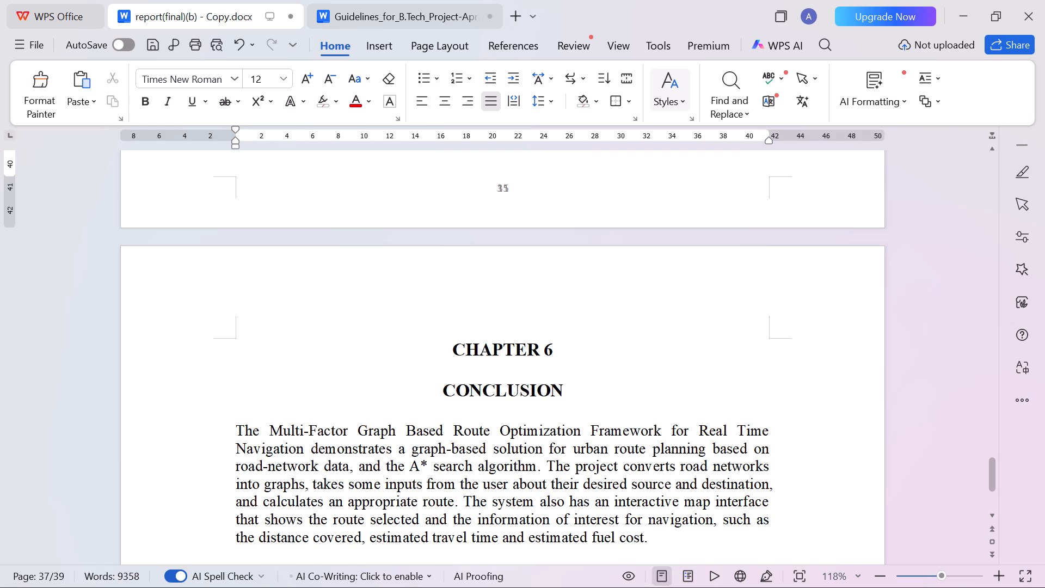
pyautogui.click(396, 21)
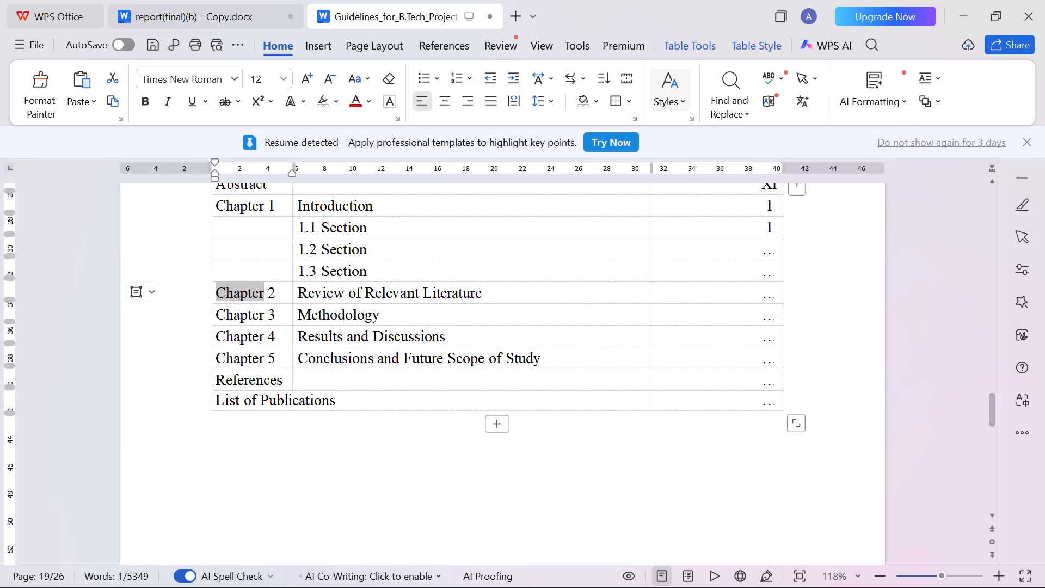
pyautogui.moveTo(295, 359); pyautogui.dragTo(533, 375)
pyautogui.click(284, 365)
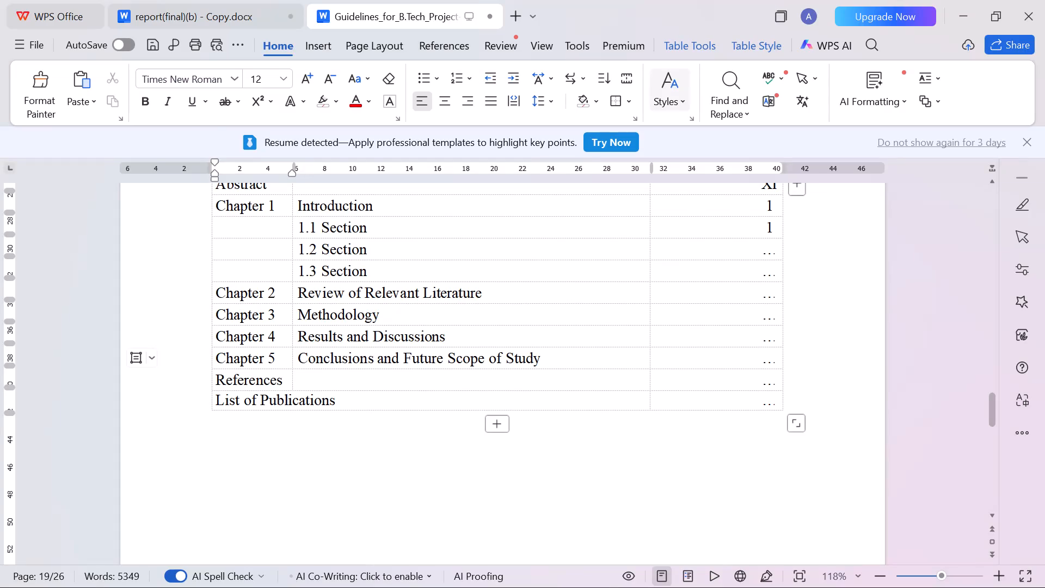
pyautogui.moveTo(216, 377); pyautogui.dragTo(319, 384)
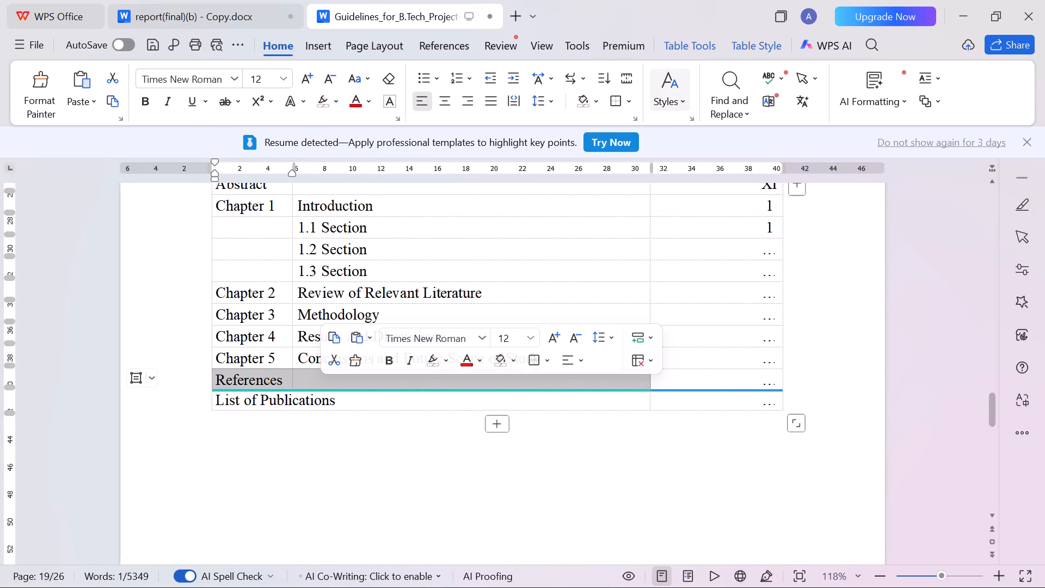
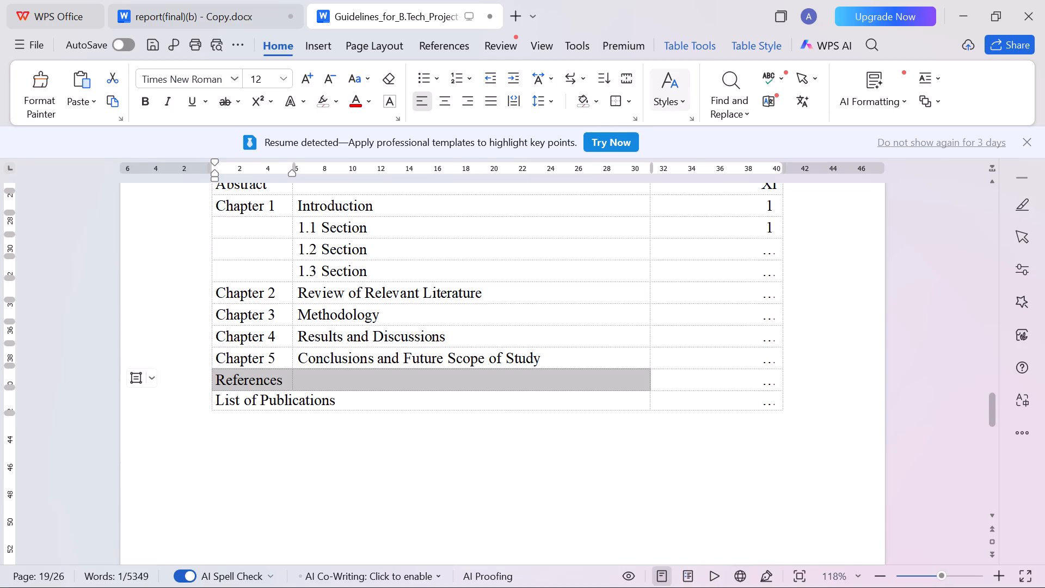
# Save both open documents, the B.Tech project guidelines first and the report(final)(b) - Copy.docx report second.
pyautogui.hotkey('ctrl', 's')
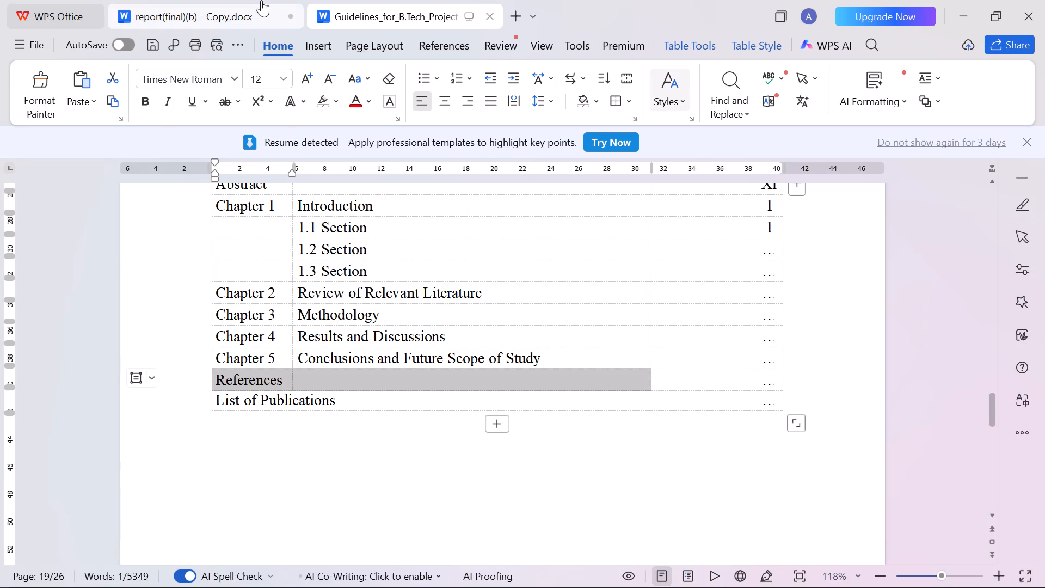
pyautogui.click(260, 0)
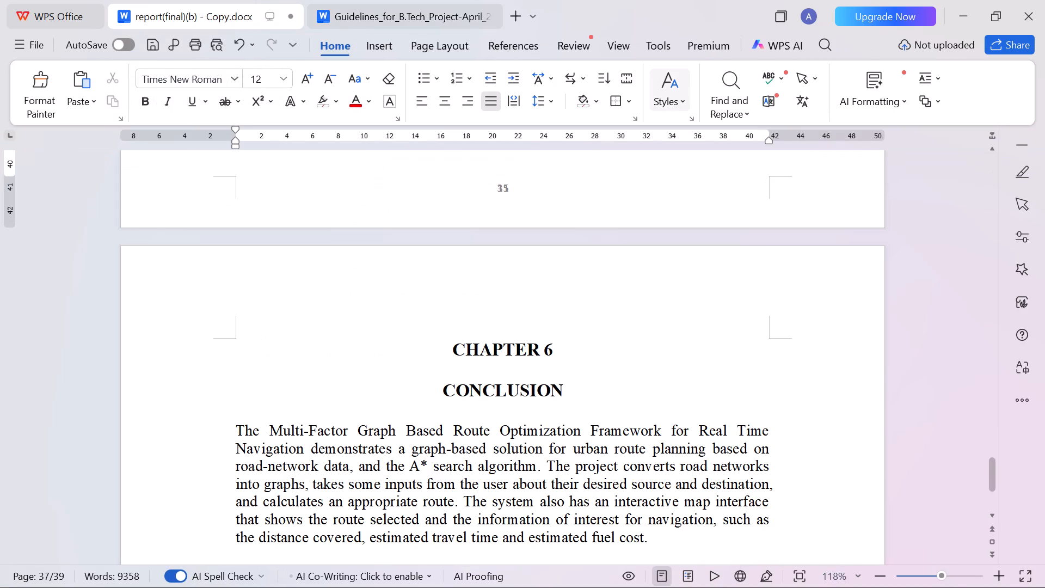
pyautogui.hotkey('ctrl', 's')
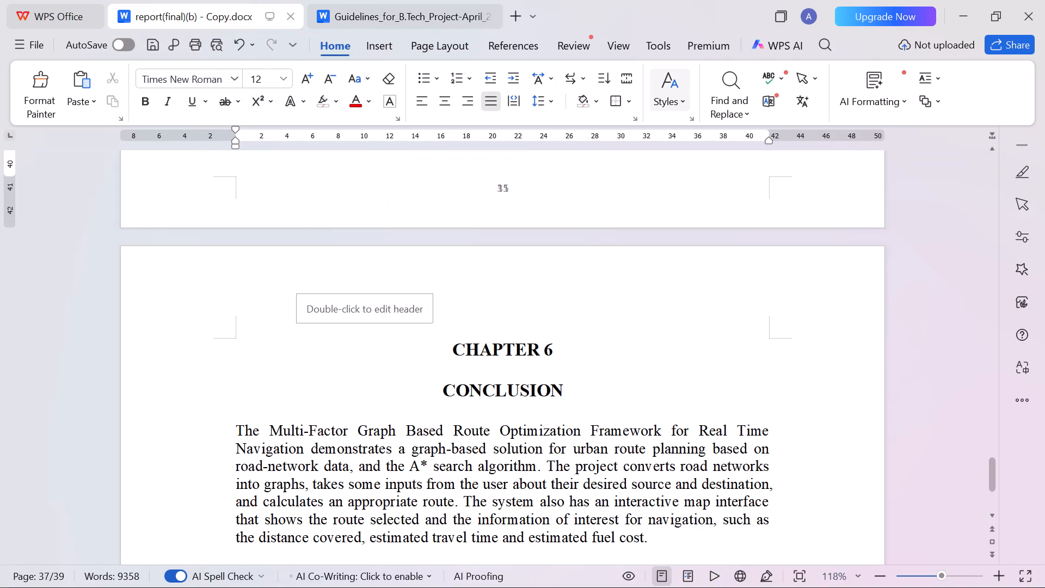
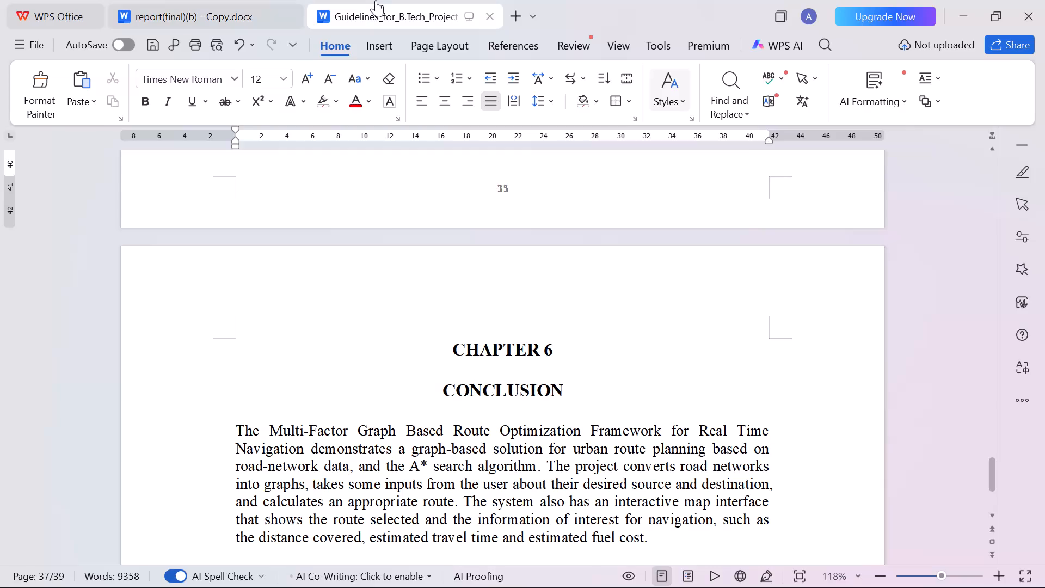
# Return to the report(final)(b) - Copy.docx document and close all open windows, from the document editor through the browser to the Downloads folder.
pyautogui.click(337, 491)
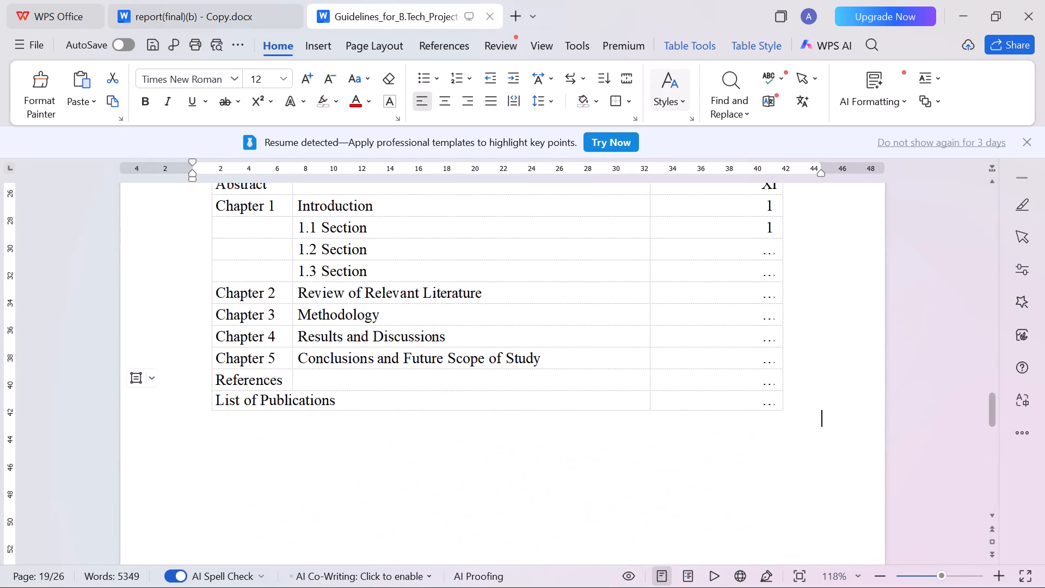
pyautogui.click(173, 0)
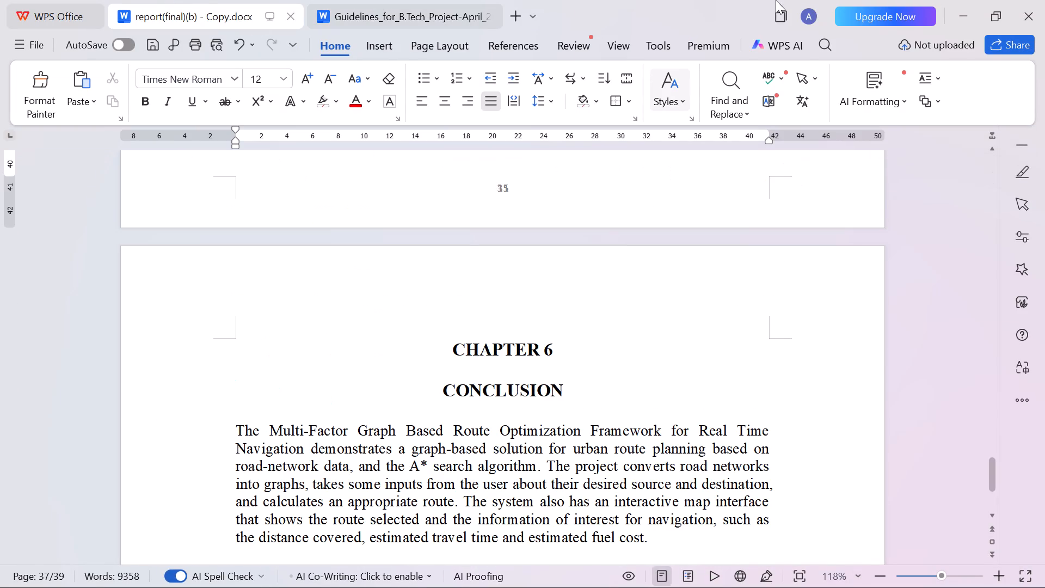
pyautogui.click(1044, 0)
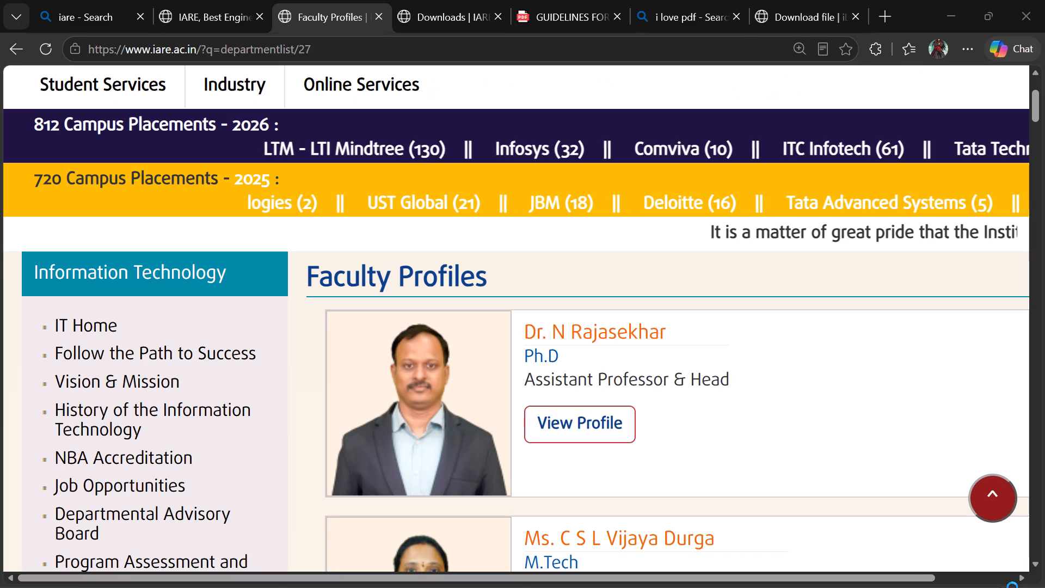
pyautogui.click(1043, 0)
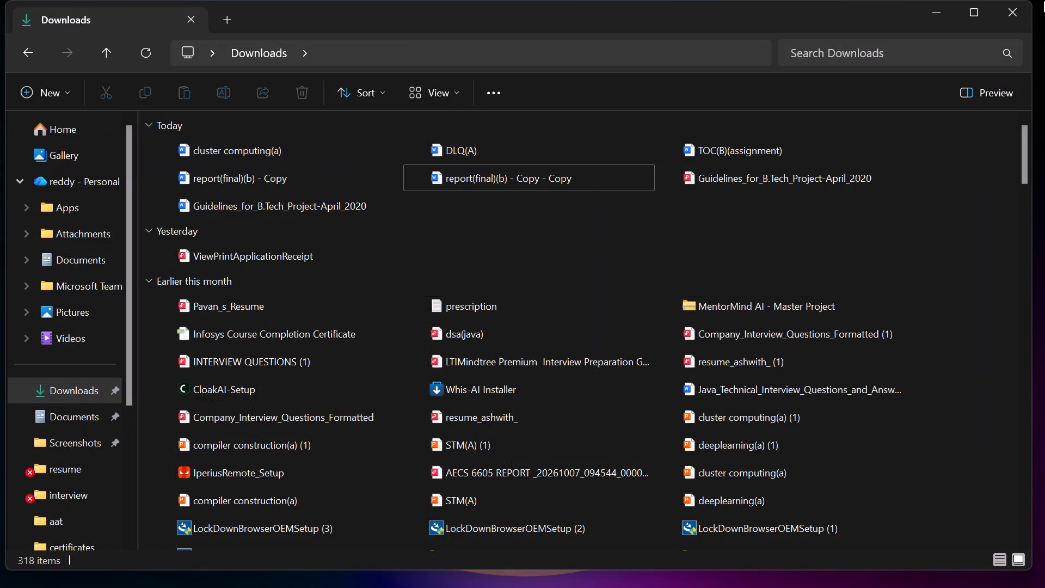
pyautogui.click(1022, 8)
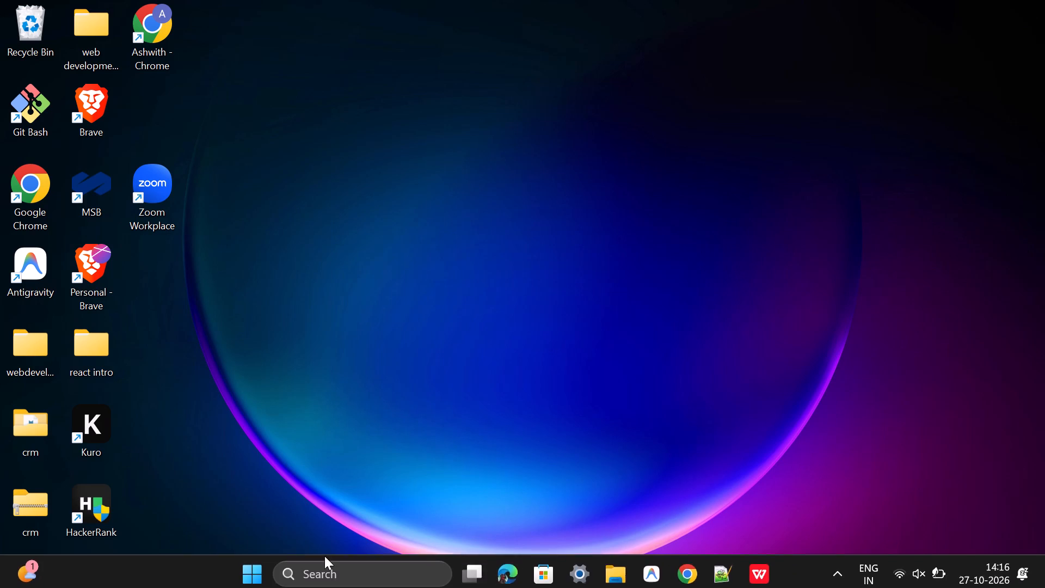
# Shut down the computer.
pyautogui.click(250, 575)
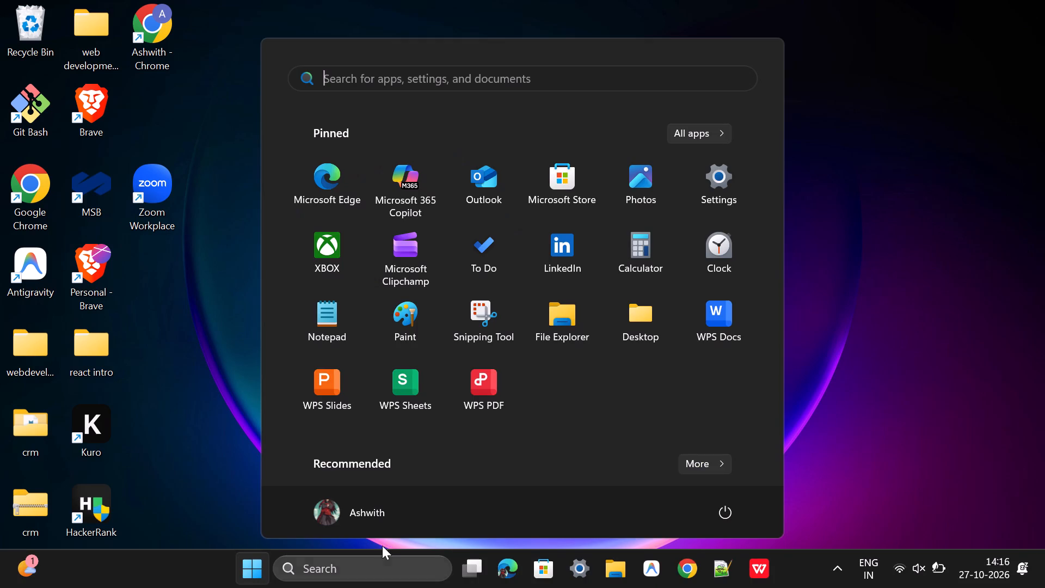
pyautogui.click(733, 517)
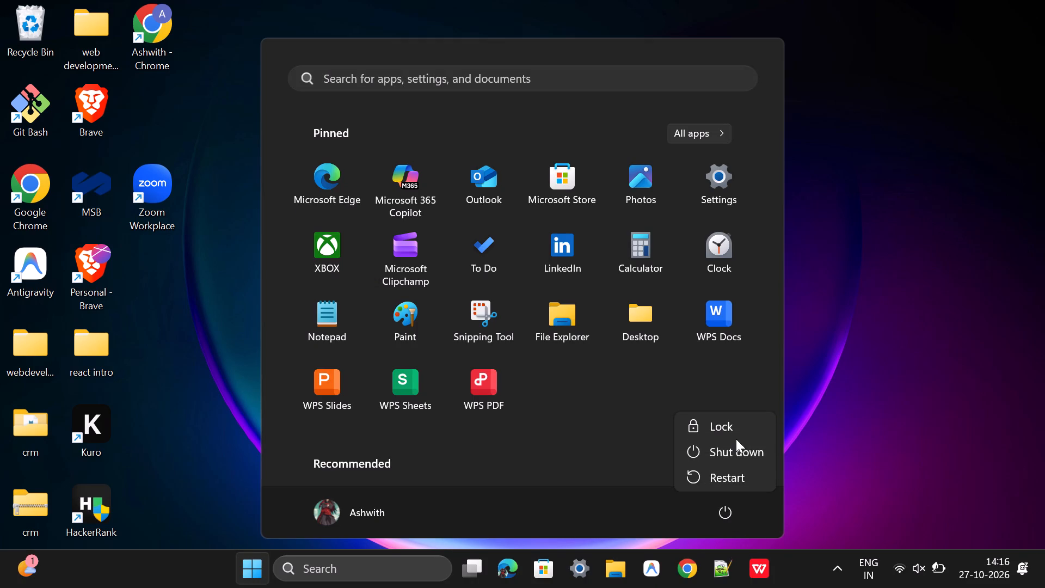
pyautogui.click(735, 452)
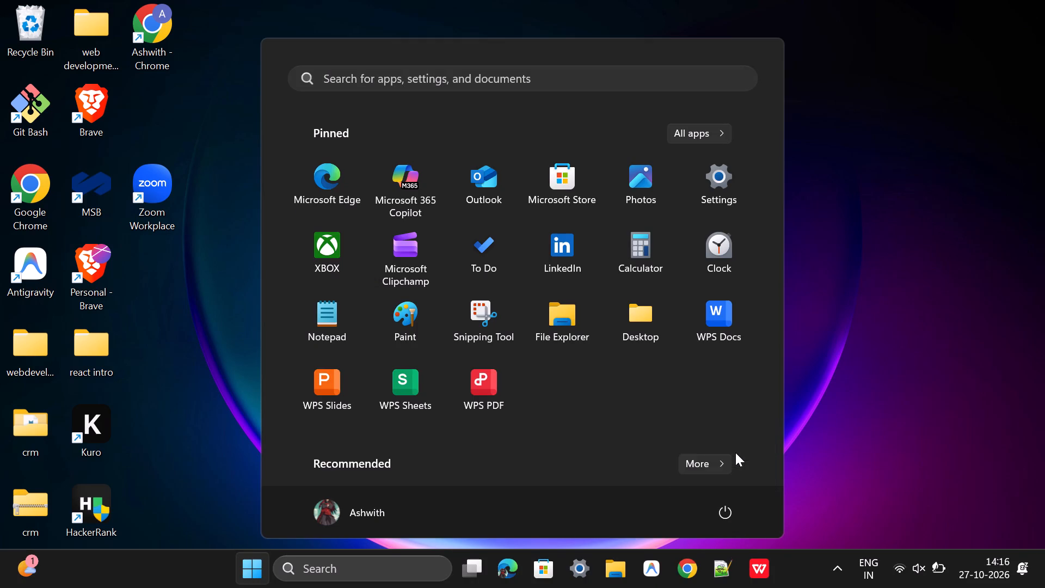